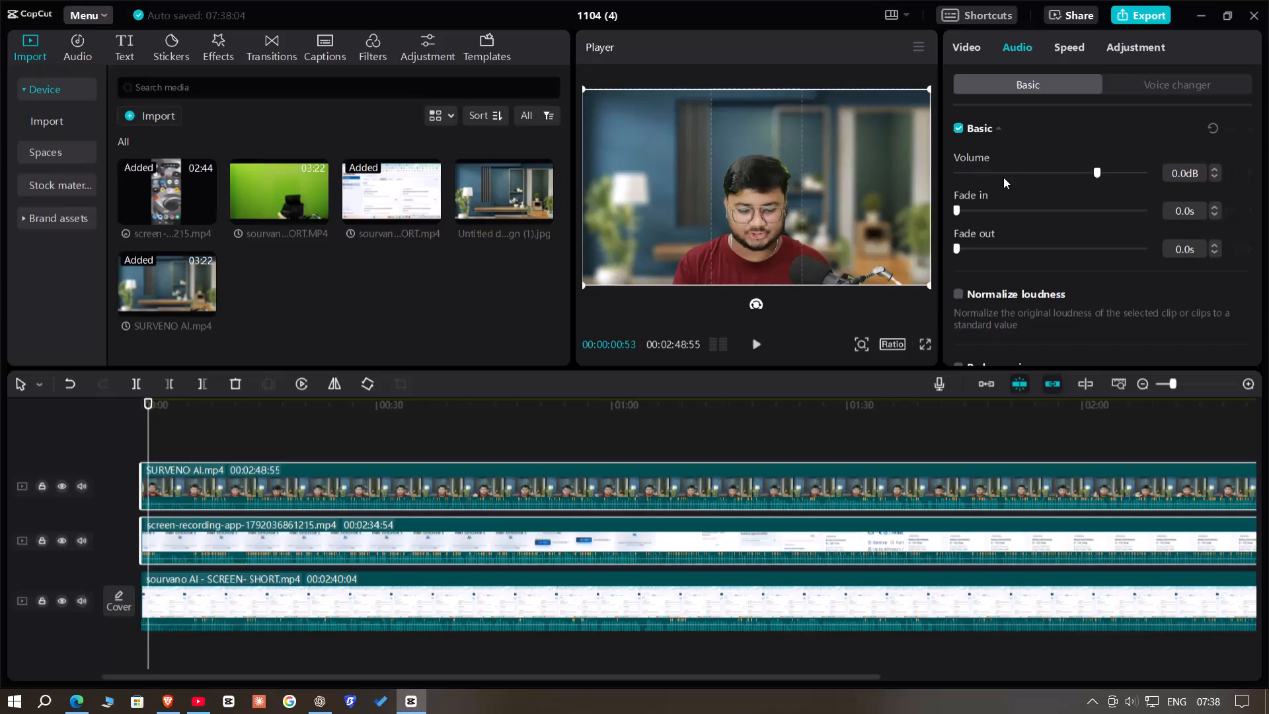
# Lower the volume of the selected SURVENO AI.mp4 and phone screen-recording clips to -∞ dB.
pyautogui.moveTo(1005, 178); pyautogui.dragTo(410, 227)
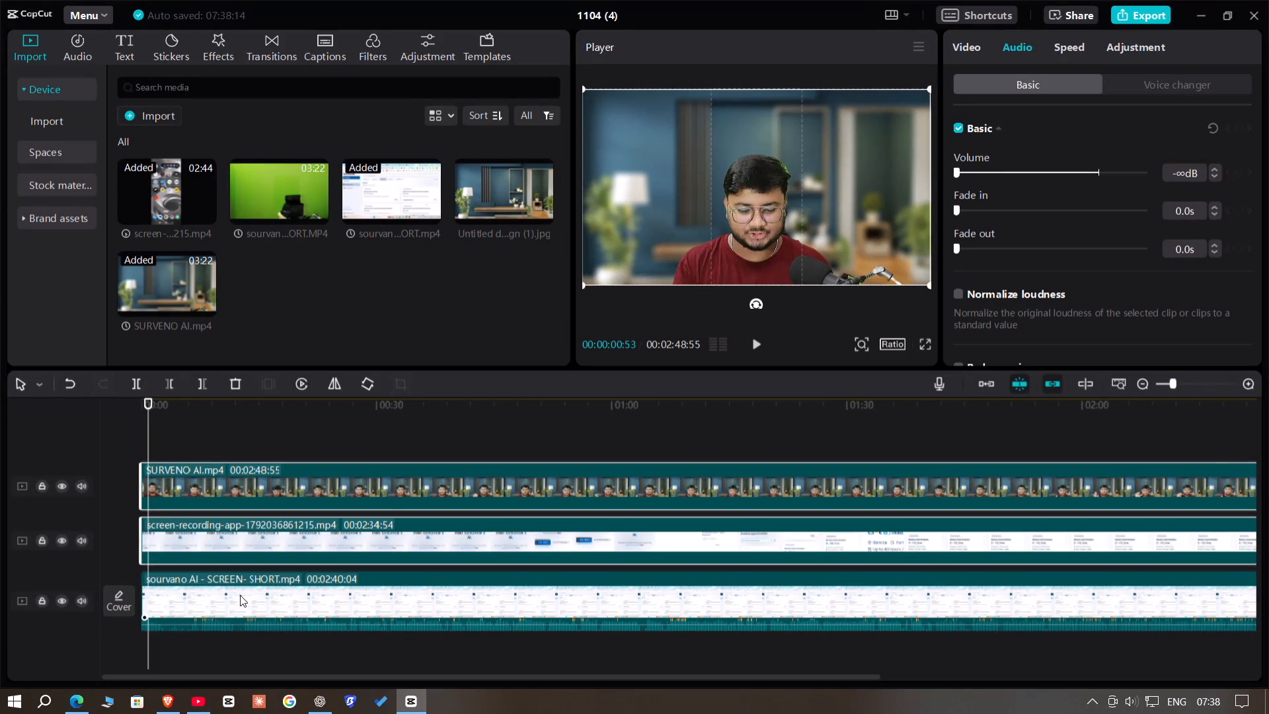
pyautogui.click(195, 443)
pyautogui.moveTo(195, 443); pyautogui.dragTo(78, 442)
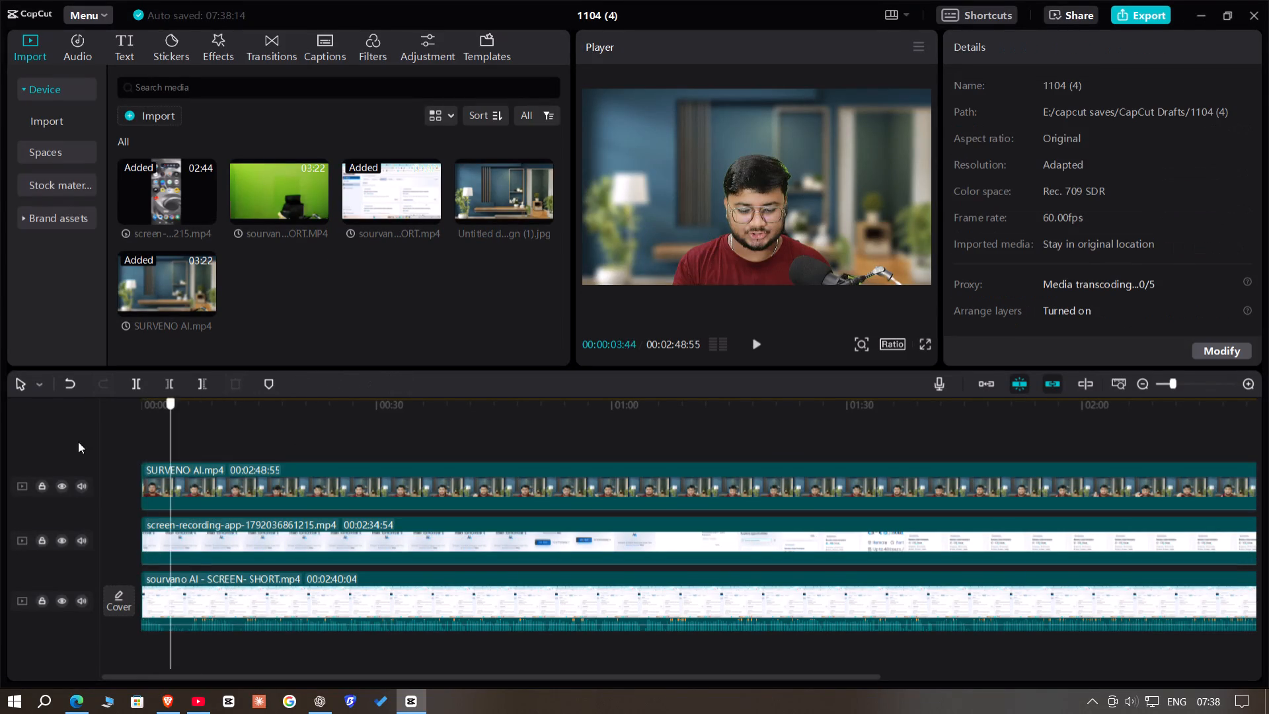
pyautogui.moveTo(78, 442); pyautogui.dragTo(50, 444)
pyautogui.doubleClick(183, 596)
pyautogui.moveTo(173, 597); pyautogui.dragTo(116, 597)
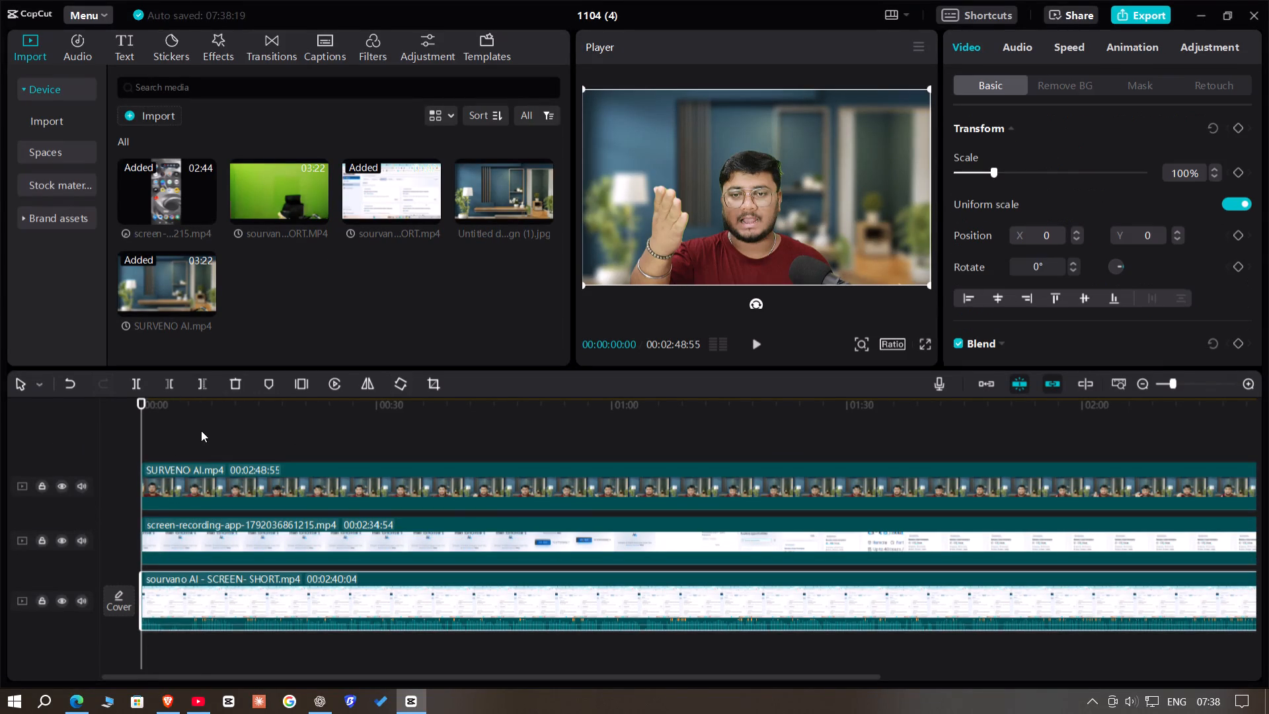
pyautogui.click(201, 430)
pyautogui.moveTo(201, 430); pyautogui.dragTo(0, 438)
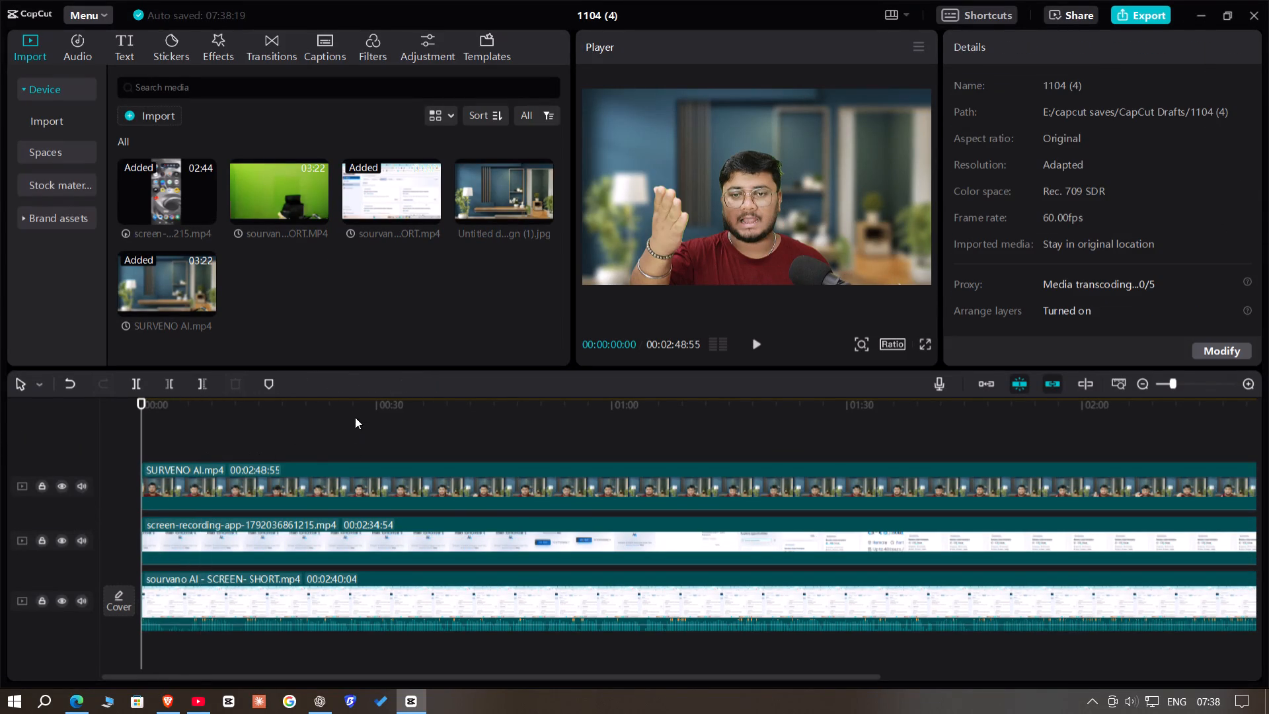
# Apply a Circle mask to the SURVENO AI.mp4 clip.
pyautogui.click(228, 449)
pyautogui.click(243, 495)
pyautogui.click(1145, 83)
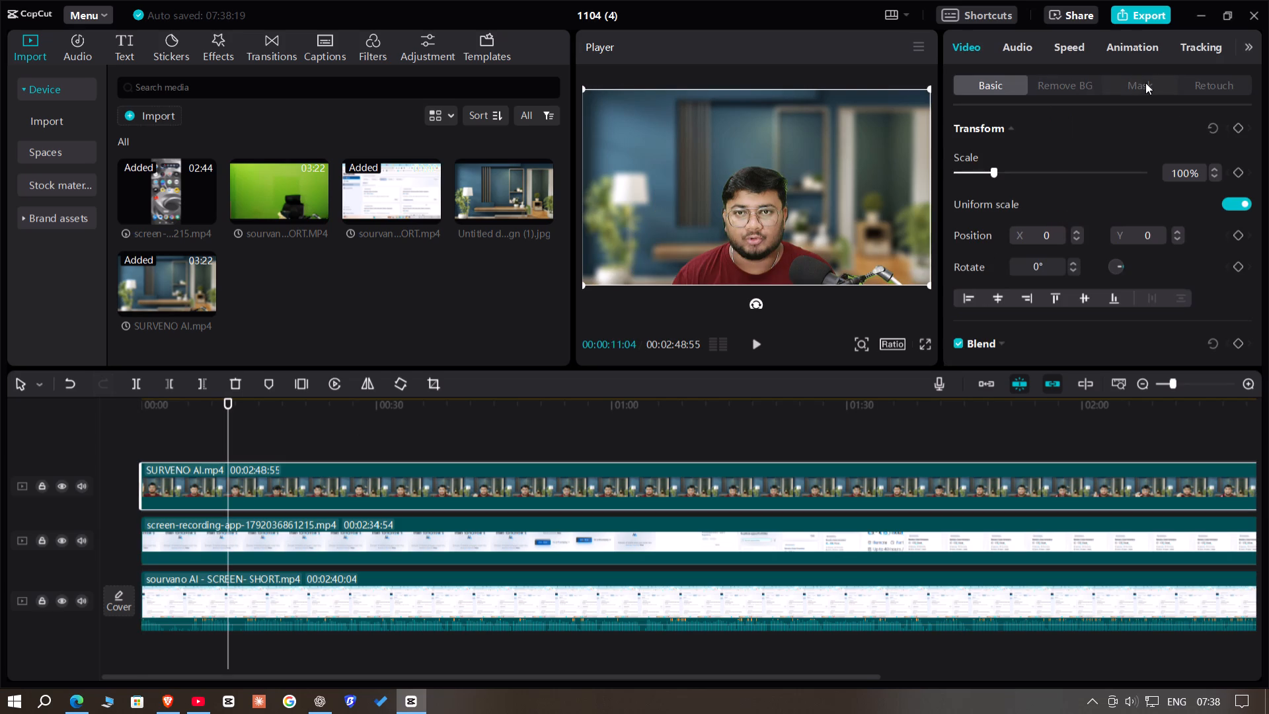
pyautogui.click(1167, 184)
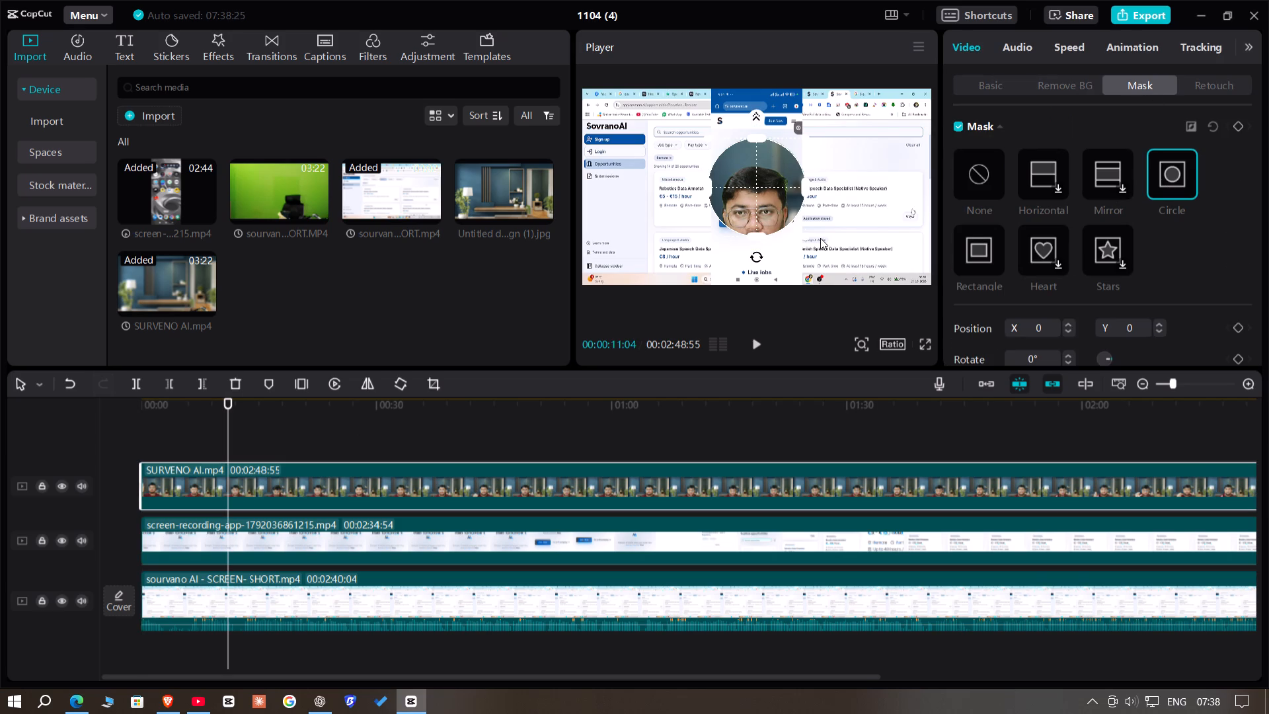
# Enlarge the circle mask and centre it on the presenter's face at about X -17, Y -149.
pyautogui.moveTo(806, 233); pyautogui.dragTo(831, 284)
pyautogui.moveTo(783, 225); pyautogui.dragTo(783, 247)
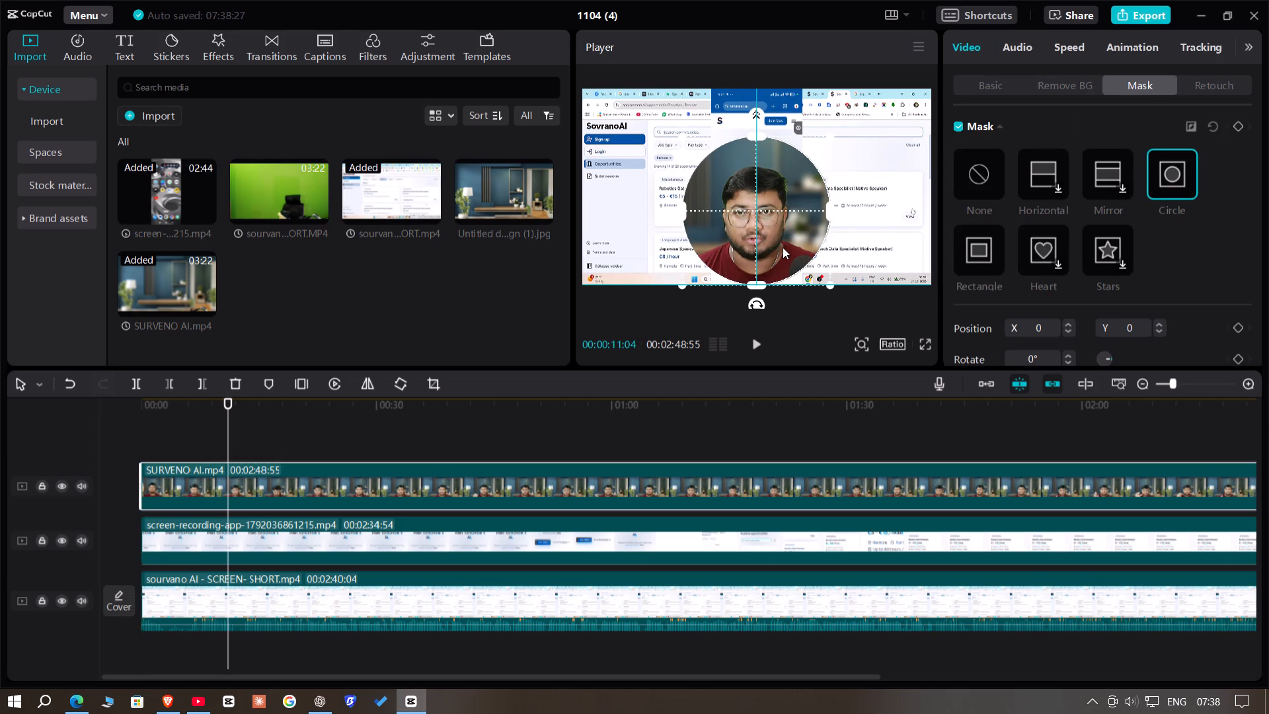
pyautogui.moveTo(783, 247); pyautogui.dragTo(783, 250)
pyautogui.moveTo(827, 284); pyautogui.dragTo(815, 276)
pyautogui.click(783, 233)
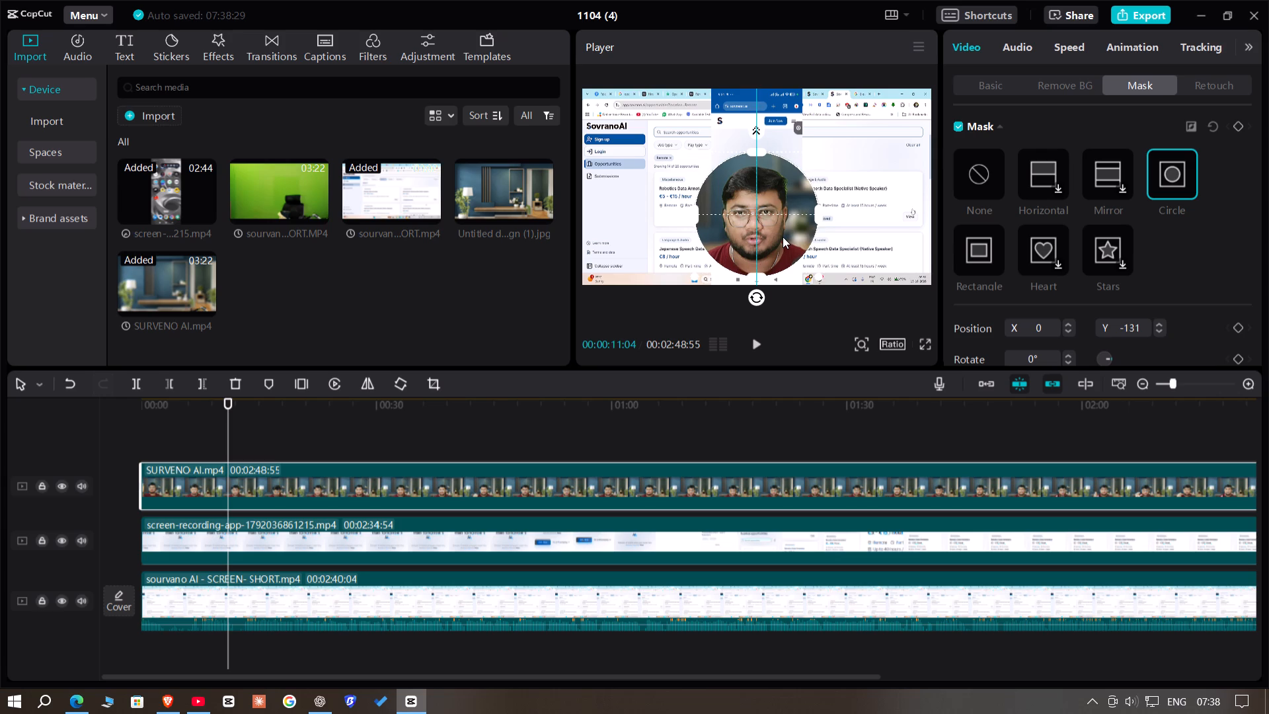
pyautogui.click(1068, 331)
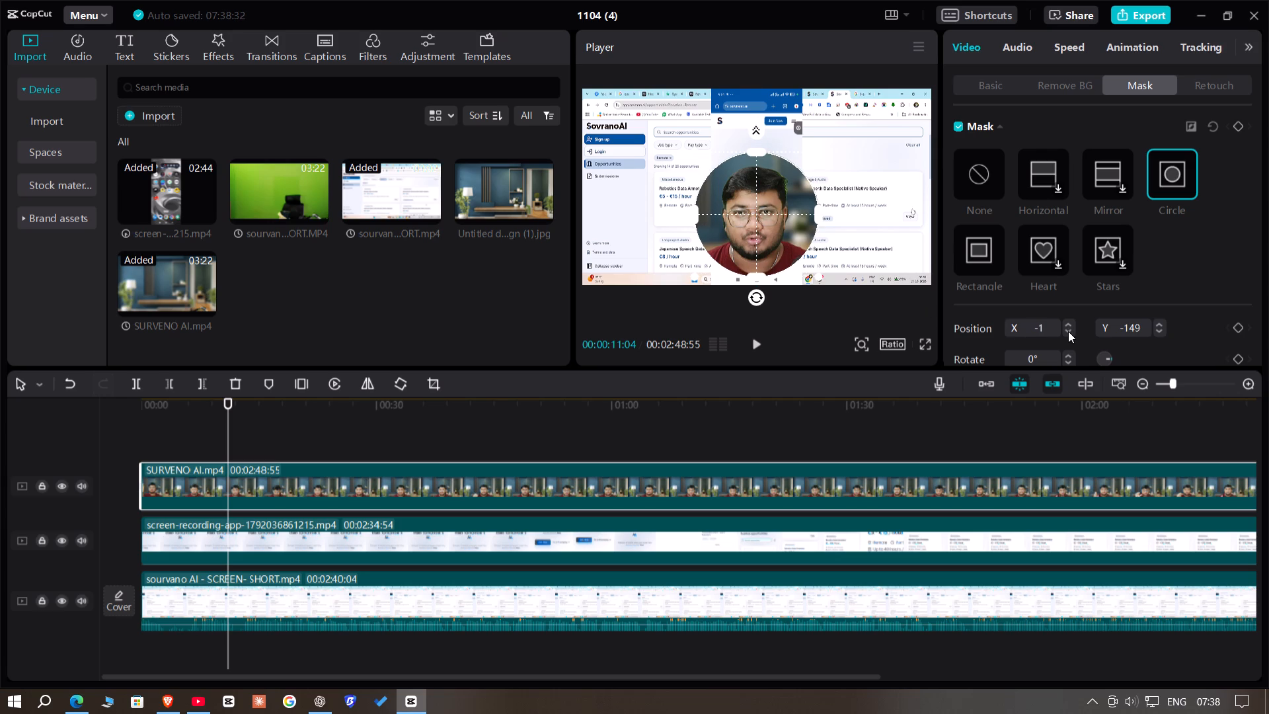
pyautogui.doubleClick(1068, 331)
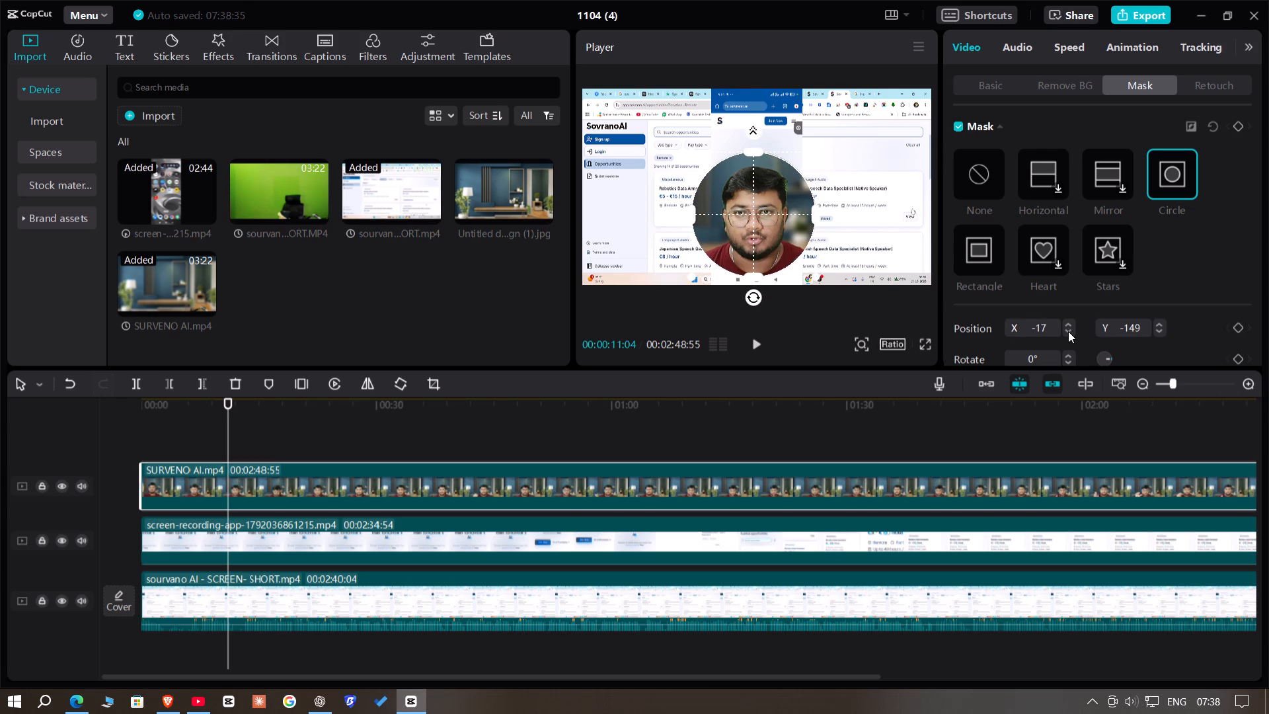
# Set the project's aspect ratio to 9:16.
pyautogui.click(1005, 87)
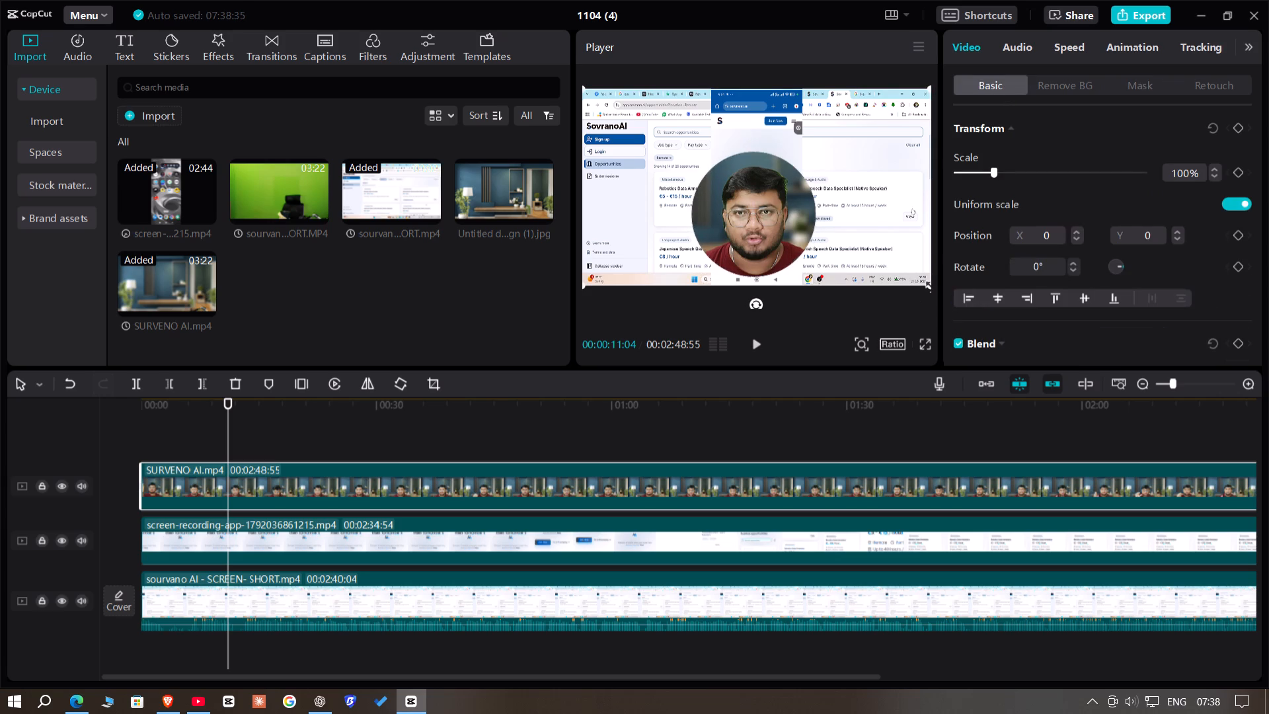
pyautogui.click(888, 340)
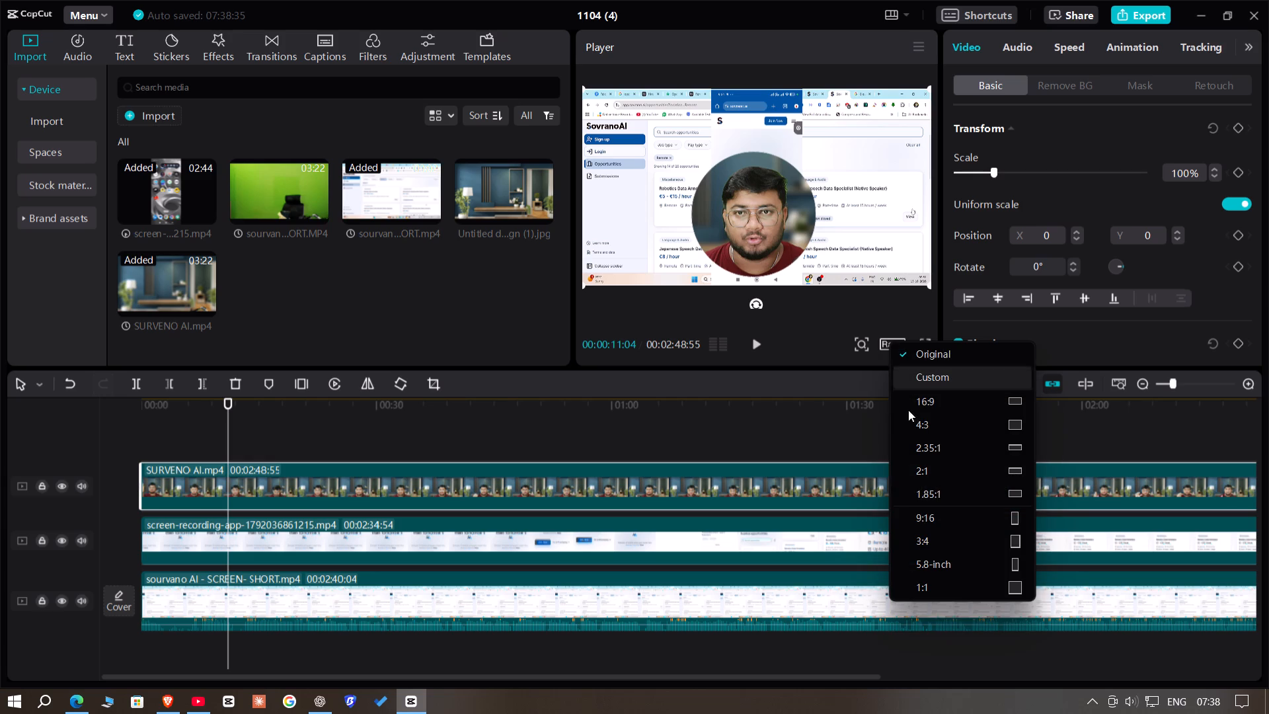
pyautogui.click(947, 517)
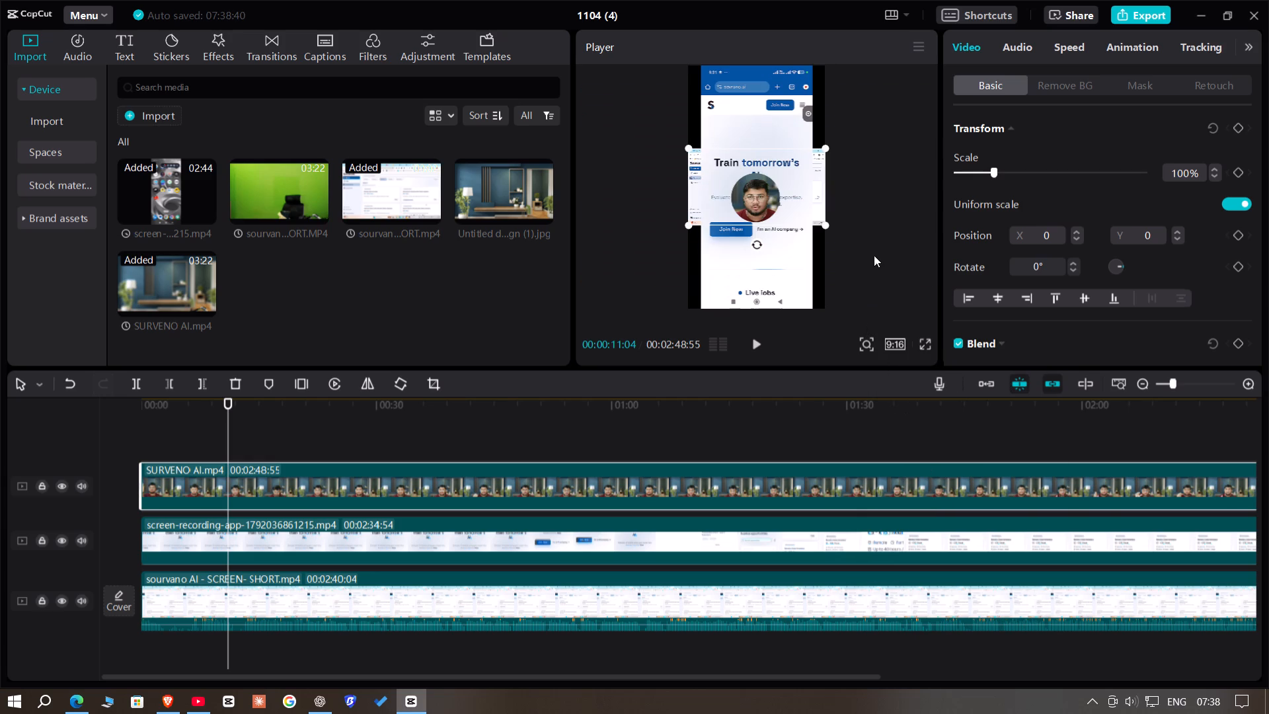
# Scale the circular presenter overlay up to about 149%.
pyautogui.moveTo(822, 225); pyautogui.dragTo(851, 305)
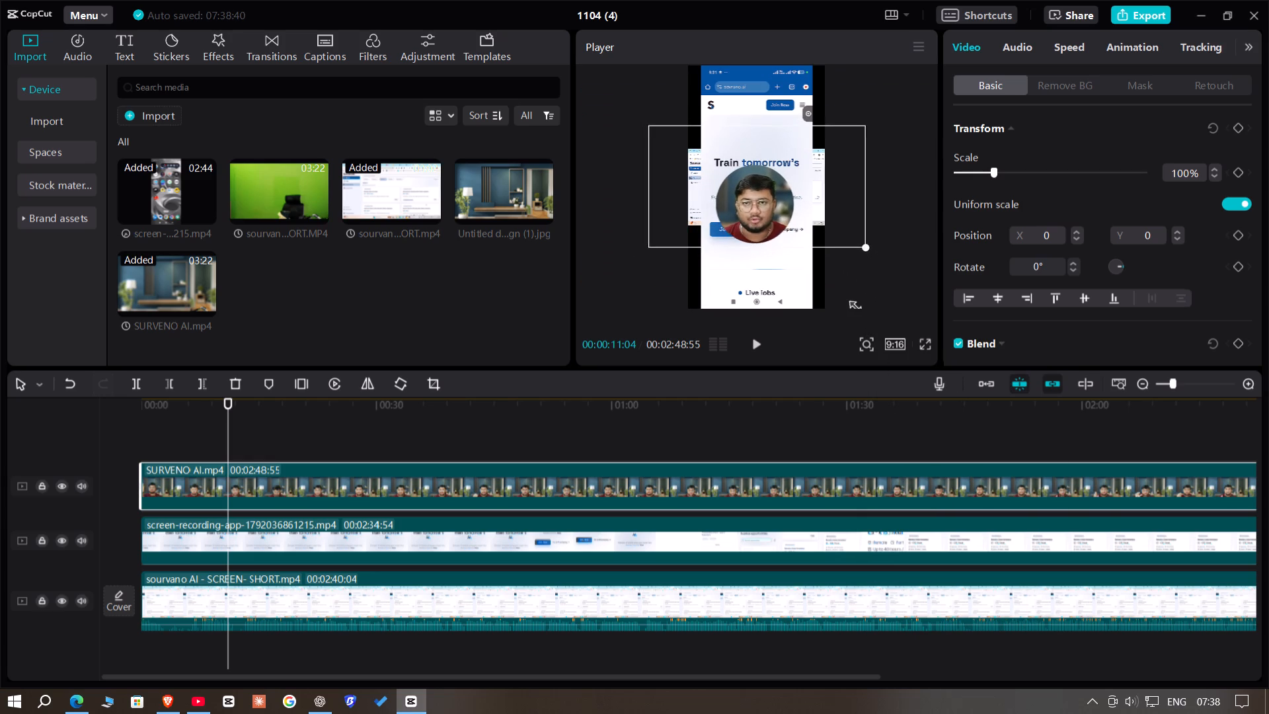
pyautogui.moveTo(851, 305); pyautogui.dragTo(842, 300)
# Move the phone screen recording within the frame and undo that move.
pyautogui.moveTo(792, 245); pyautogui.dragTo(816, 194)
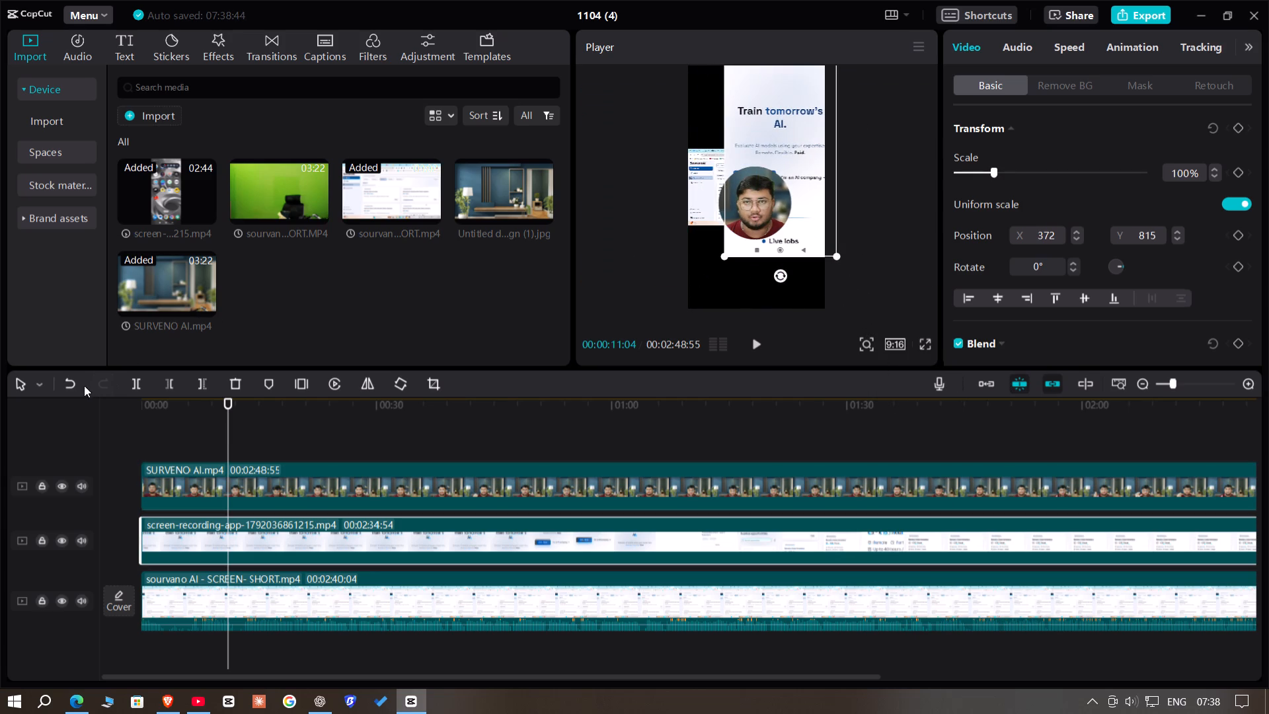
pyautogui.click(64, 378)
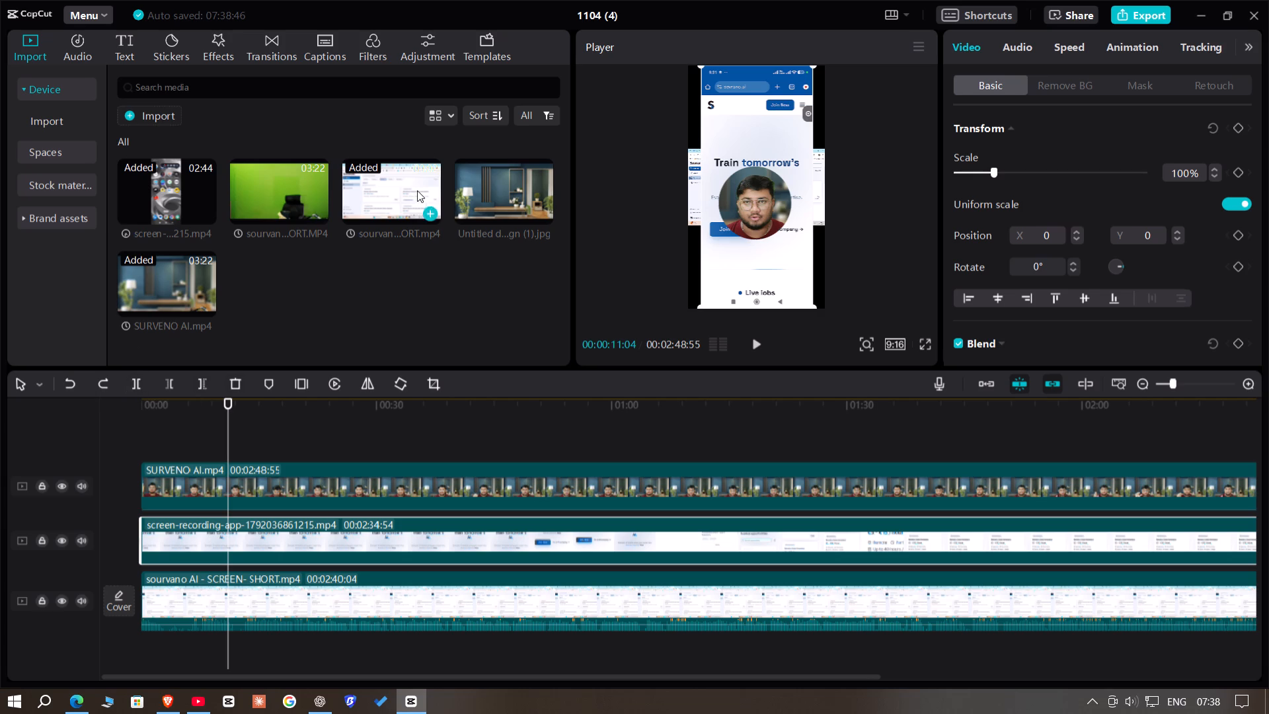
# Move the circular presenter overlay to the upper right of the vertical frame, about X 424, Y 1533.
pyautogui.click(777, 204)
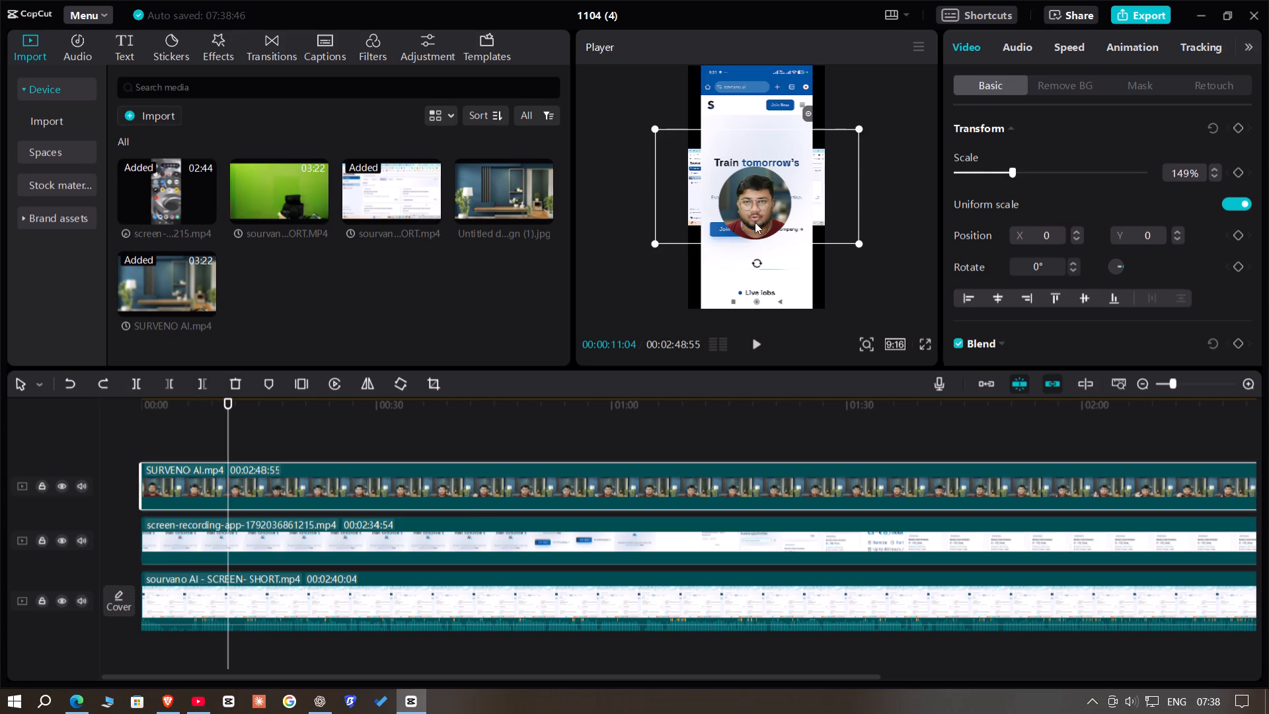
pyautogui.moveTo(753, 230); pyautogui.dragTo(784, 134)
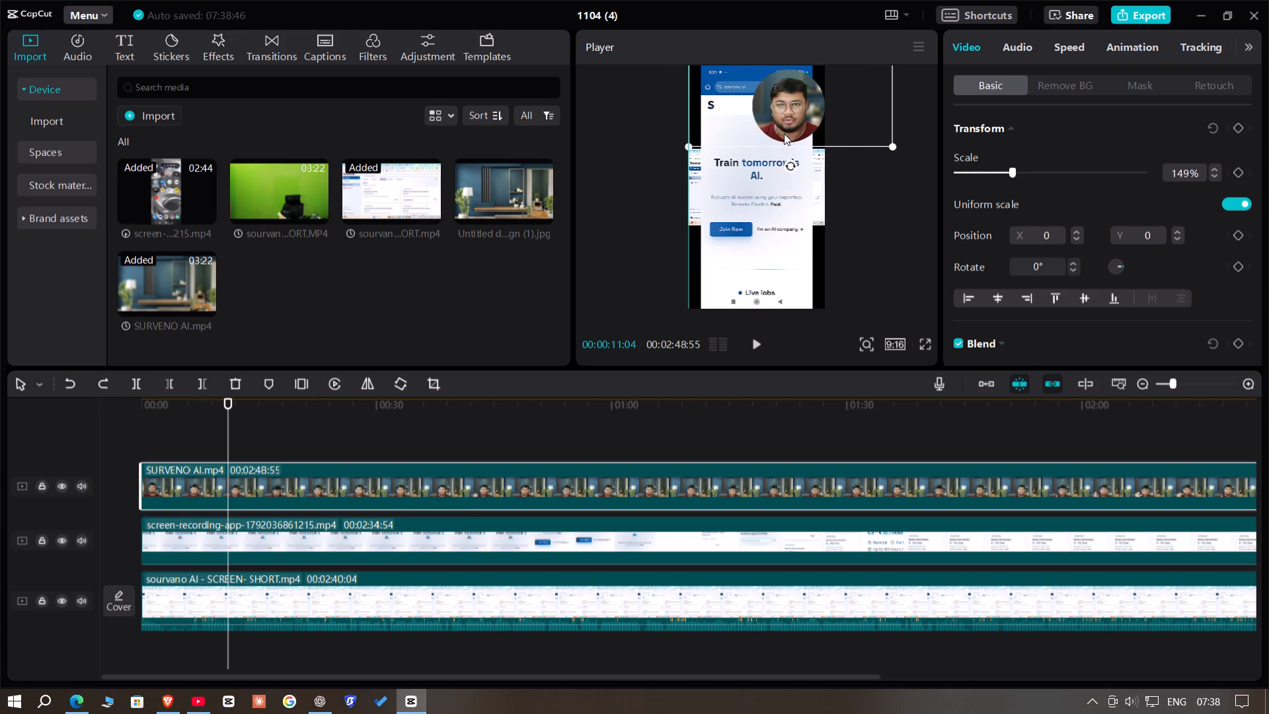
pyautogui.moveTo(784, 134); pyautogui.dragTo(779, 134)
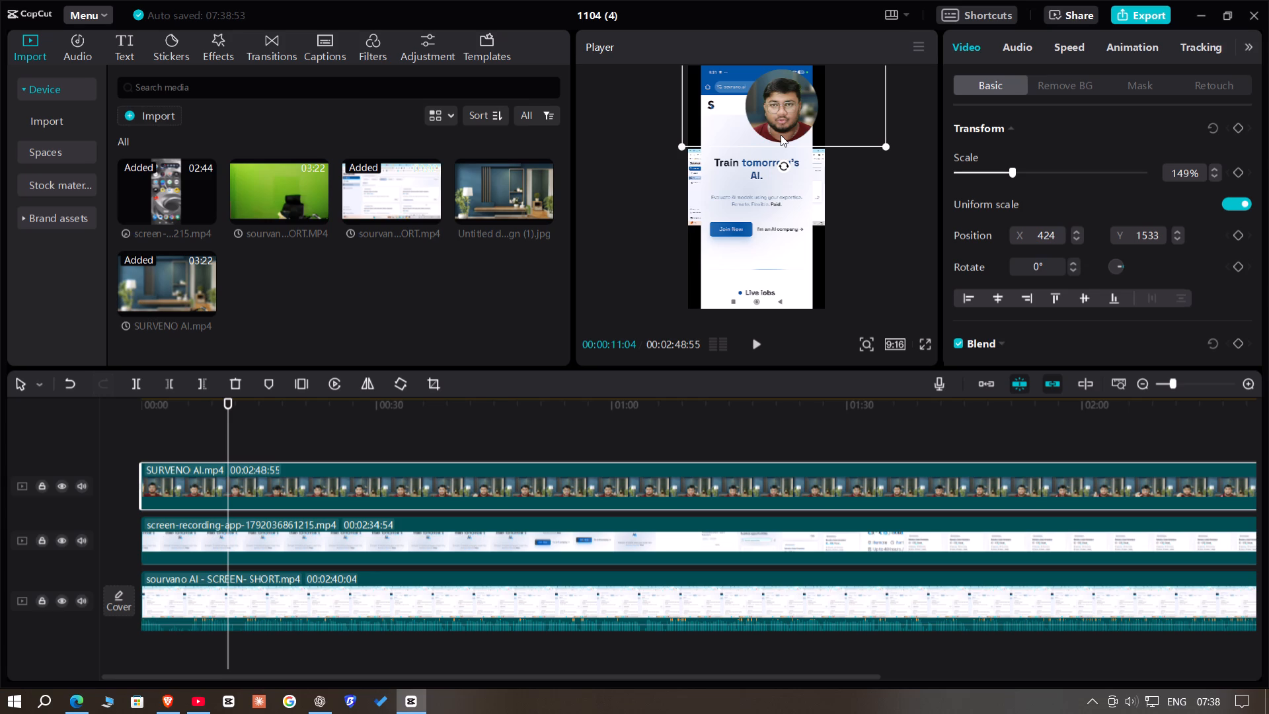
# Reposition the circular presenter overlay to X 466, Y 1551 using an enlarged preview.
pyautogui.moveTo(863, 349); pyautogui.dragTo(868, 360)
pyautogui.click(867, 347)
pyautogui.click(849, 367)
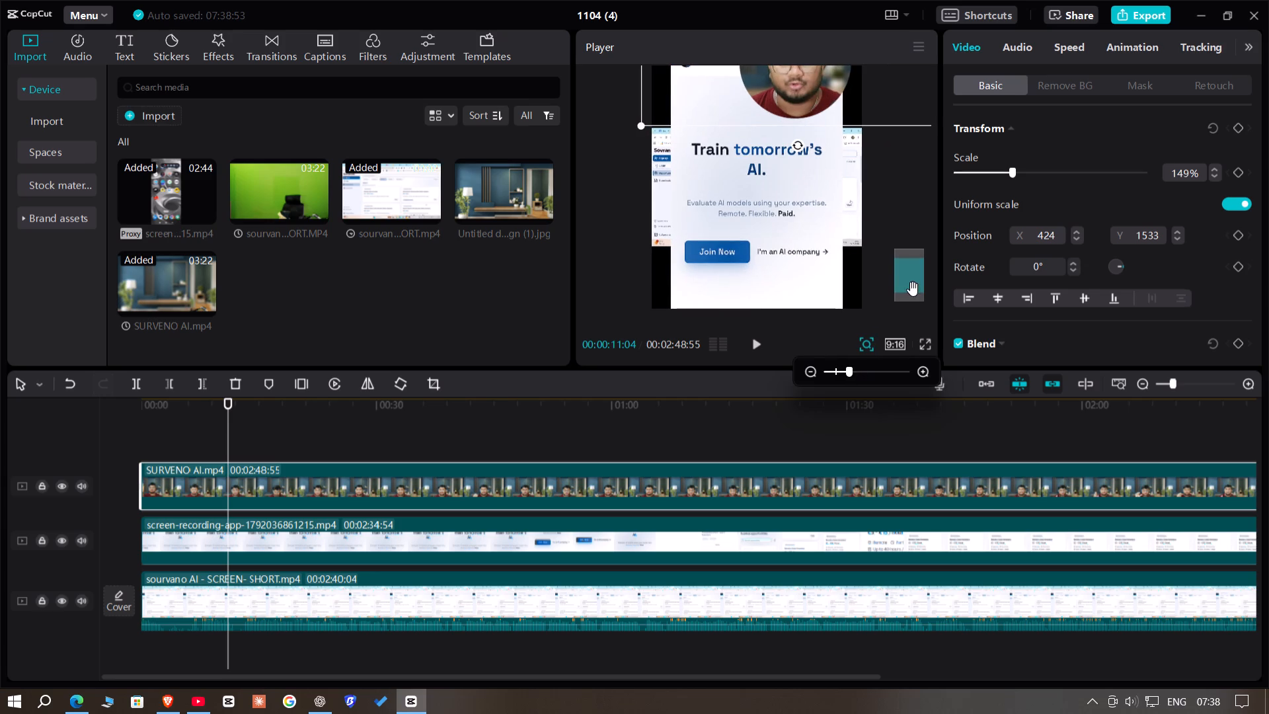
pyautogui.moveTo(913, 288); pyautogui.dragTo(986, 238)
pyautogui.click(826, 127)
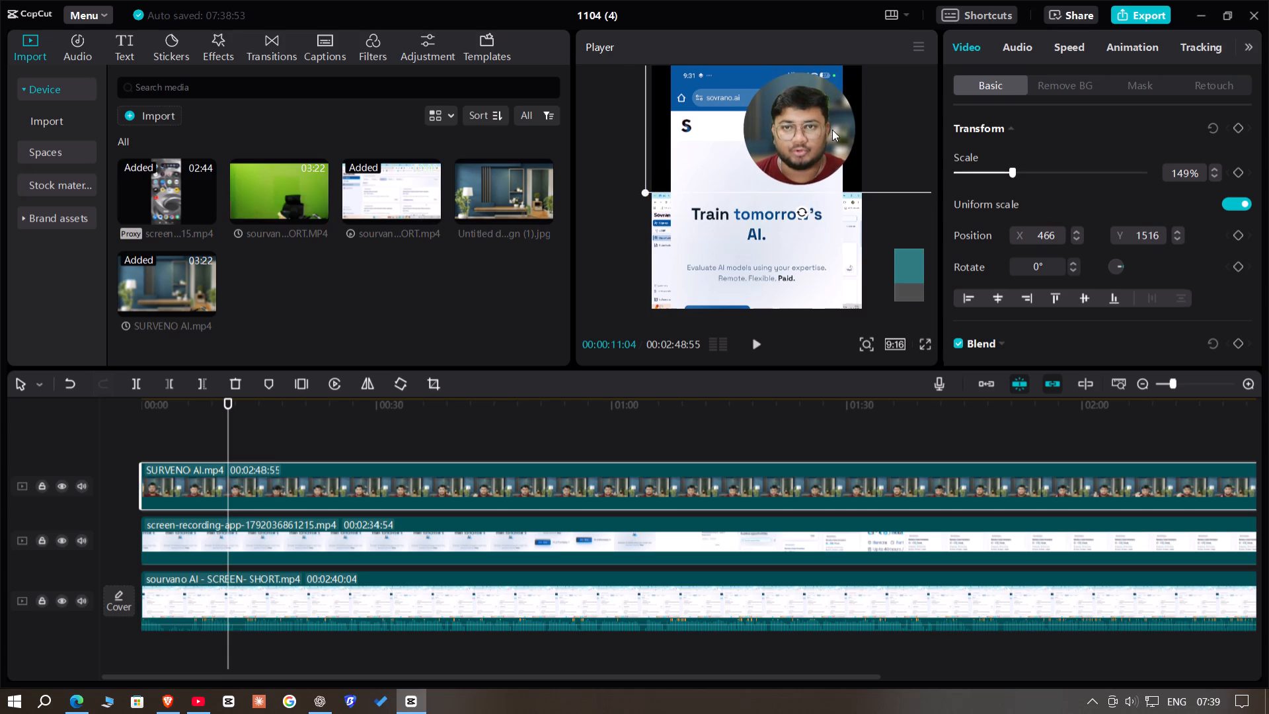
pyautogui.click(1178, 230)
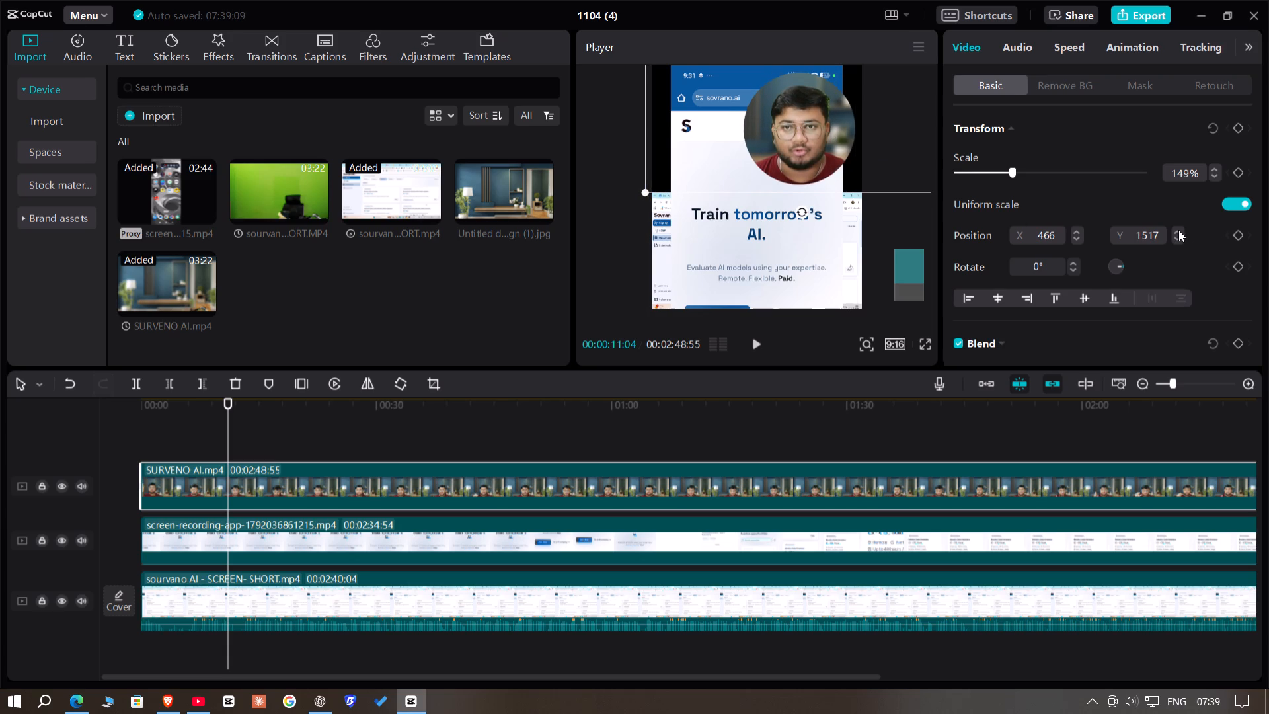
pyautogui.click(1178, 230)
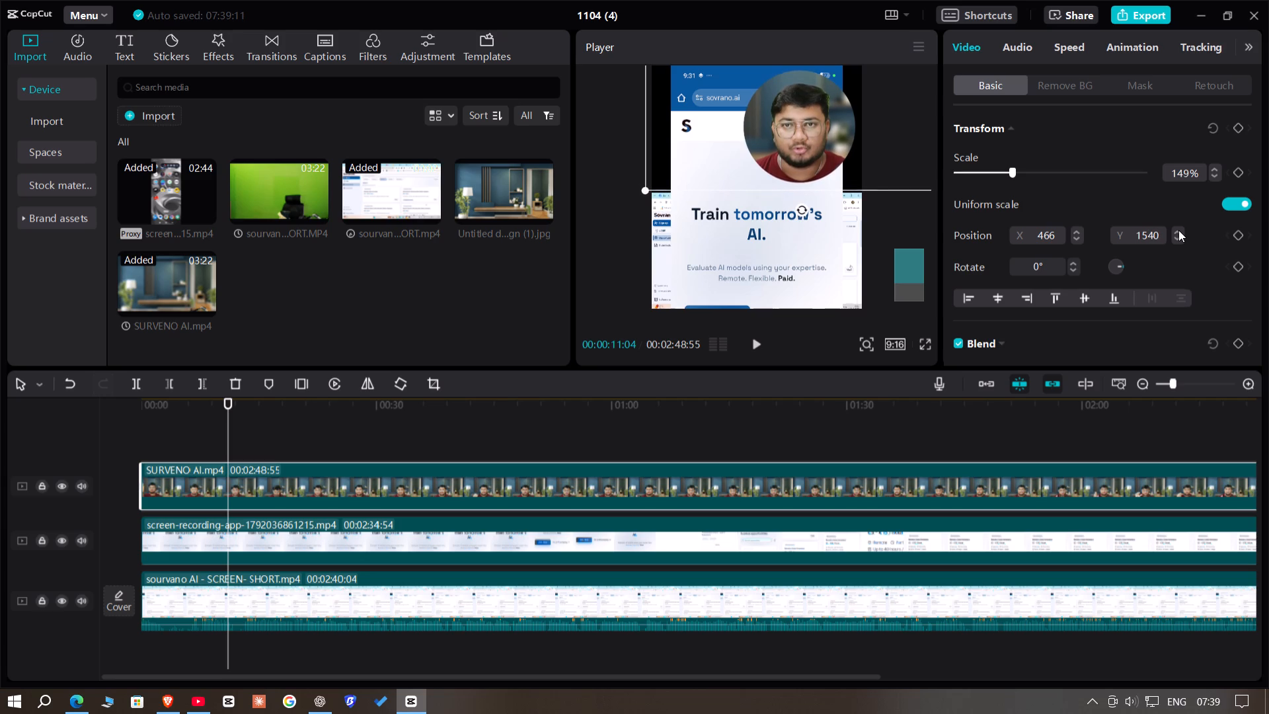
pyautogui.click(1178, 230)
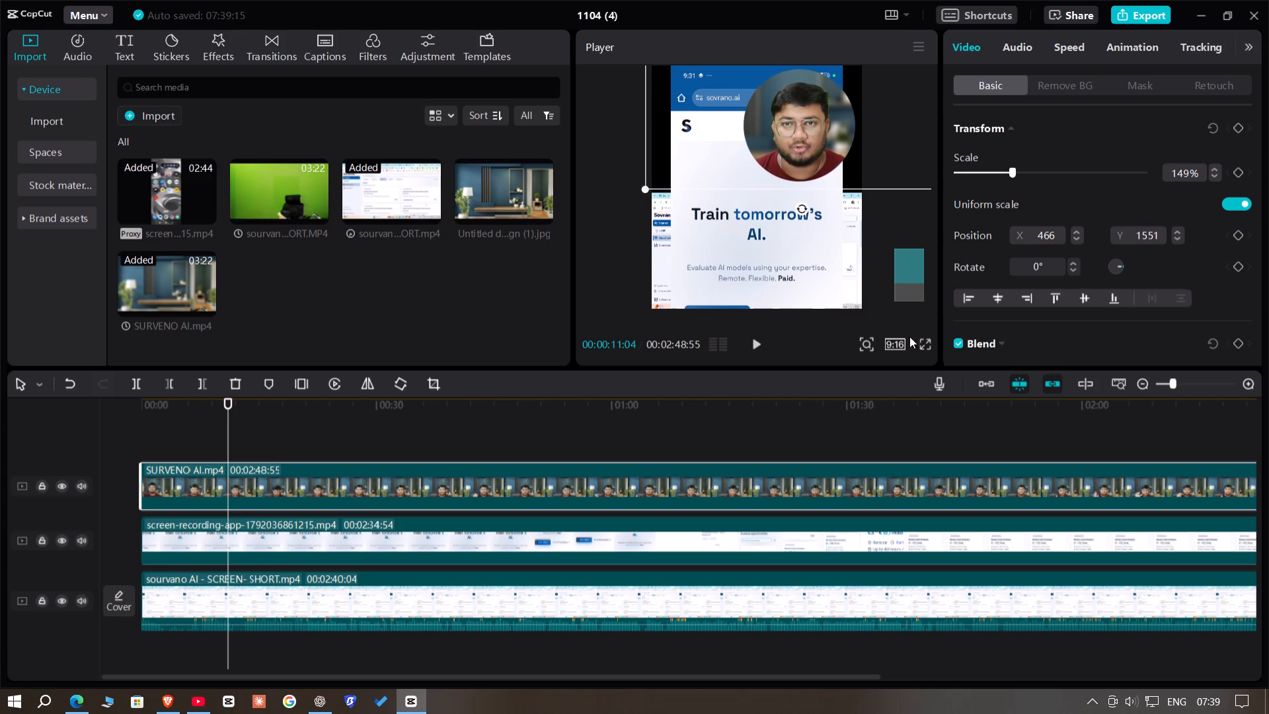
# Shift the phone screen-recording clip within the frame to X 267, Y 182.
pyautogui.click(870, 342)
pyautogui.moveTo(866, 376); pyautogui.dragTo(936, 366)
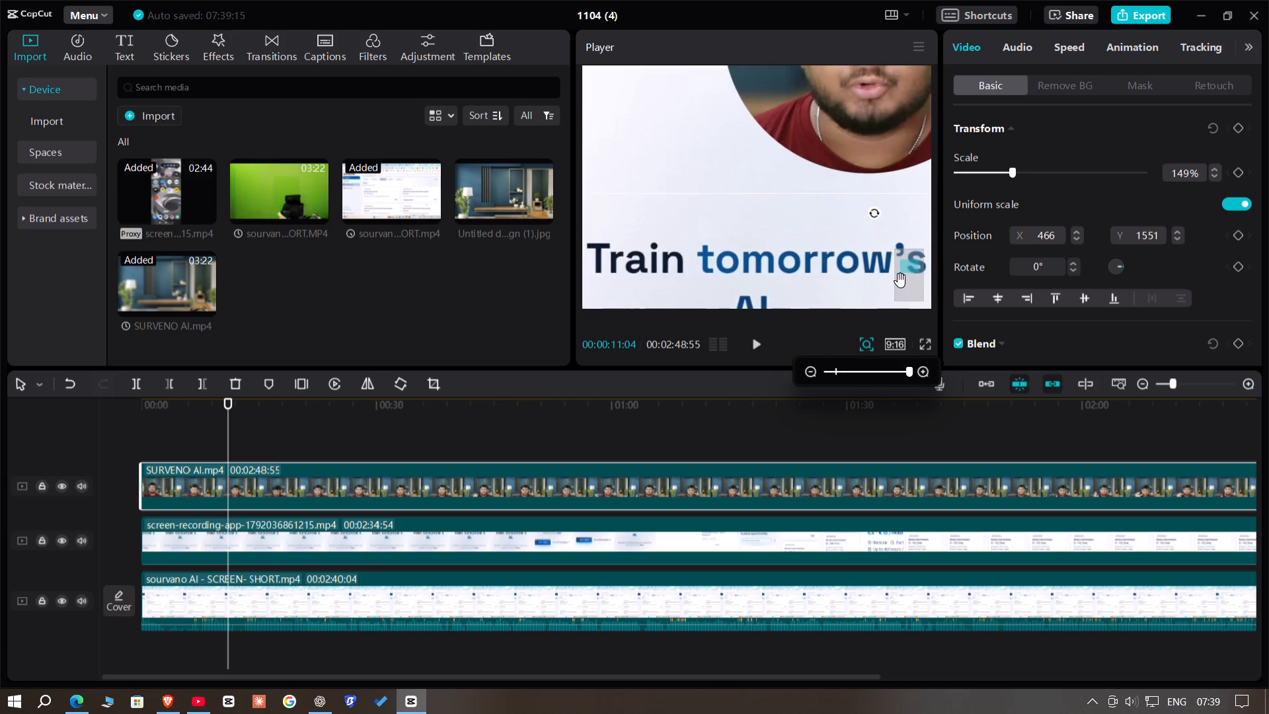
pyautogui.moveTo(929, 264); pyautogui.dragTo(997, 221)
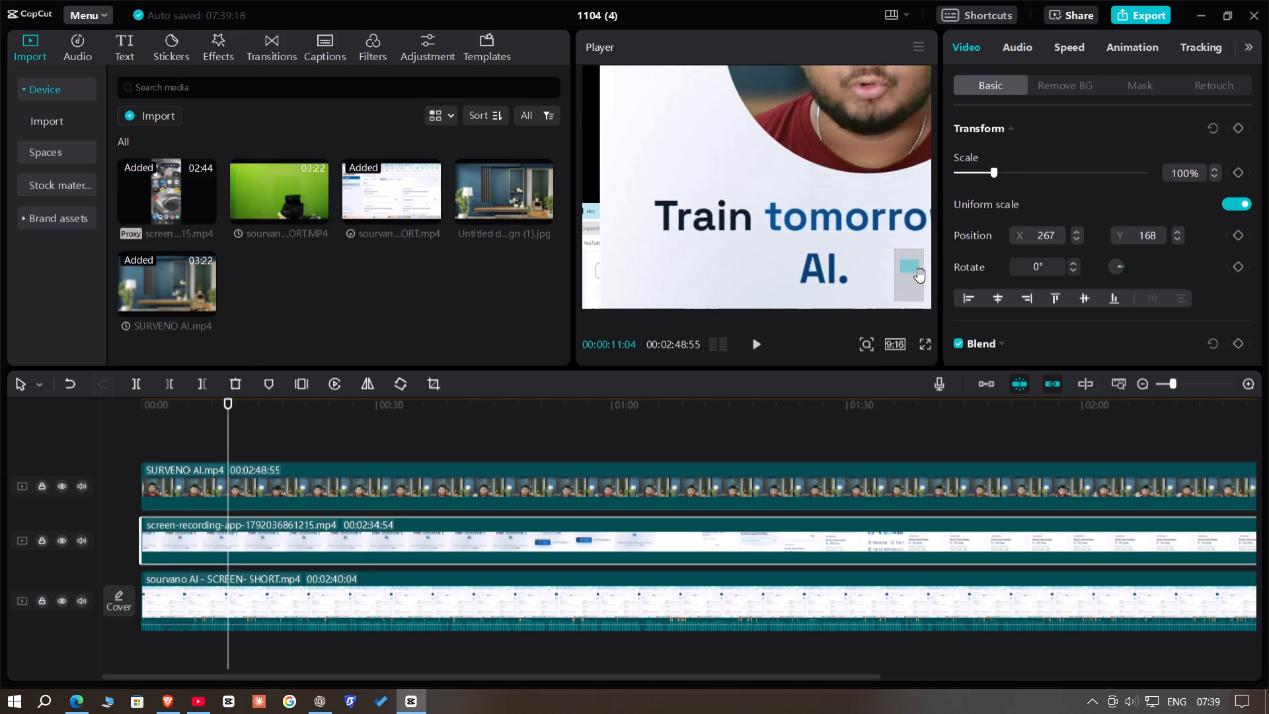
pyautogui.moveTo(911, 272); pyautogui.dragTo(1007, 242)
pyautogui.click(1180, 229)
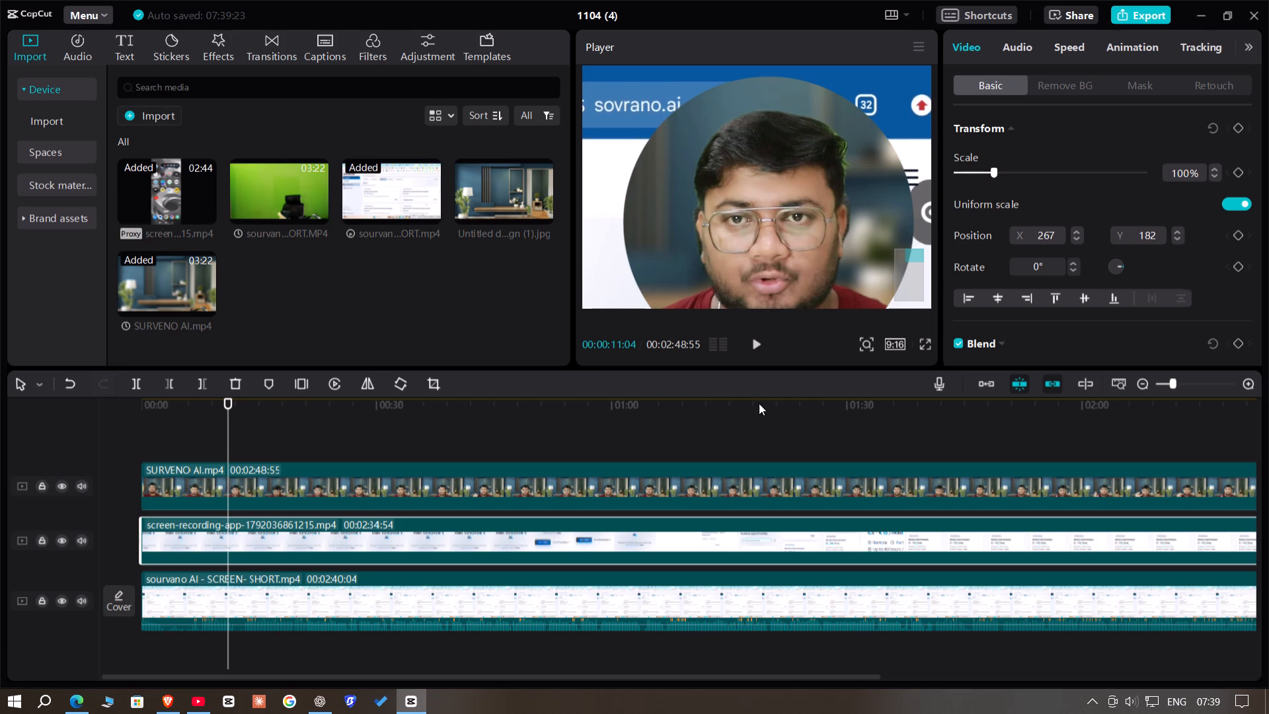
# Fine-tune the SURVENO AI.mp4 presenter overlay's position to X 516, Y 1568.
pyautogui.click(621, 495)
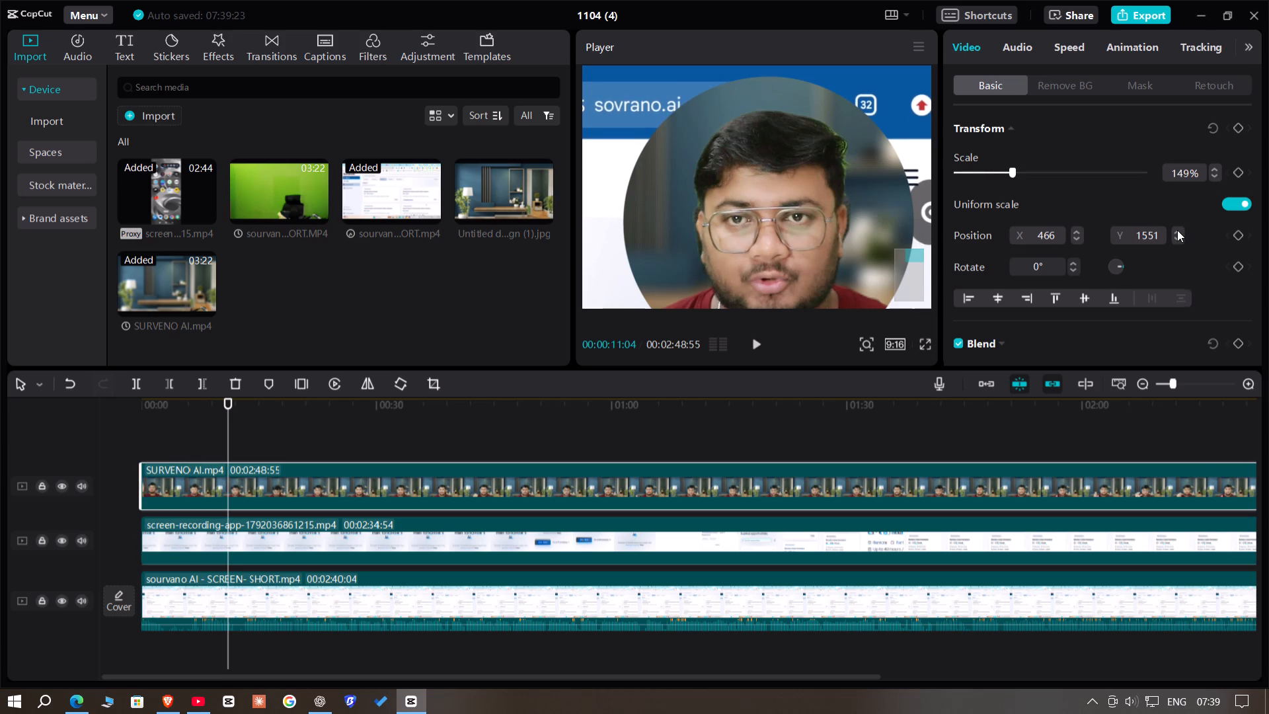
pyautogui.click(1177, 230)
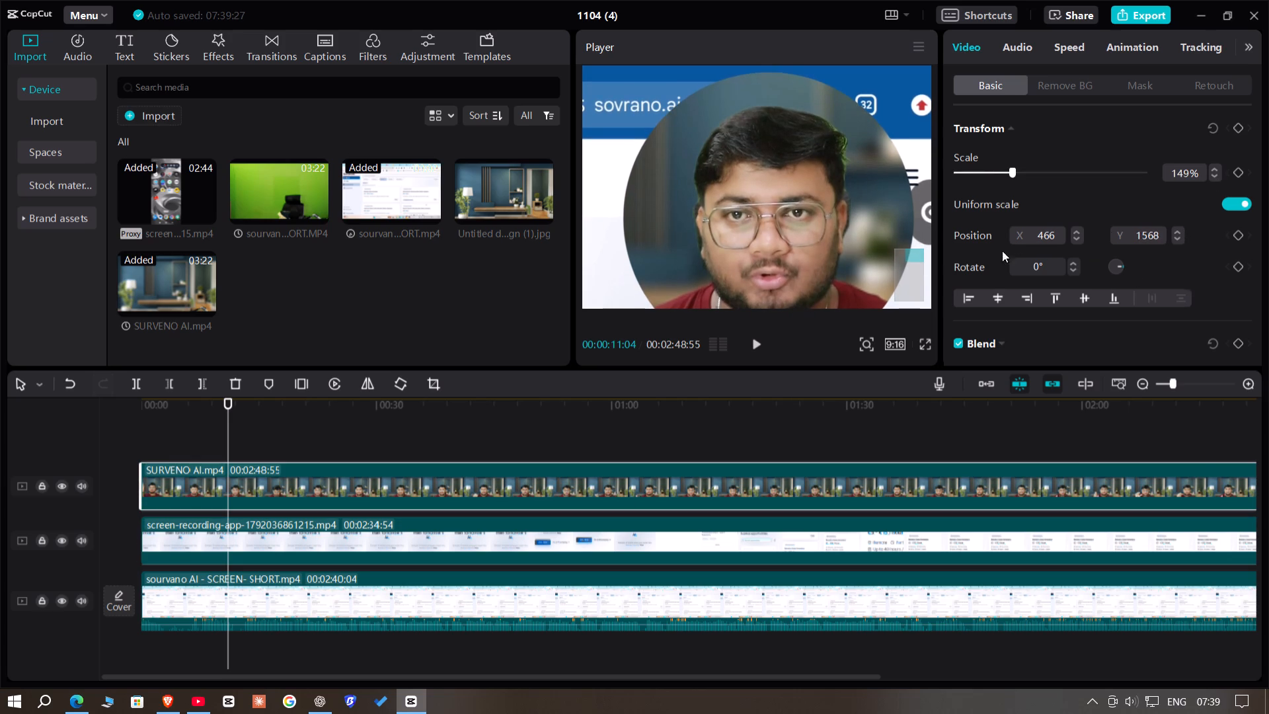
pyautogui.click(1079, 240)
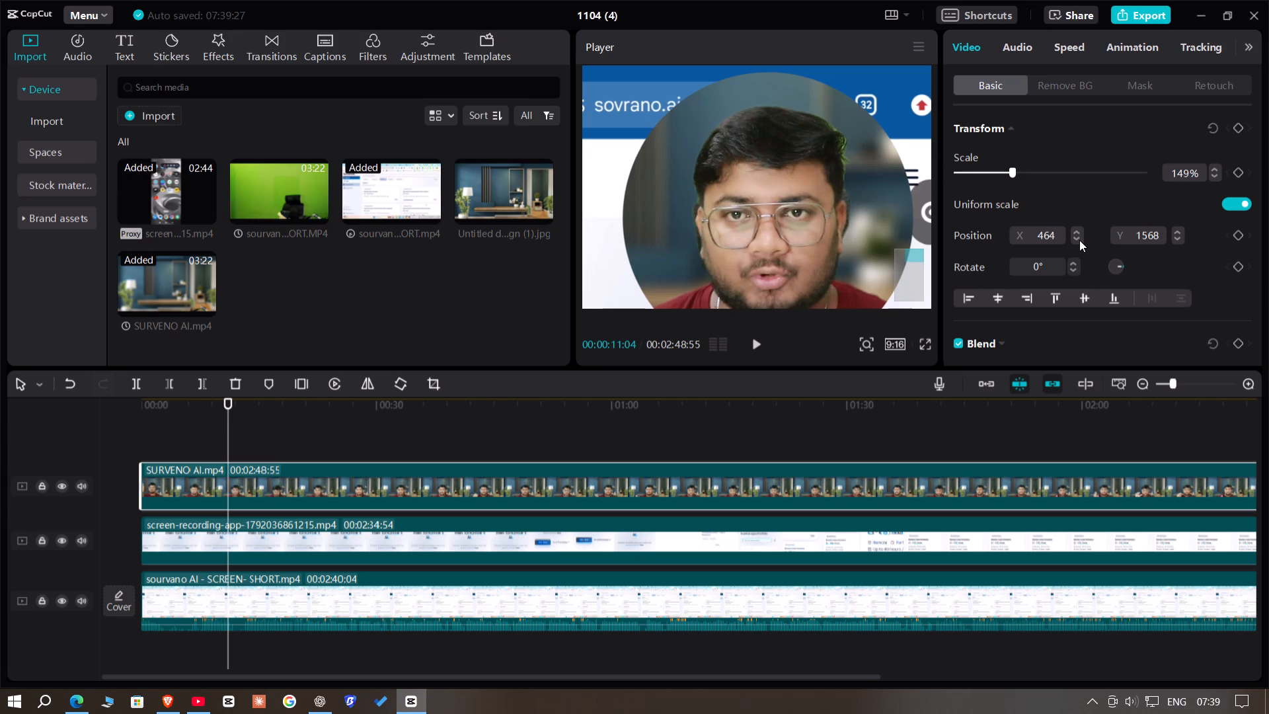
pyautogui.click(1079, 230)
pyautogui.moveTo(915, 260); pyautogui.dragTo(968, 260)
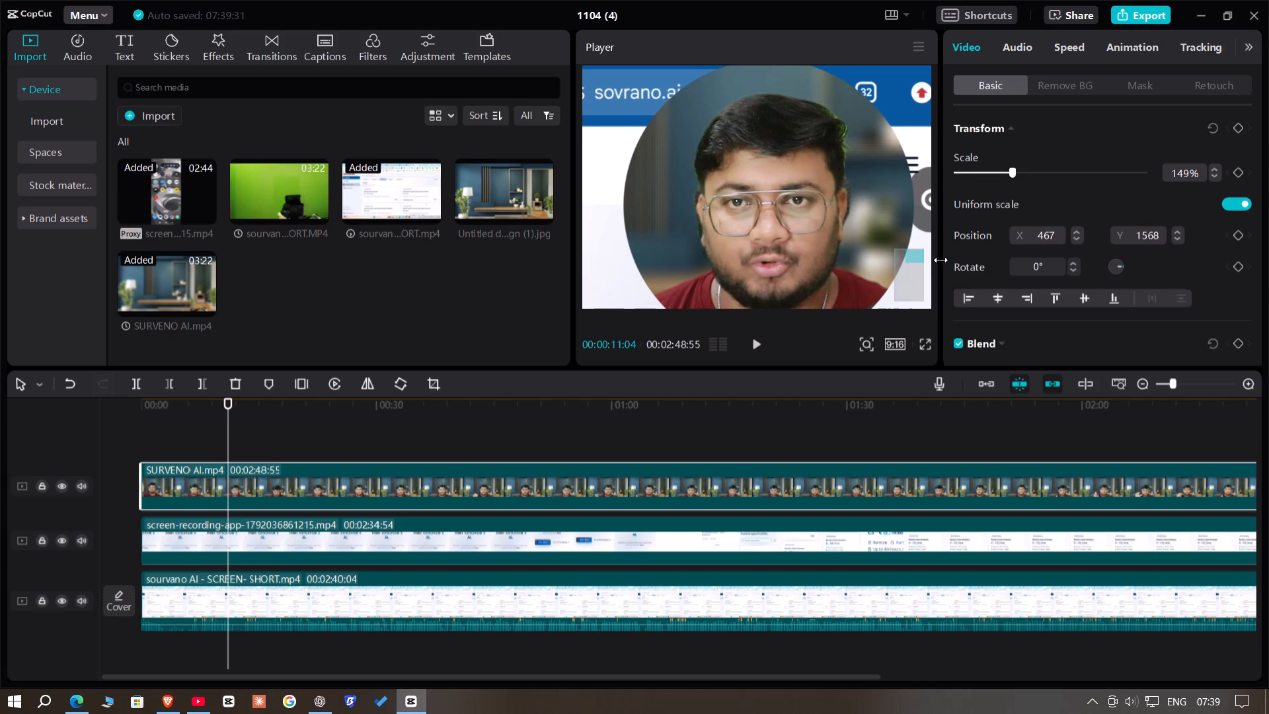
pyautogui.moveTo(915, 255); pyautogui.dragTo(959, 231)
pyautogui.click(1078, 229)
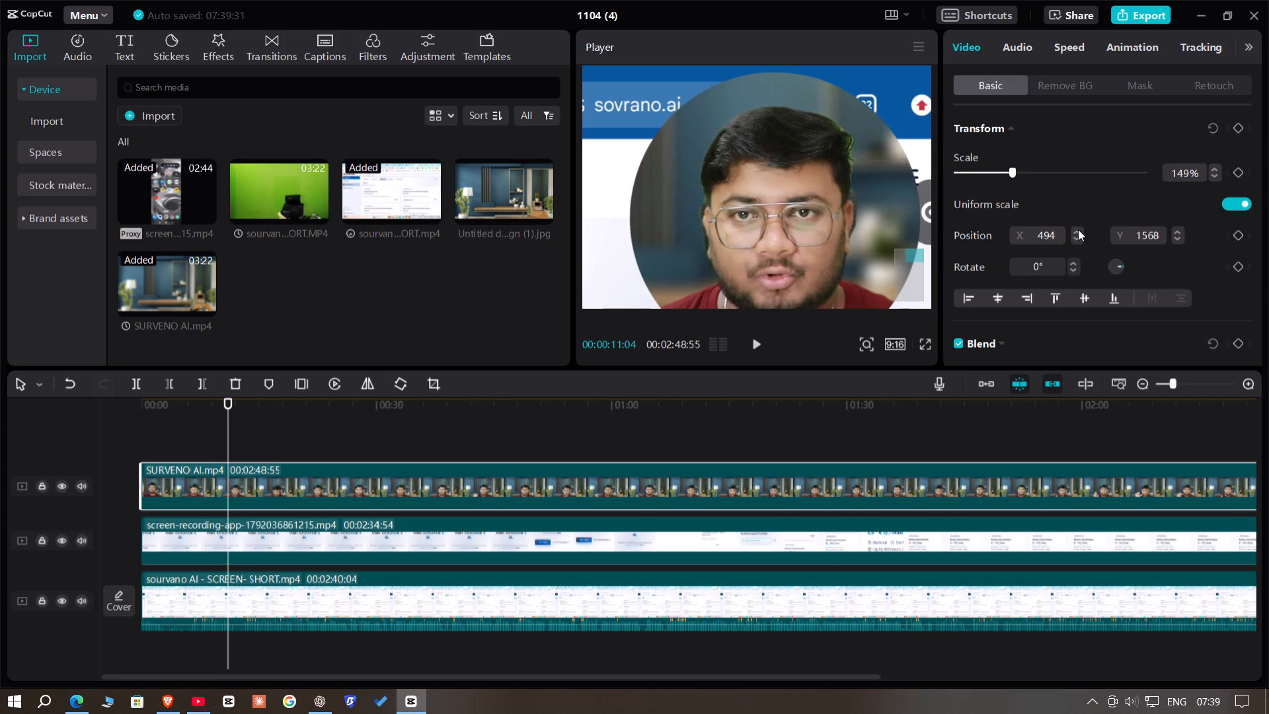
pyautogui.doubleClick(1078, 229)
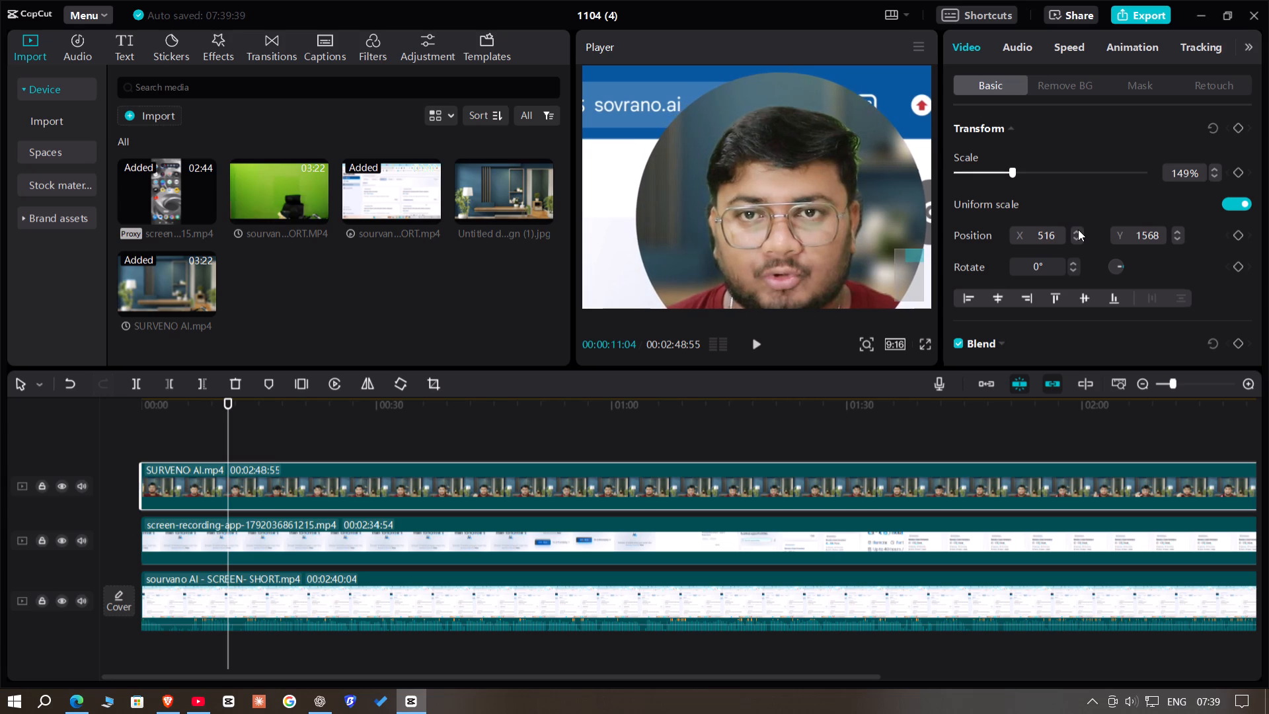
# View the composition in the full-screen preview to examine the overlay's placement.
pyautogui.click(925, 335)
pyautogui.click(925, 335)
pyautogui.click(925, 340)
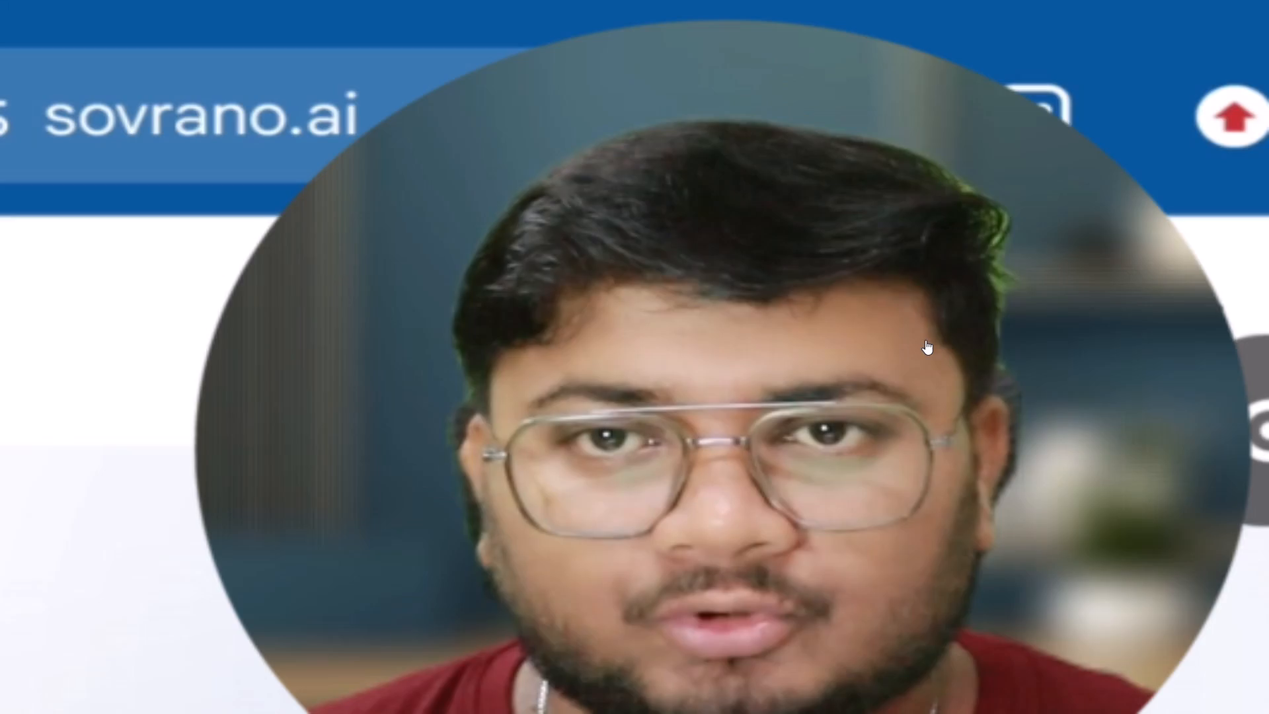
# Scale the phone screen-recording clip to 91% and center it in the frame at X 0, Y 0.
pyautogui.click(863, 642)
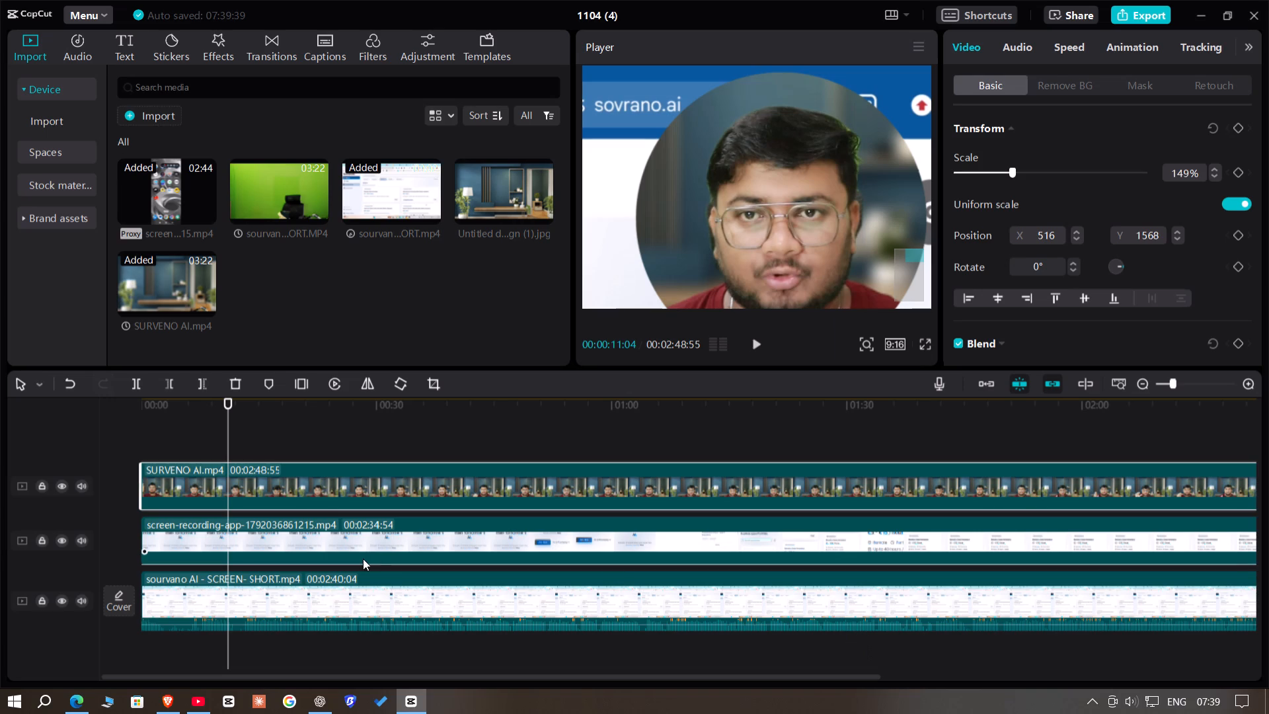
pyautogui.click(363, 559)
pyautogui.click(868, 359)
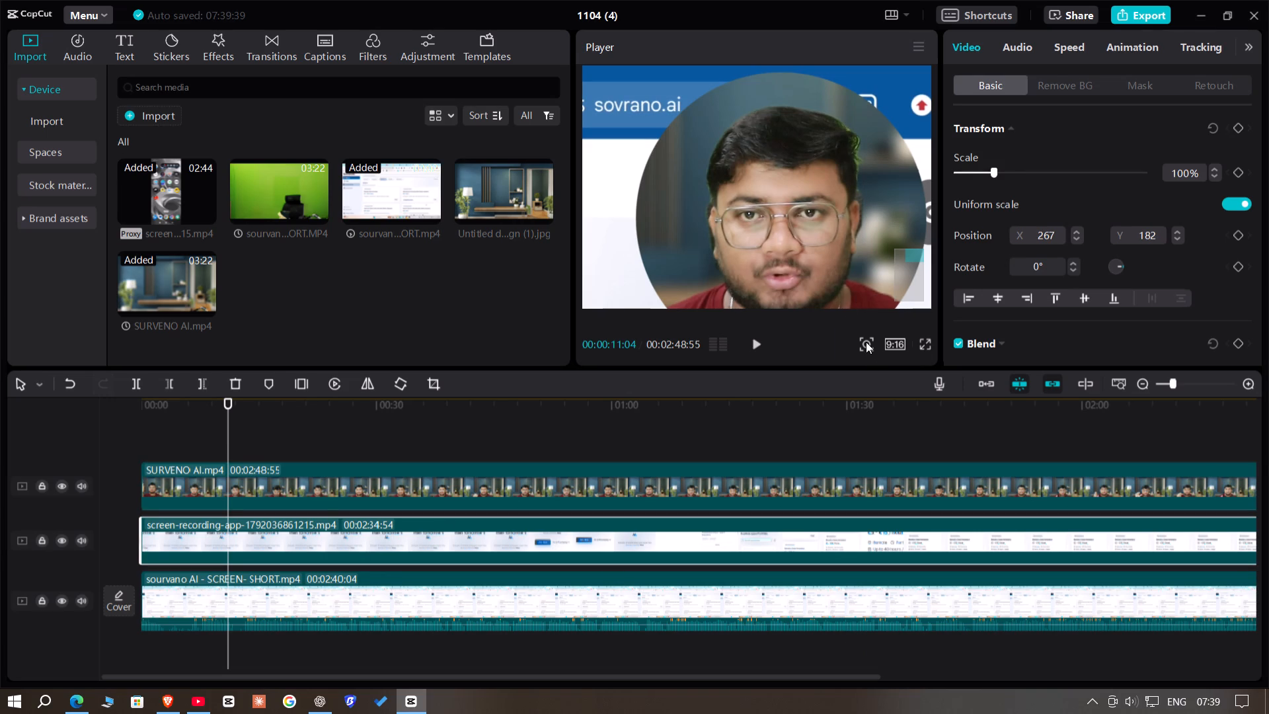
pyautogui.click(866, 342)
pyautogui.moveTo(849, 378); pyautogui.dragTo(836, 378)
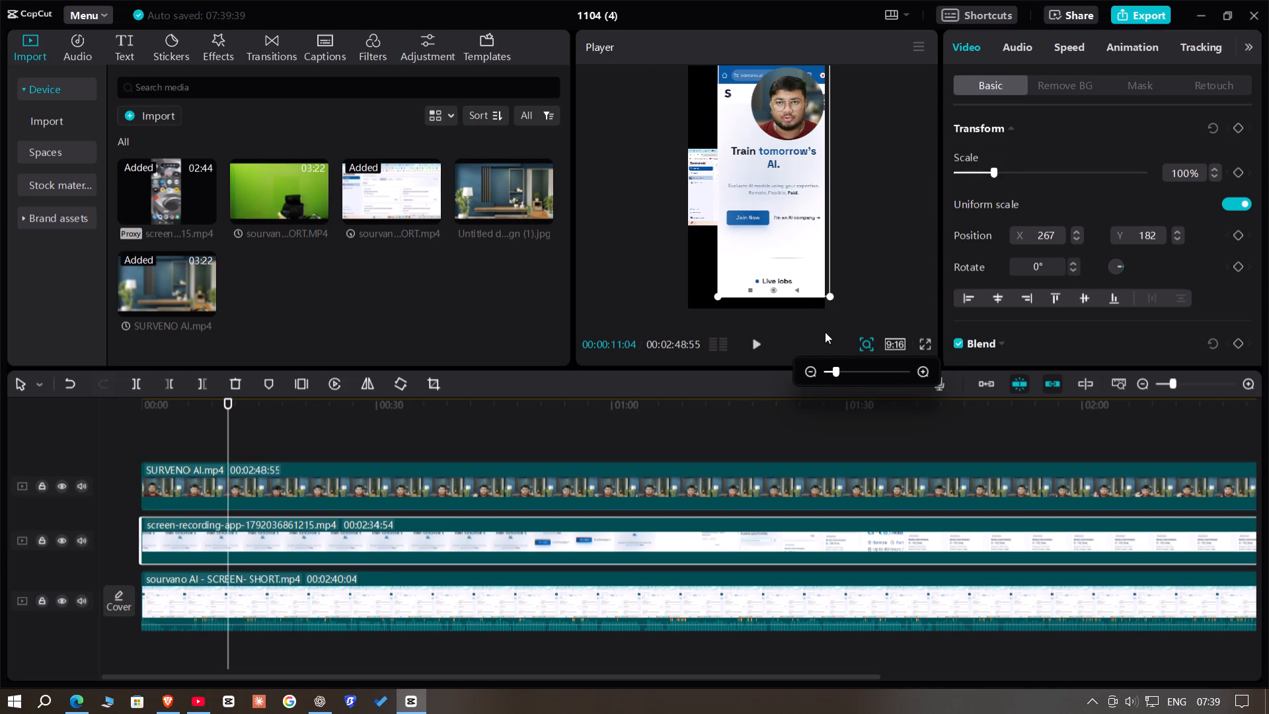
pyautogui.moveTo(824, 297); pyautogui.dragTo(815, 295)
pyautogui.moveTo(786, 235); pyautogui.dragTo(765, 245)
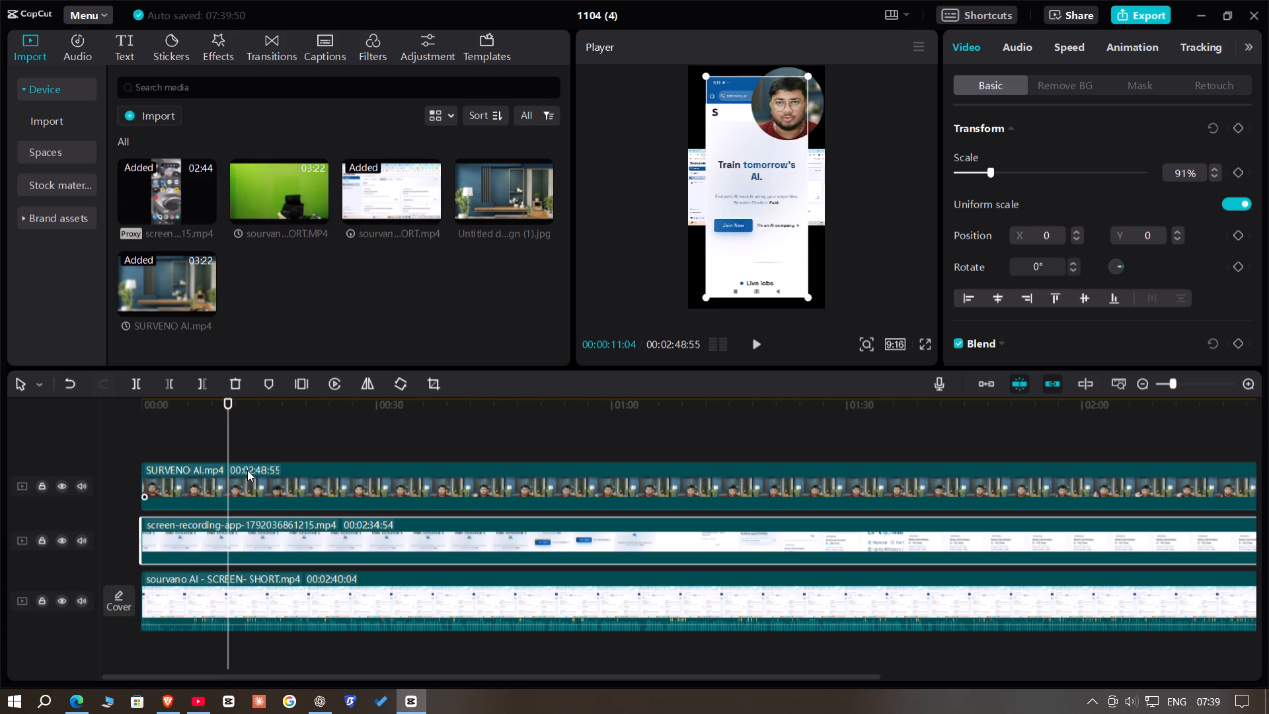
# Extract the audio from the sourvano AI - SCREEN- SHORT.mp4 clip, then delete its video from the timeline.
pyautogui.click(268, 600)
pyautogui.rightClick(268, 600)
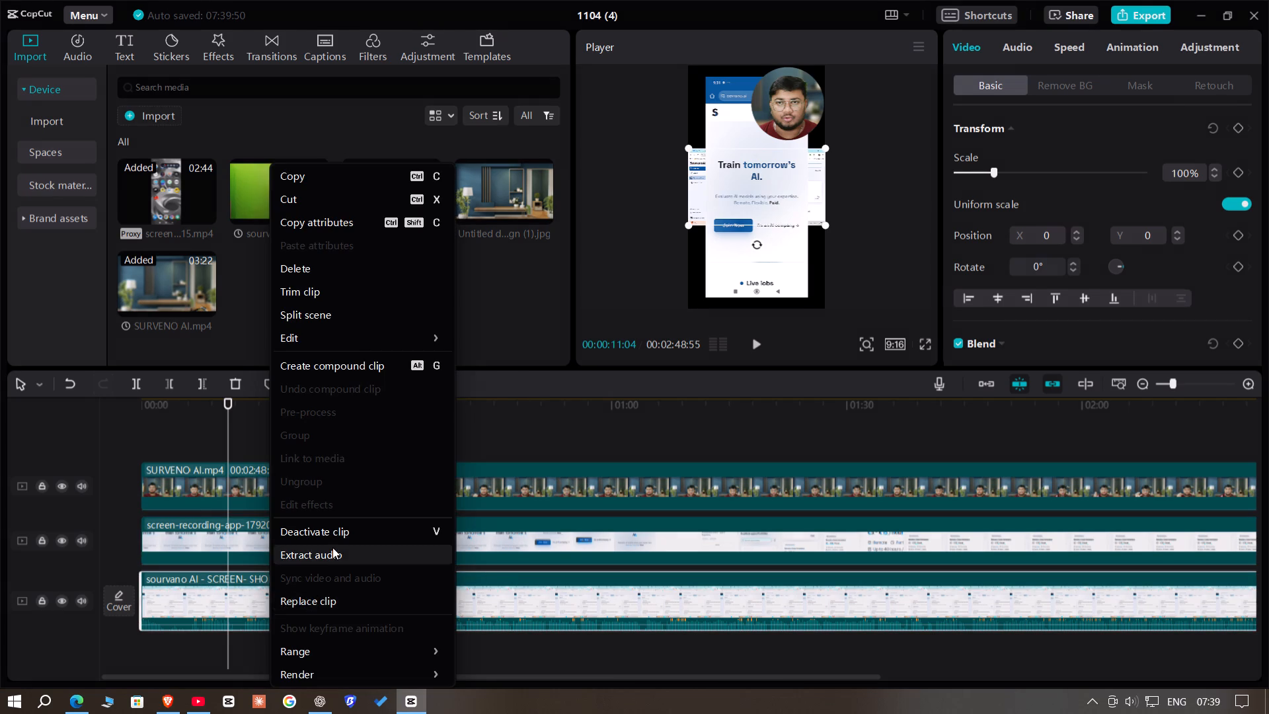
pyautogui.click(332, 547)
pyautogui.click(241, 386)
# Trim off everything before 00:00:13:19 on all tracks and move the remaining clips to the timeline start.
pyautogui.click(229, 442)
pyautogui.moveTo(229, 442); pyautogui.dragTo(208, 442)
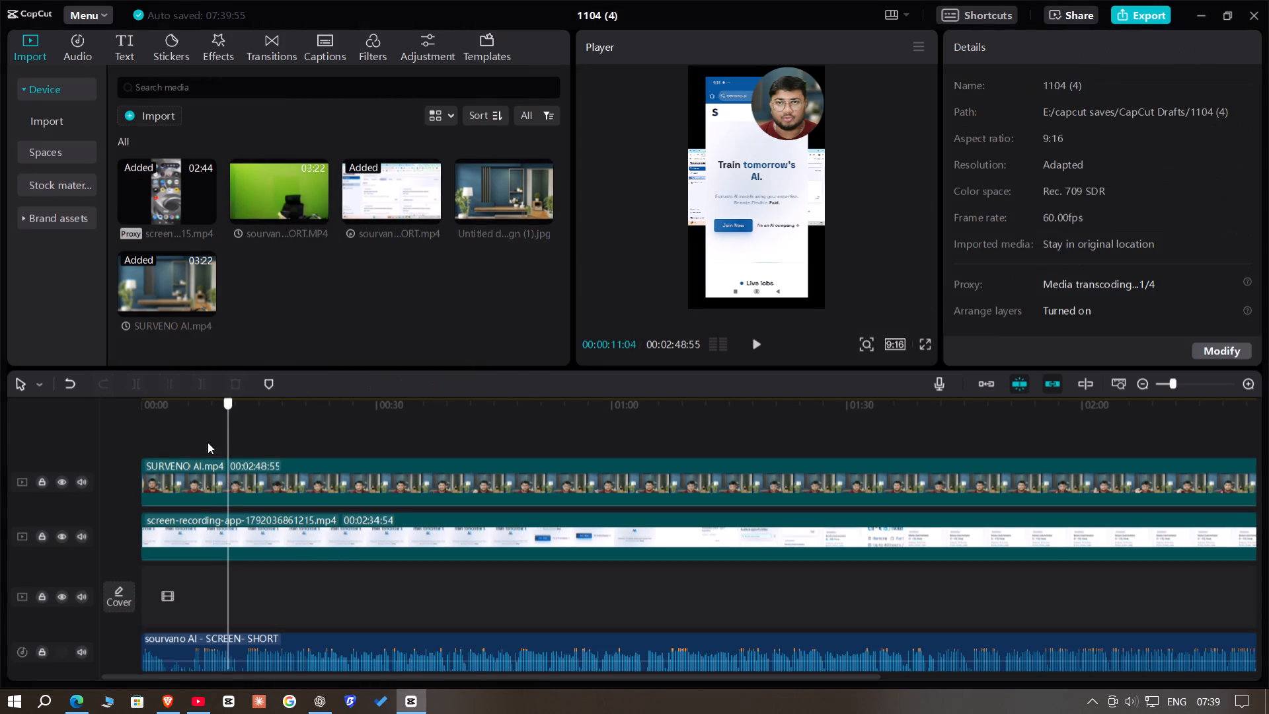
pyautogui.moveTo(208, 442); pyautogui.dragTo(30, 444)
pyautogui.press('space')
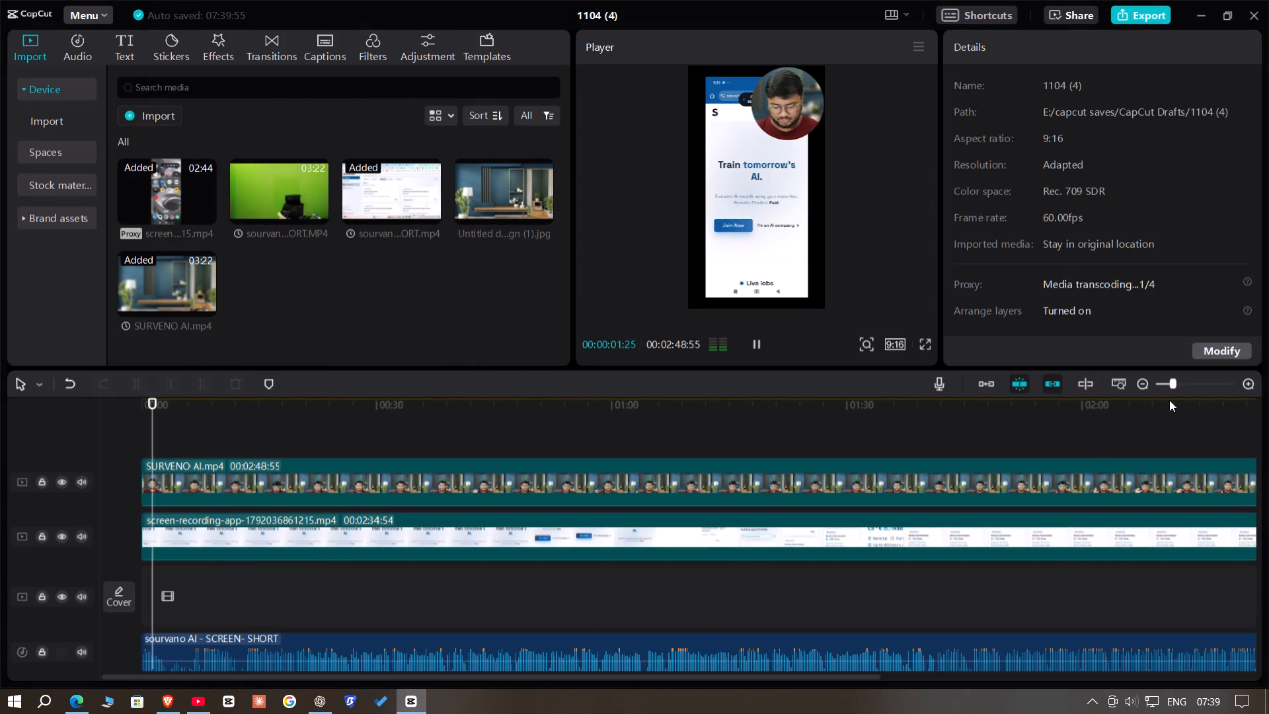
pyautogui.click(1182, 384)
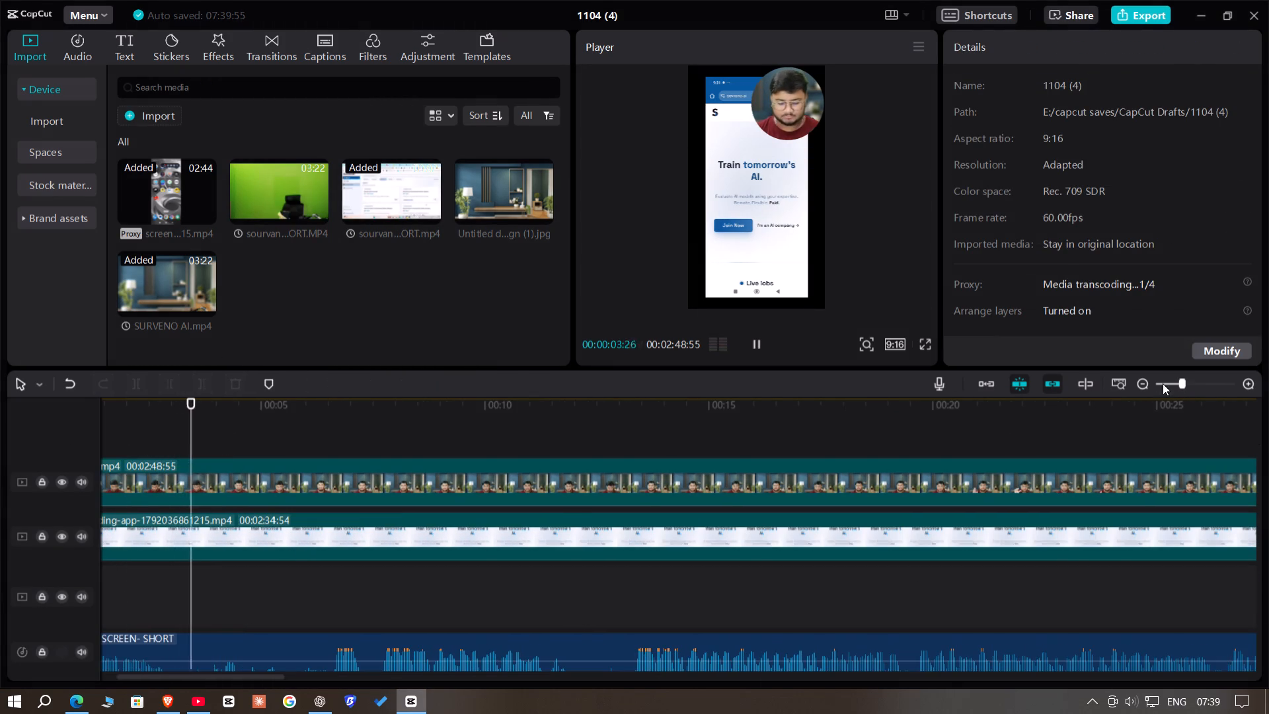
pyautogui.scroll(-5, 266, 621)
pyautogui.click(501, 408)
pyautogui.moveTo(501, 408); pyautogui.dragTo(621, 490)
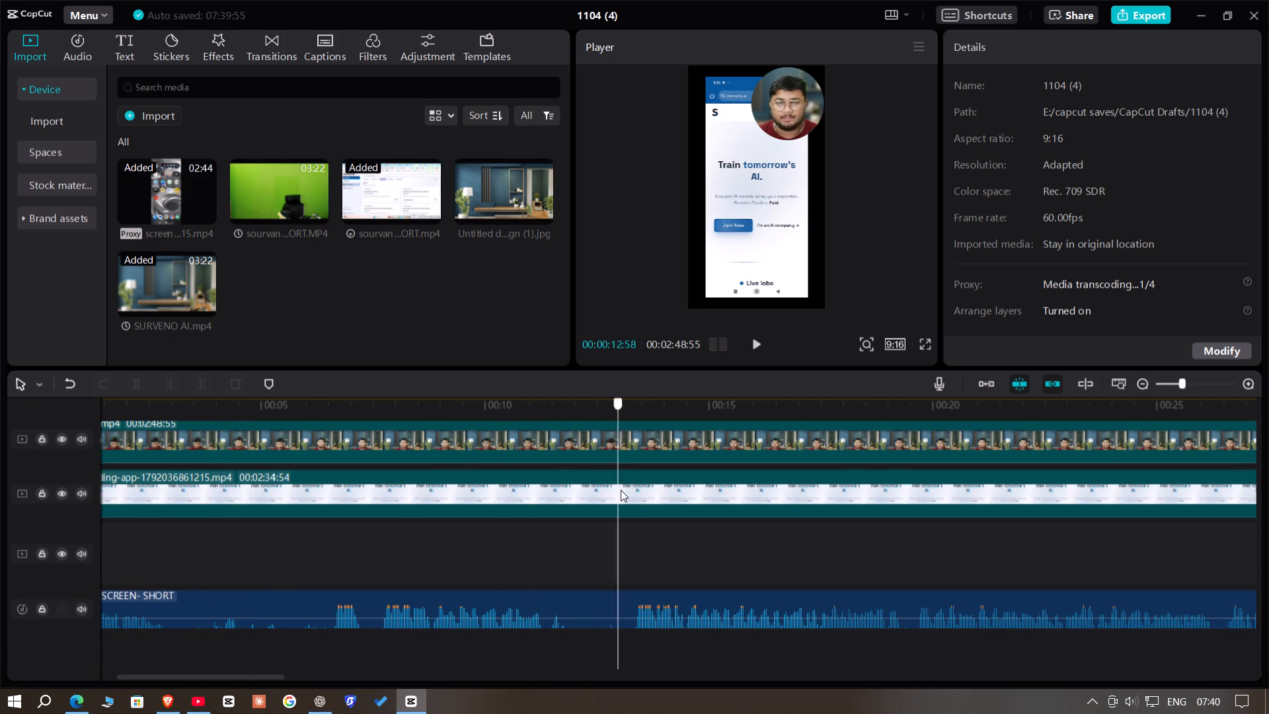
pyautogui.moveTo(621, 490); pyautogui.dragTo(631, 498)
pyautogui.press('space')
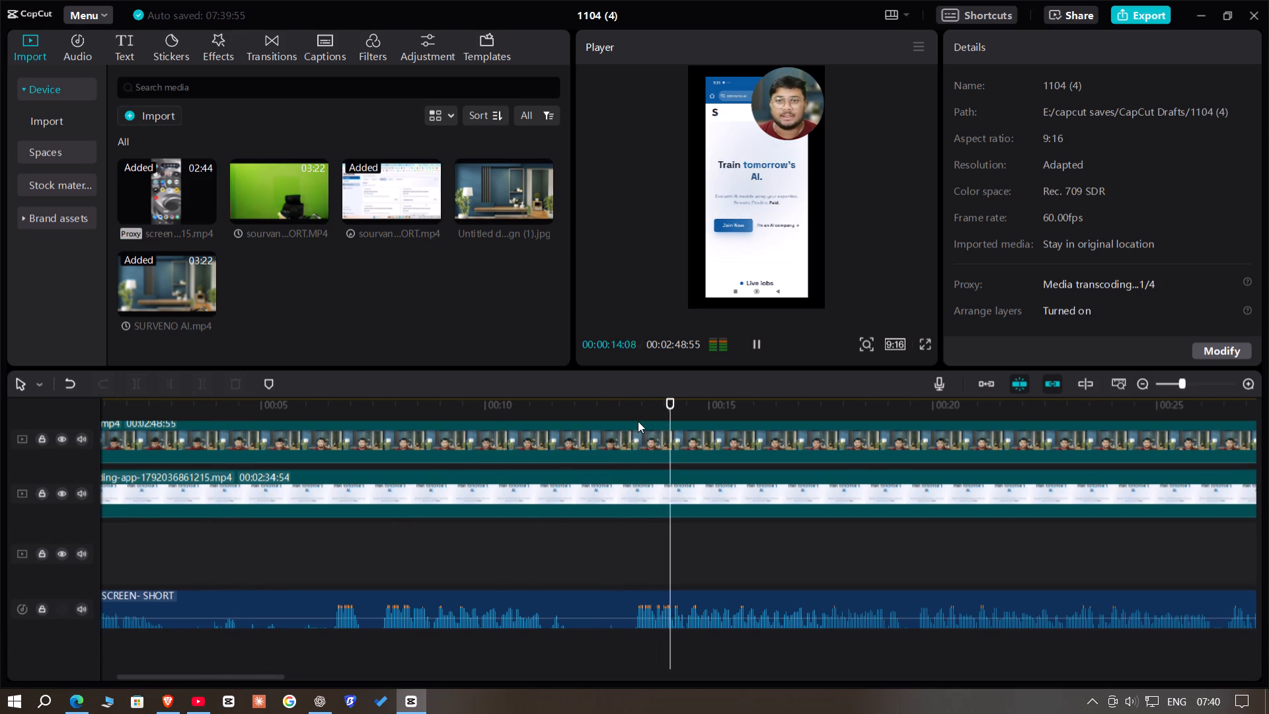
pyautogui.click(629, 405)
pyautogui.moveTo(629, 405); pyautogui.dragTo(634, 430)
pyautogui.moveTo(672, 664); pyautogui.dragTo(970, 413)
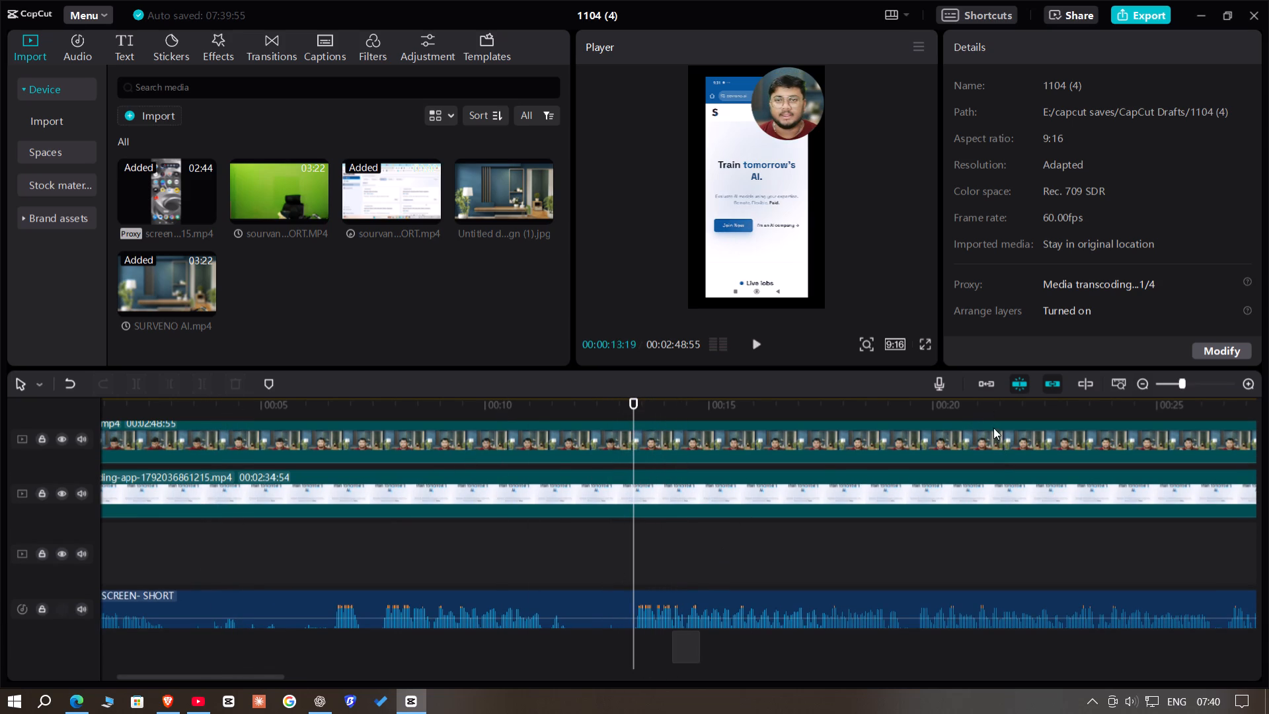
pyautogui.click(174, 381)
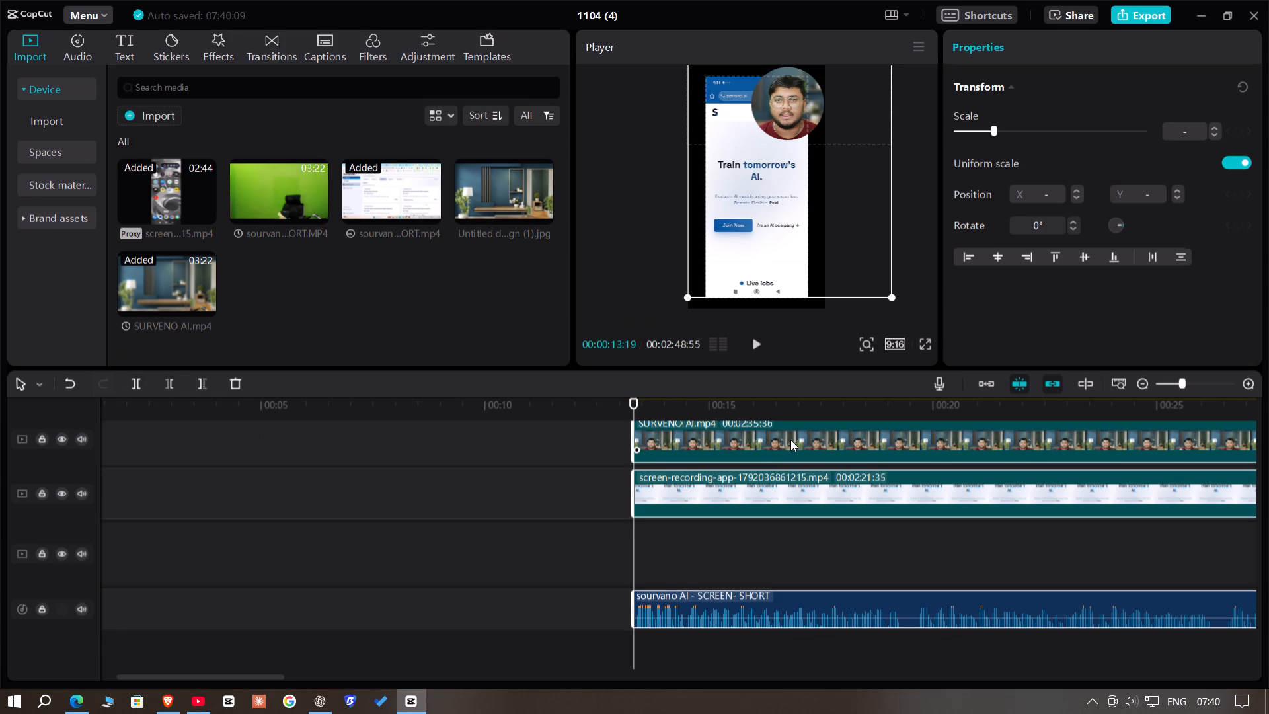
pyautogui.moveTo(784, 444); pyautogui.dragTo(0, 446)
# Play the trimmed video from the beginning to find the first pause in the speech.
pyautogui.click(208, 409)
pyautogui.moveTo(208, 409); pyautogui.dragTo(3, 408)
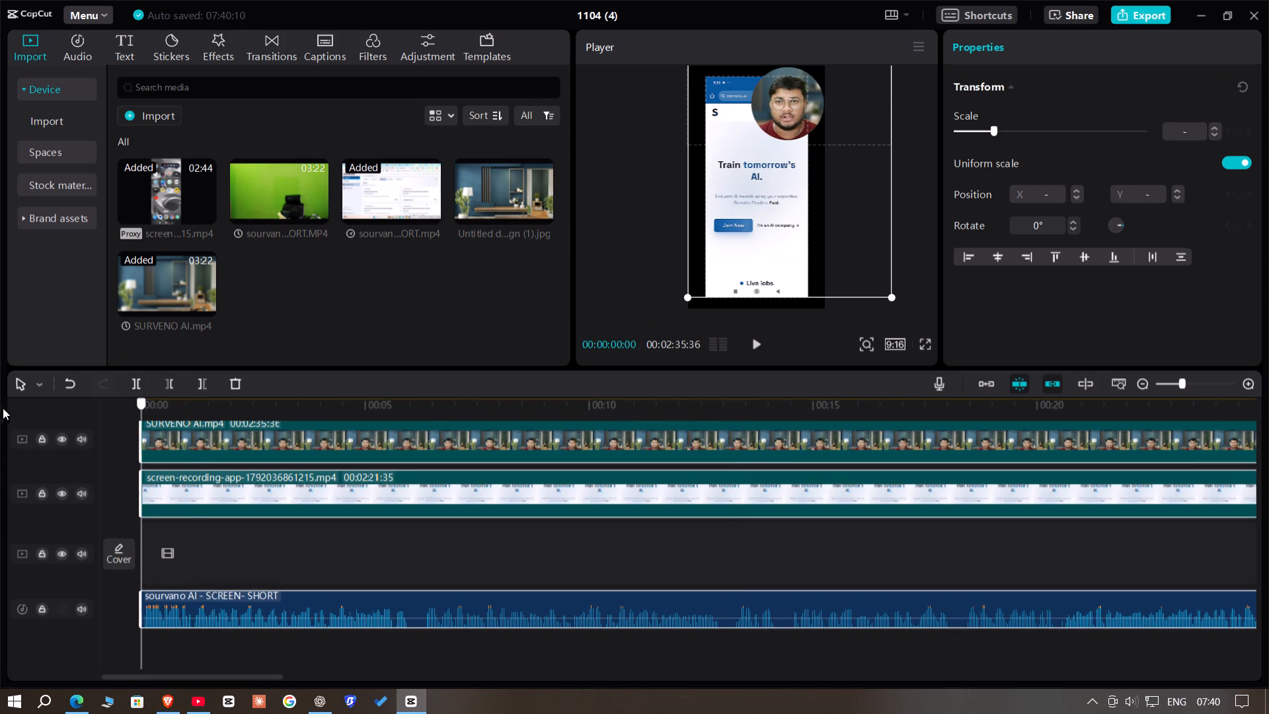
pyautogui.moveTo(3, 408); pyautogui.dragTo(0, 409)
pyautogui.press('space')
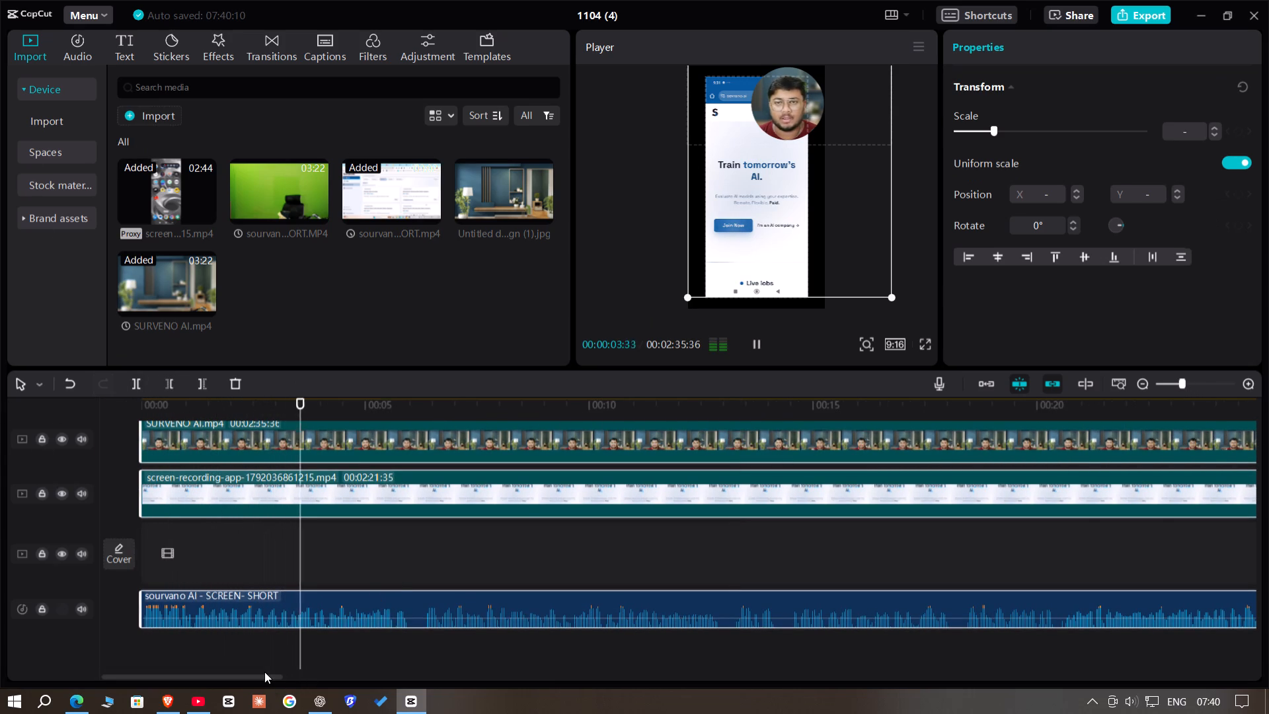
pyautogui.press('space')
pyautogui.press('space')
pyautogui.press('space')
pyautogui.click(461, 656)
pyautogui.press('space')
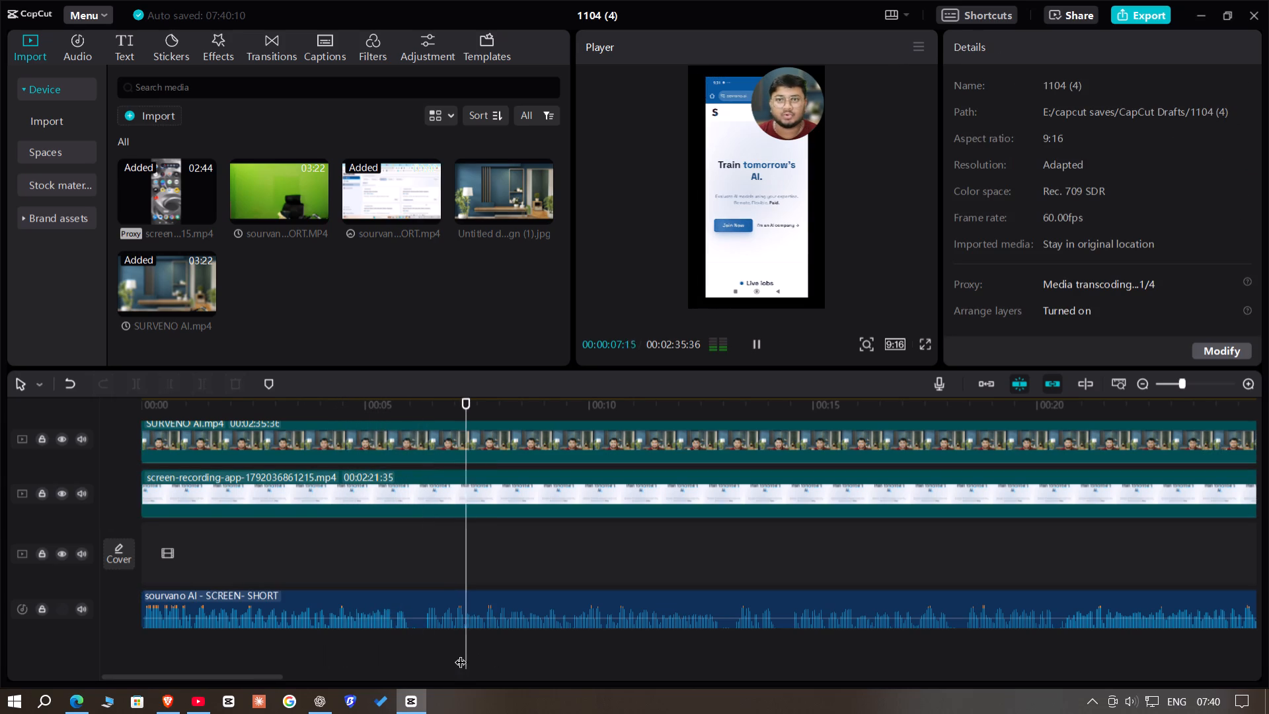
pyautogui.doubleClick(378, 403)
pyautogui.press('space')
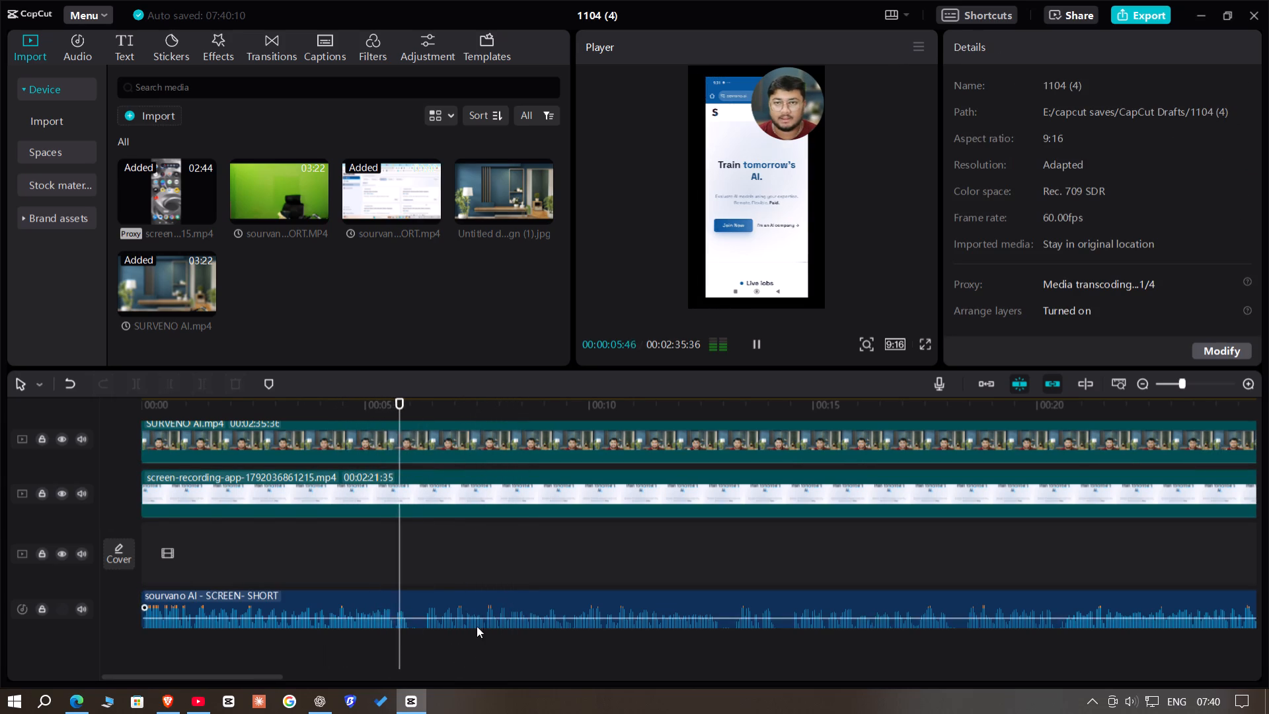
pyautogui.press('space')
pyautogui.press('space')
pyautogui.click(1186, 385)
pyautogui.press('space')
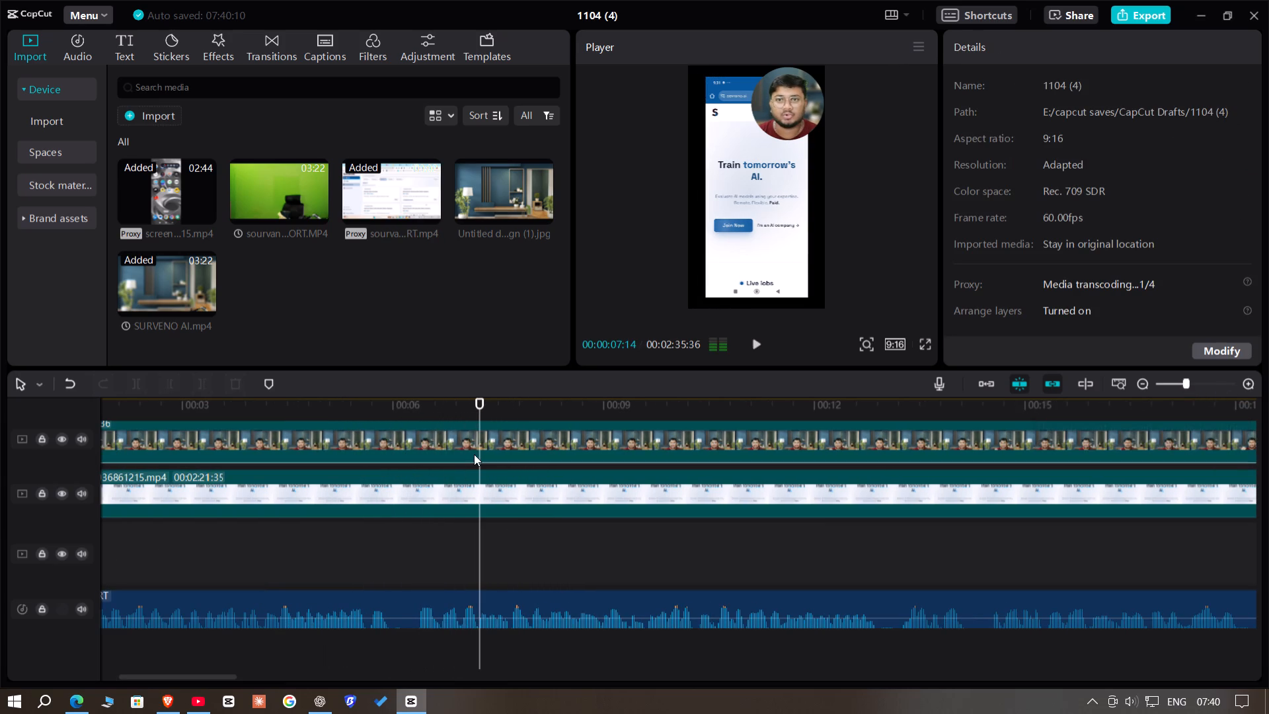
# Split the presenter, screen-recording and audio clips together at 00:00:05:58, where the first speech pause begins.
pyautogui.click(375, 389)
pyautogui.click(374, 403)
pyautogui.press('Right')
pyautogui.press('Right')
pyautogui.press('Right')
pyautogui.press('Right')
pyautogui.press('Right')
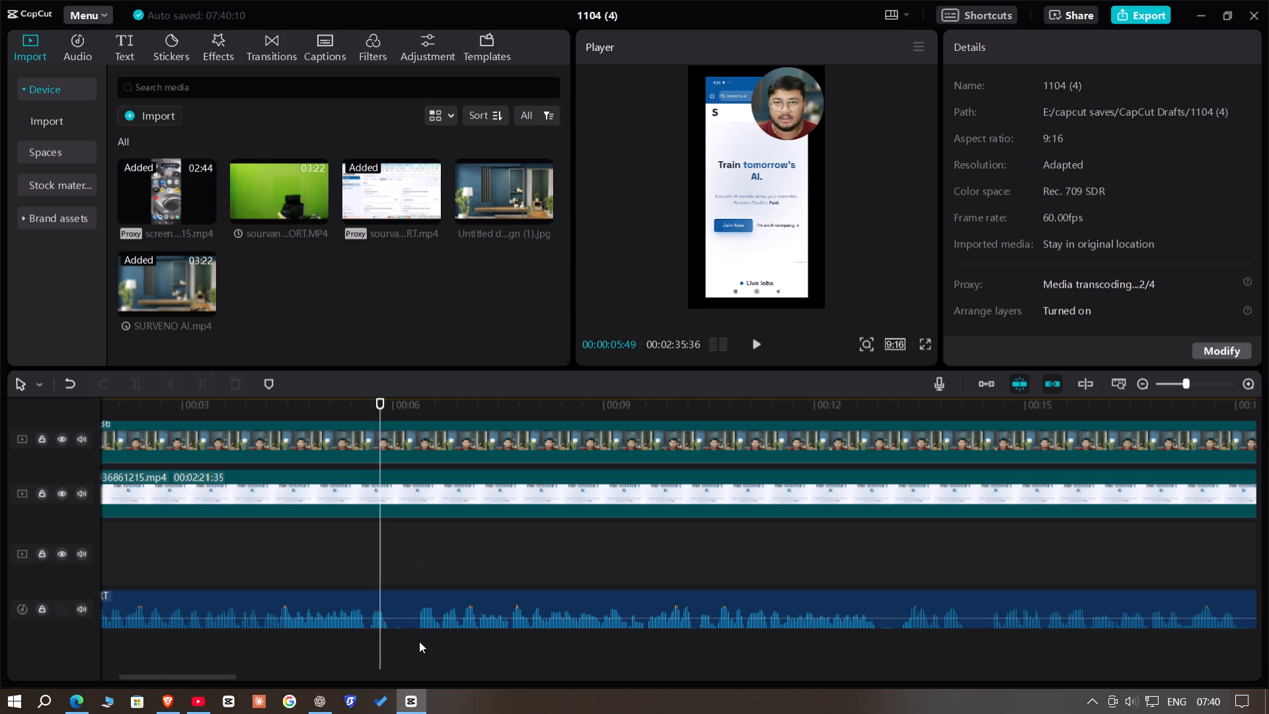
pyautogui.press('Right')
pyautogui.press('Right')
pyautogui.press('Right')
pyautogui.press('Right')
pyautogui.press('Right')
pyautogui.press('Right')
pyautogui.press('Right')
pyautogui.press('Right')
pyautogui.press('Right')
pyautogui.moveTo(411, 643); pyautogui.dragTo(613, 420)
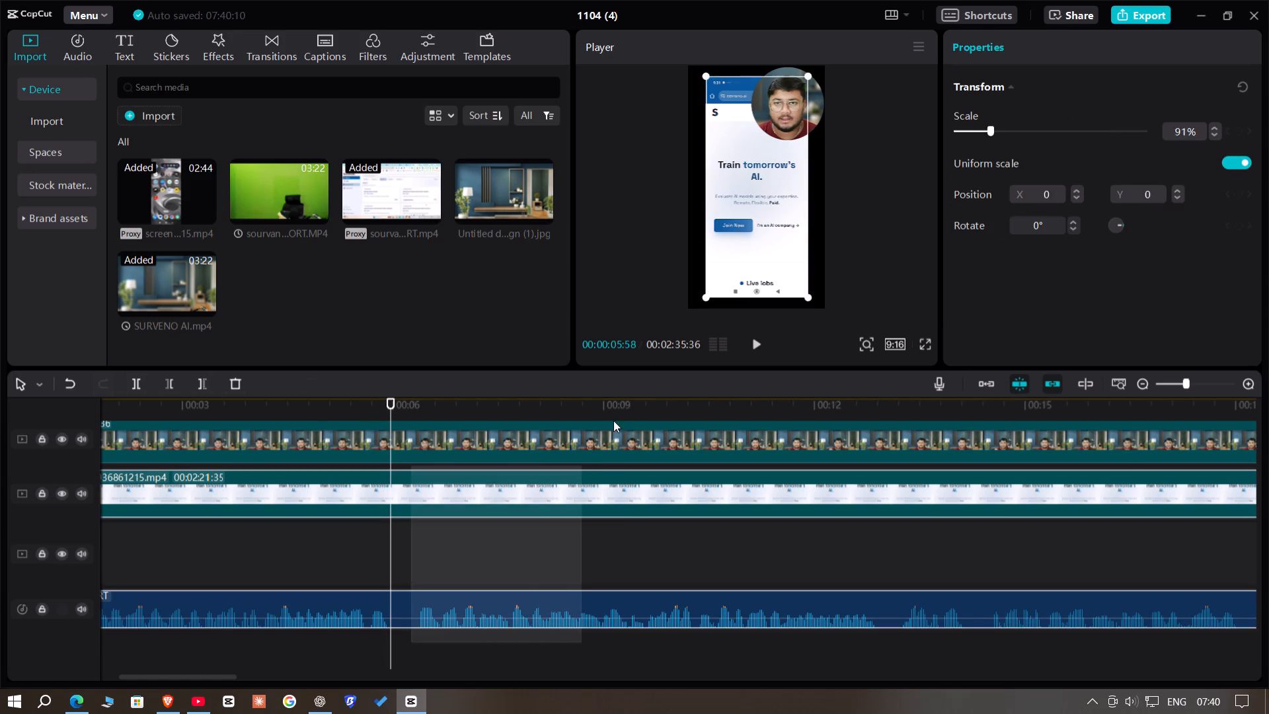
pyautogui.moveTo(613, 420); pyautogui.dragTo(625, 405)
pyautogui.click(133, 381)
# Trim the start of the second segment to 00:00:06:21 on all tracks and close the gap before it.
pyautogui.click(429, 408)
pyautogui.moveTo(429, 408); pyautogui.dragTo(424, 407)
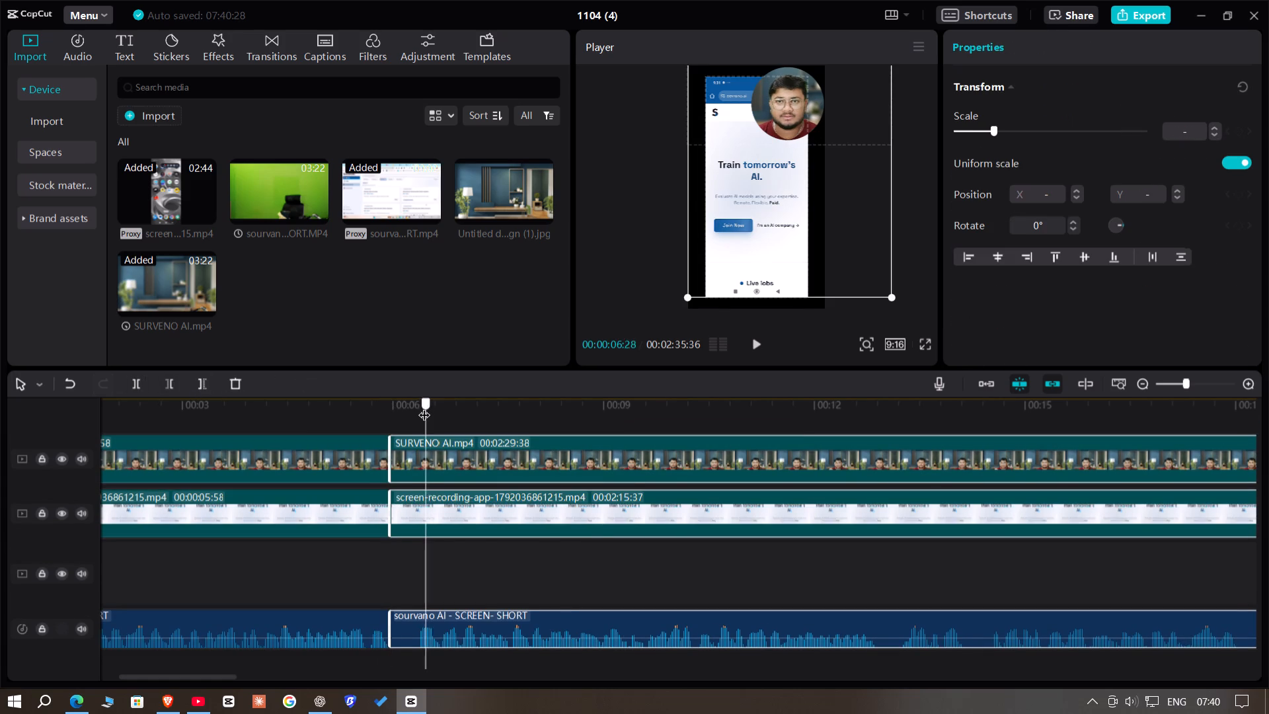
pyautogui.moveTo(424, 407); pyautogui.dragTo(414, 407)
pyautogui.press('Right')
pyautogui.press('Right')
pyautogui.press('Right')
pyautogui.press('Left')
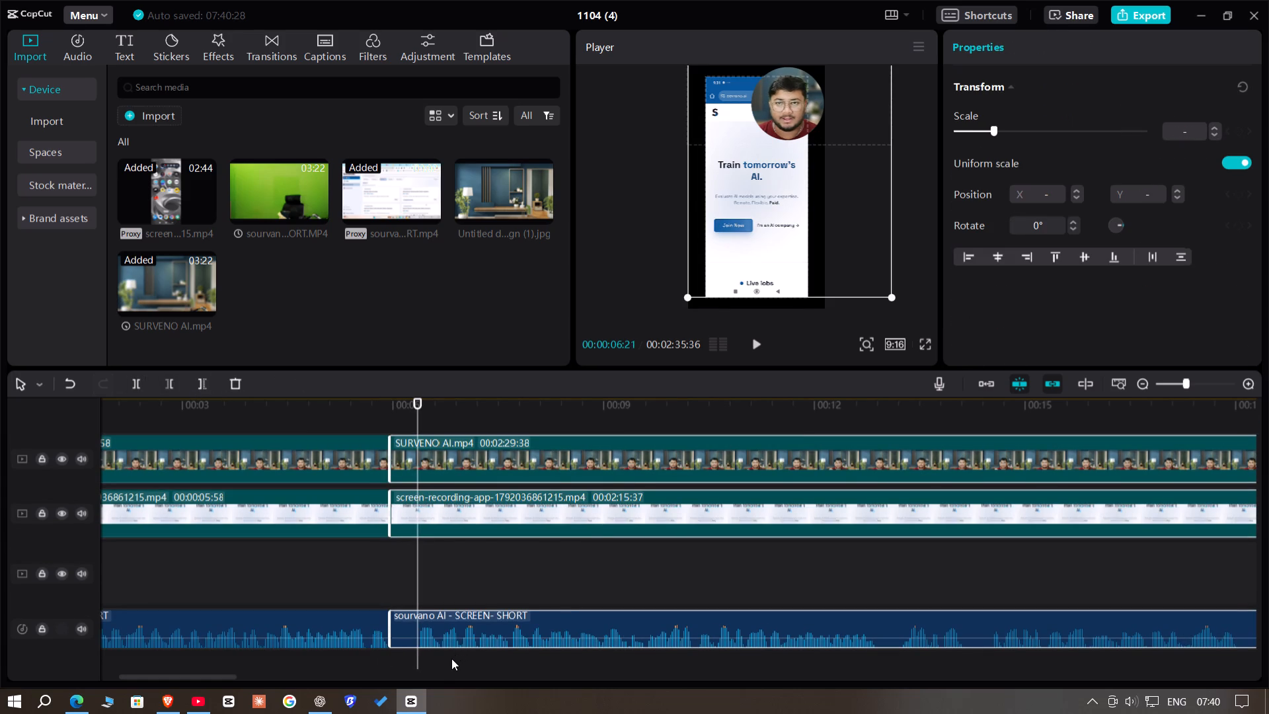
pyautogui.moveTo(451, 658); pyautogui.dragTo(592, 431)
pyautogui.click(166, 391)
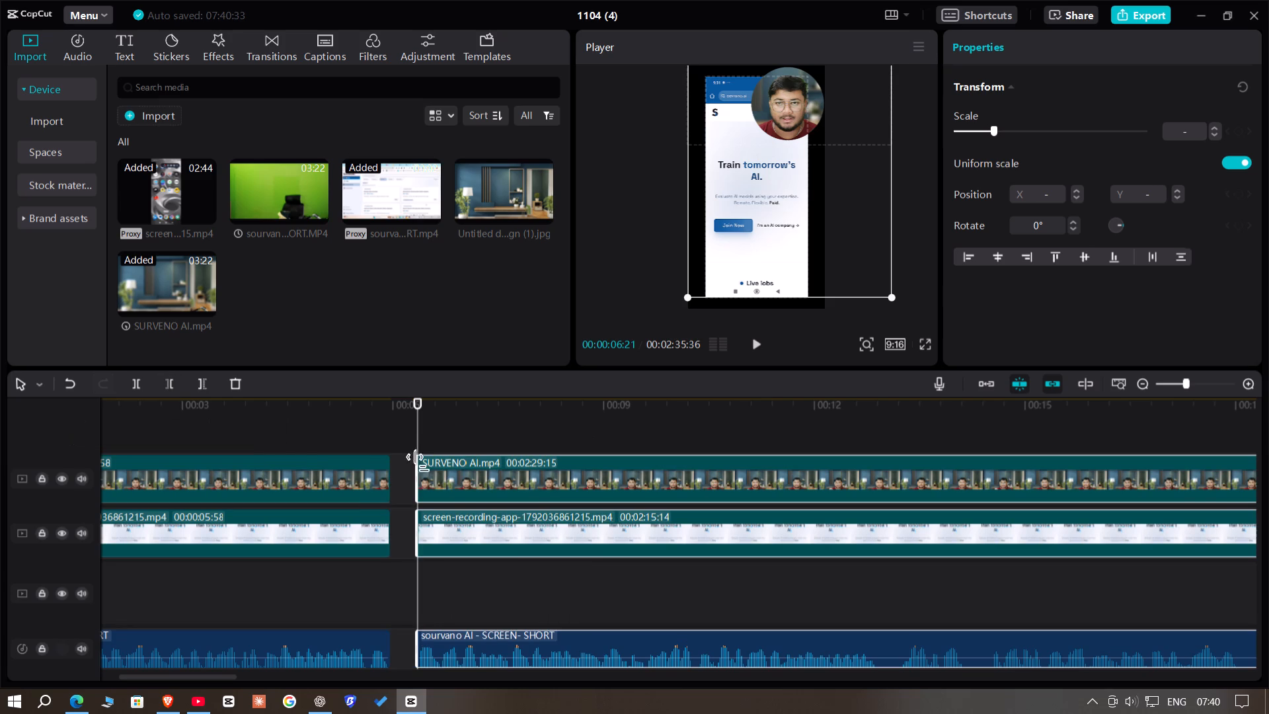
pyautogui.moveTo(452, 474); pyautogui.dragTo(425, 474)
# Split the presenter, screen-recording and audio clips at the start of the next speech pause, 00:00:12:30.
pyautogui.click(356, 435)
pyautogui.press('space')
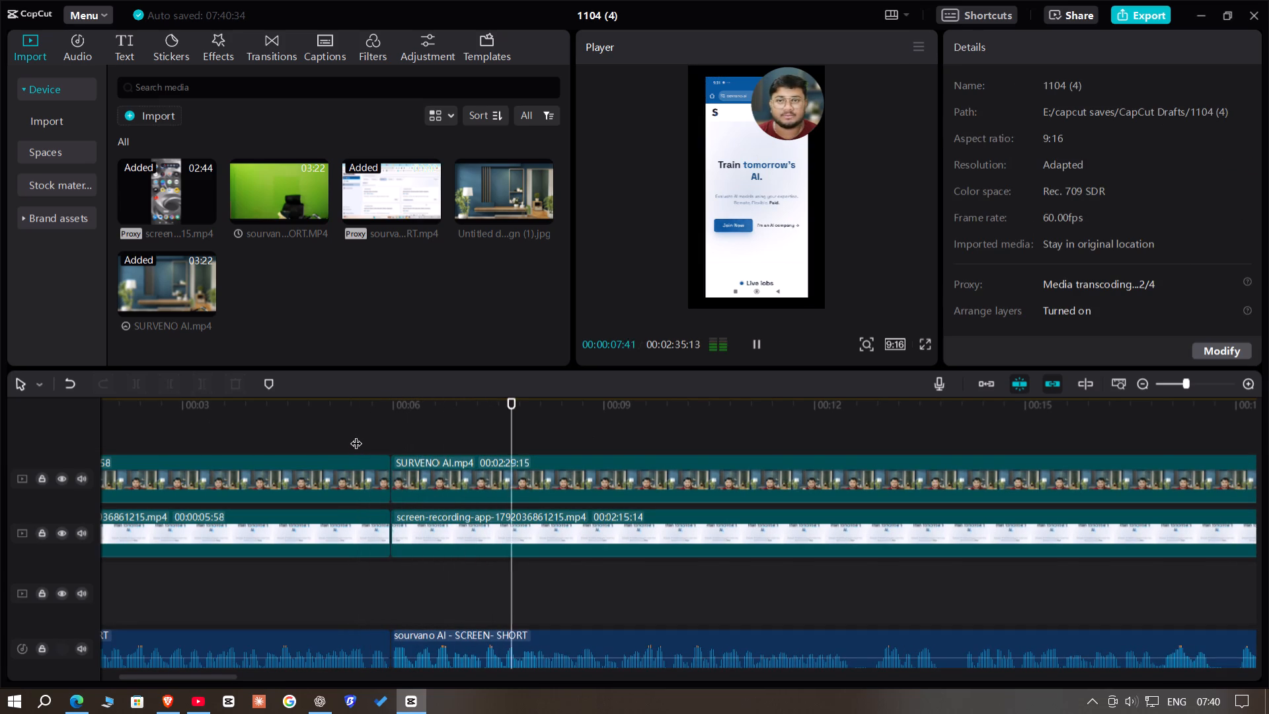
pyautogui.scroll(-4, 751, 488)
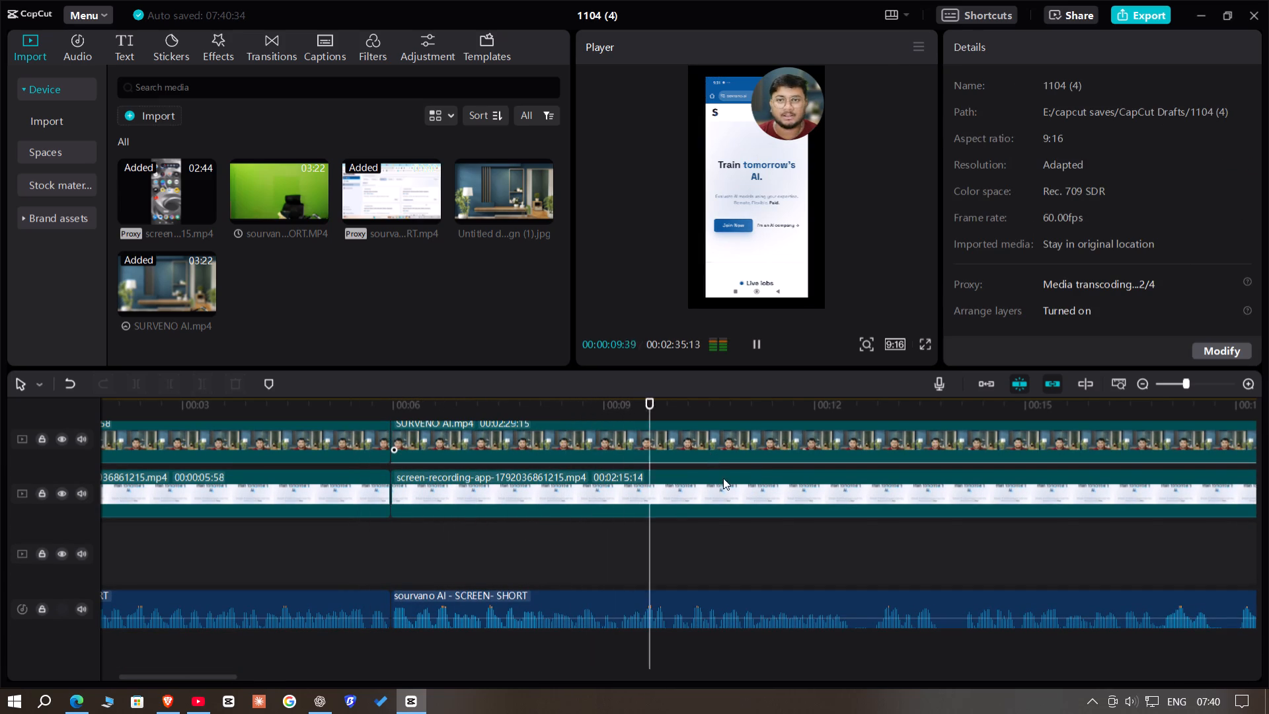
pyautogui.moveTo(184, 674); pyautogui.dragTo(200, 678)
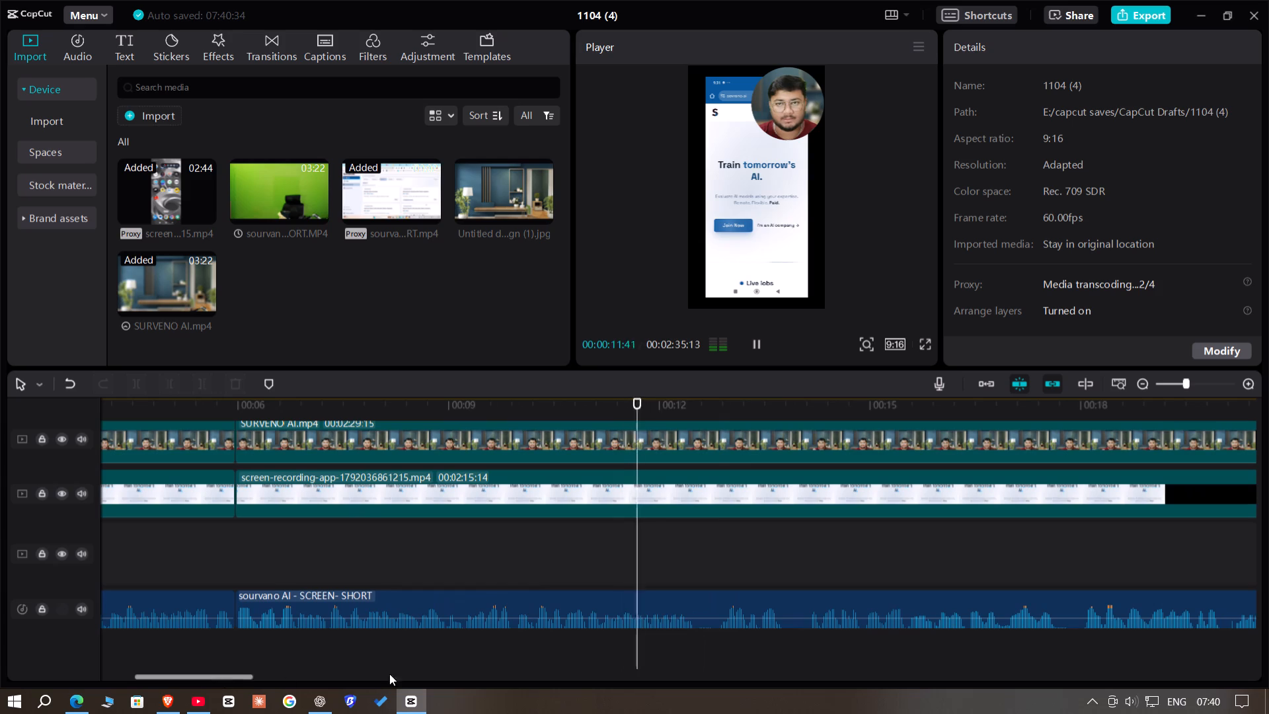
pyautogui.press('space')
pyautogui.moveTo(718, 645); pyautogui.dragTo(677, 440)
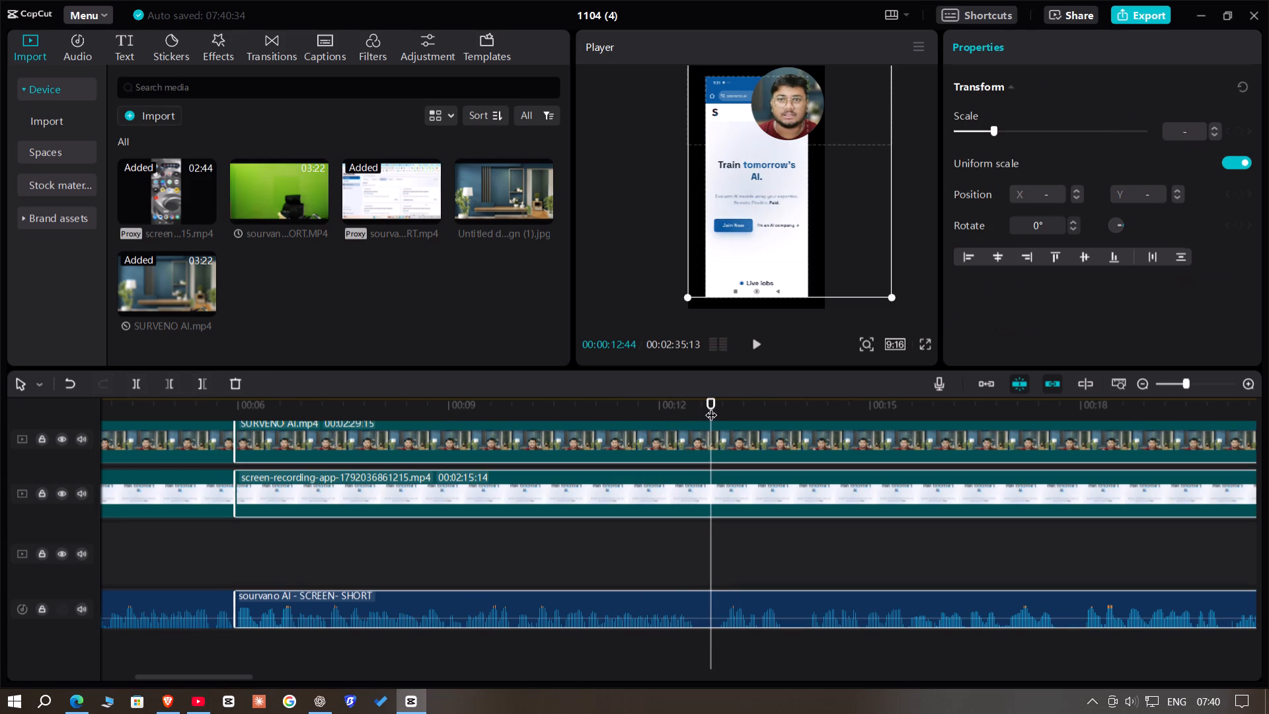
pyautogui.press('Left')
pyautogui.press('Left')
pyautogui.press('Left')
pyautogui.press('Left')
pyautogui.press('Left')
pyautogui.press('Left')
pyautogui.press('Left')
pyautogui.press('Left')
pyautogui.press('Left')
pyautogui.press('Left')
pyautogui.press('Left')
pyautogui.press('Left')
pyautogui.press('Left')
pyautogui.press('Left')
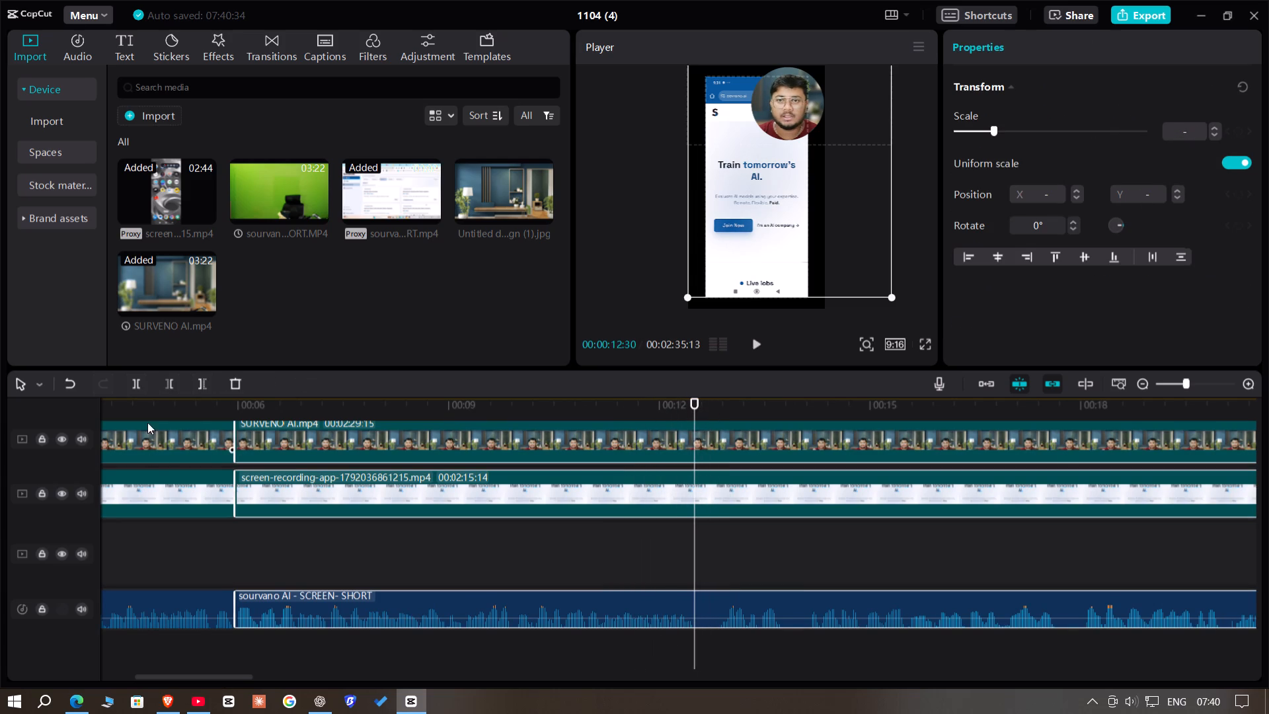
pyautogui.click(143, 380)
# Trim the start of the third segment to 00:00:12:51 on all tracks and close the gap before it.
pyautogui.press('space')
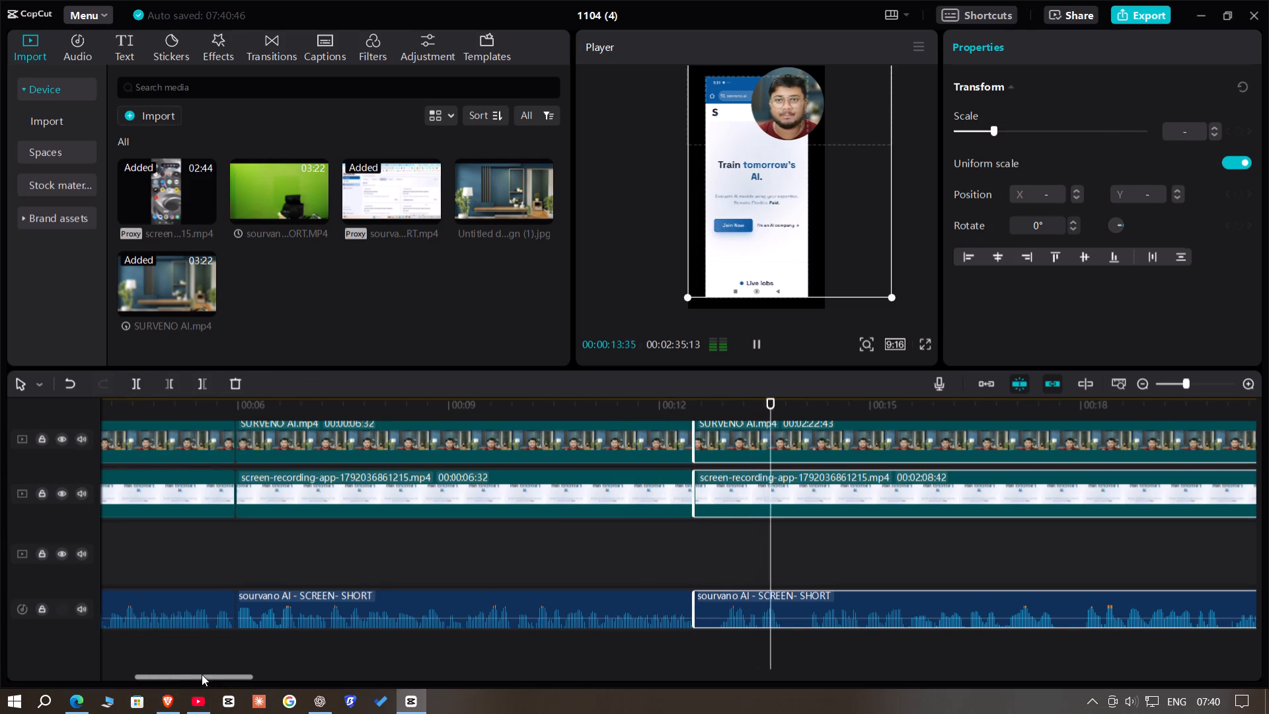
pyautogui.moveTo(202, 674); pyautogui.dragTo(227, 687)
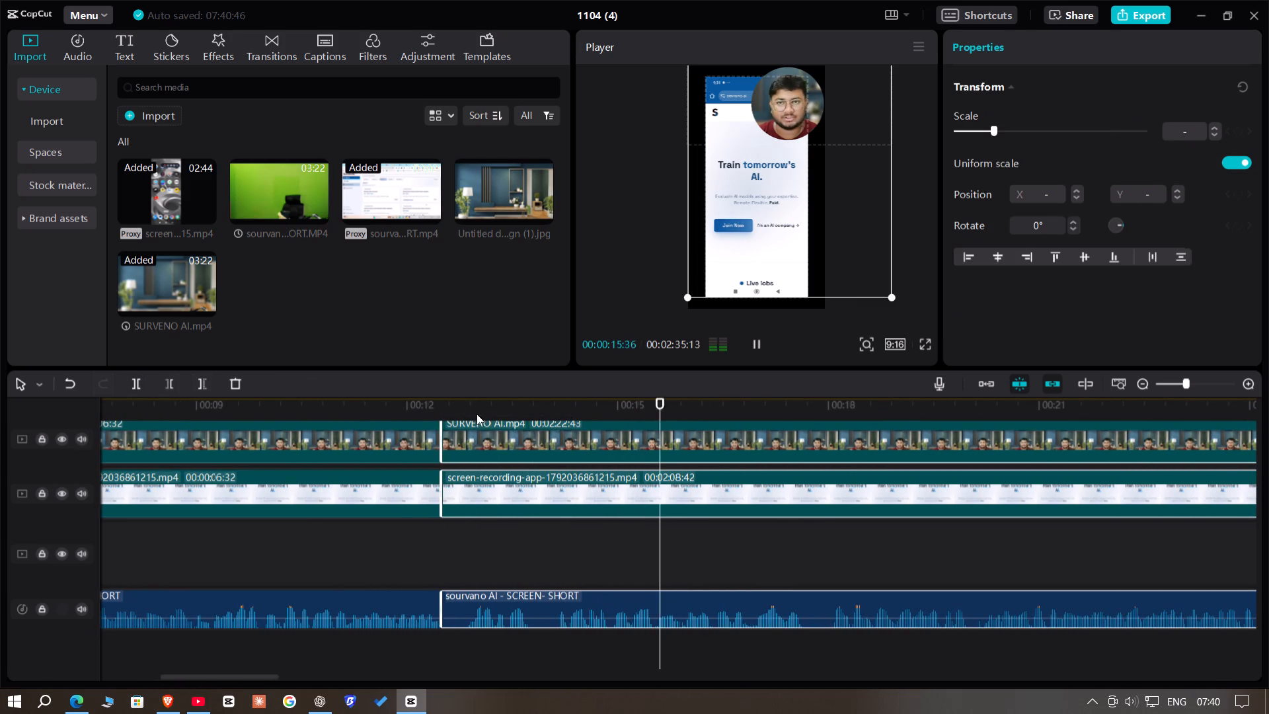
pyautogui.click(467, 408)
pyautogui.scroll(-1, 467, 408)
pyautogui.click(467, 408)
pyautogui.moveTo(493, 648); pyautogui.dragTo(656, 436)
pyautogui.click(168, 382)
pyautogui.moveTo(513, 464); pyautogui.dragTo(491, 464)
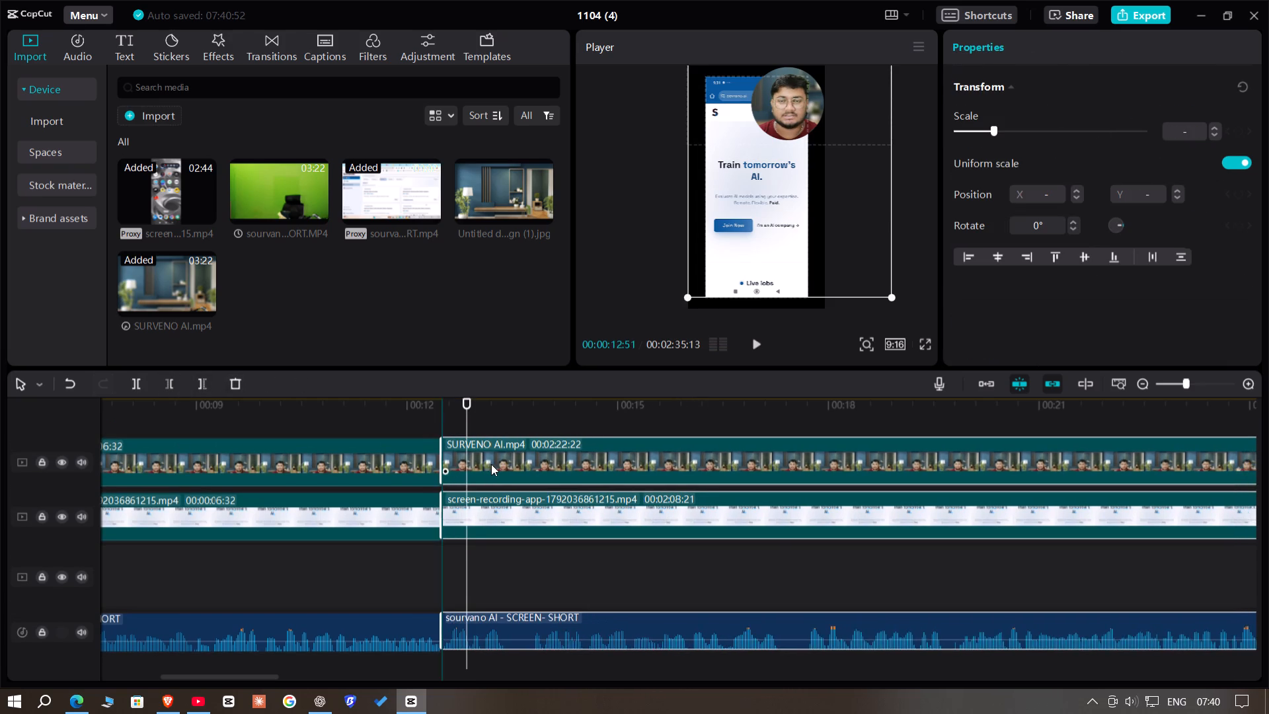
pyautogui.moveTo(491, 464); pyautogui.dragTo(489, 464)
# Play on from the latest cut and split all three clips at the next pause, 00:00:13:25.
pyautogui.click(540, 419)
pyautogui.press('space')
pyautogui.click(459, 420)
pyautogui.press('space')
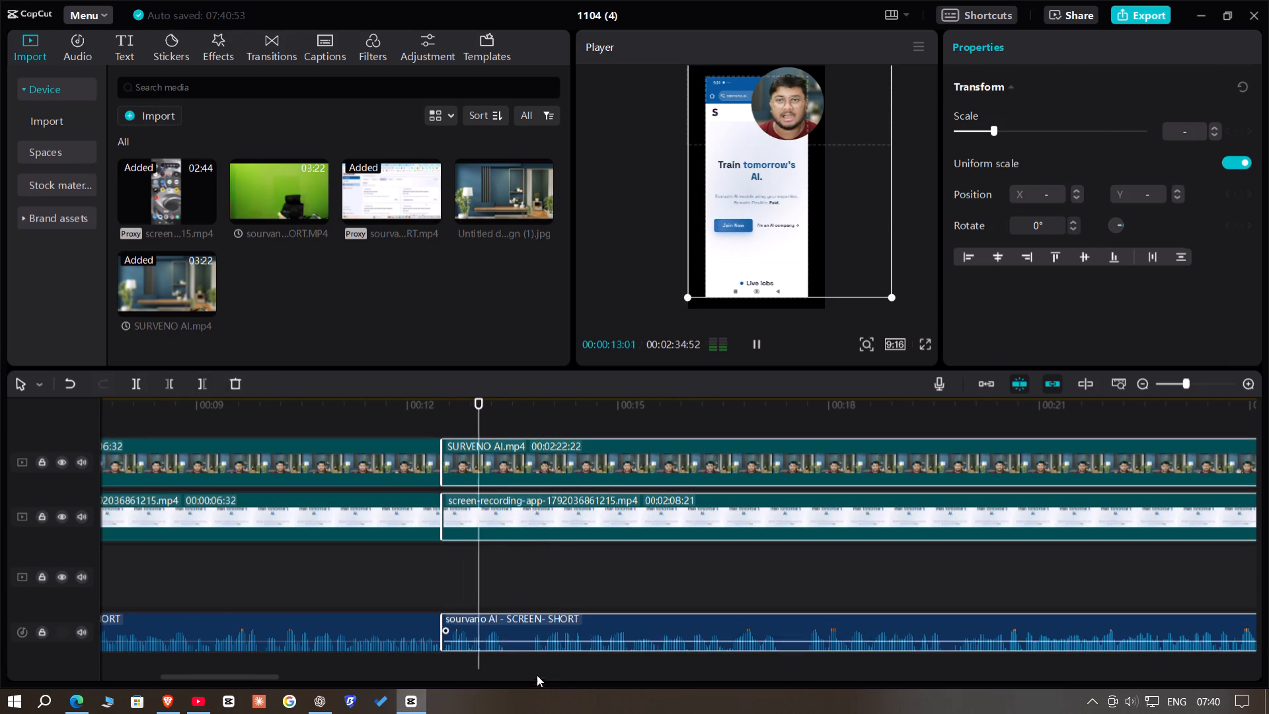
pyautogui.press('space')
pyautogui.press('space')
pyautogui.press('space')
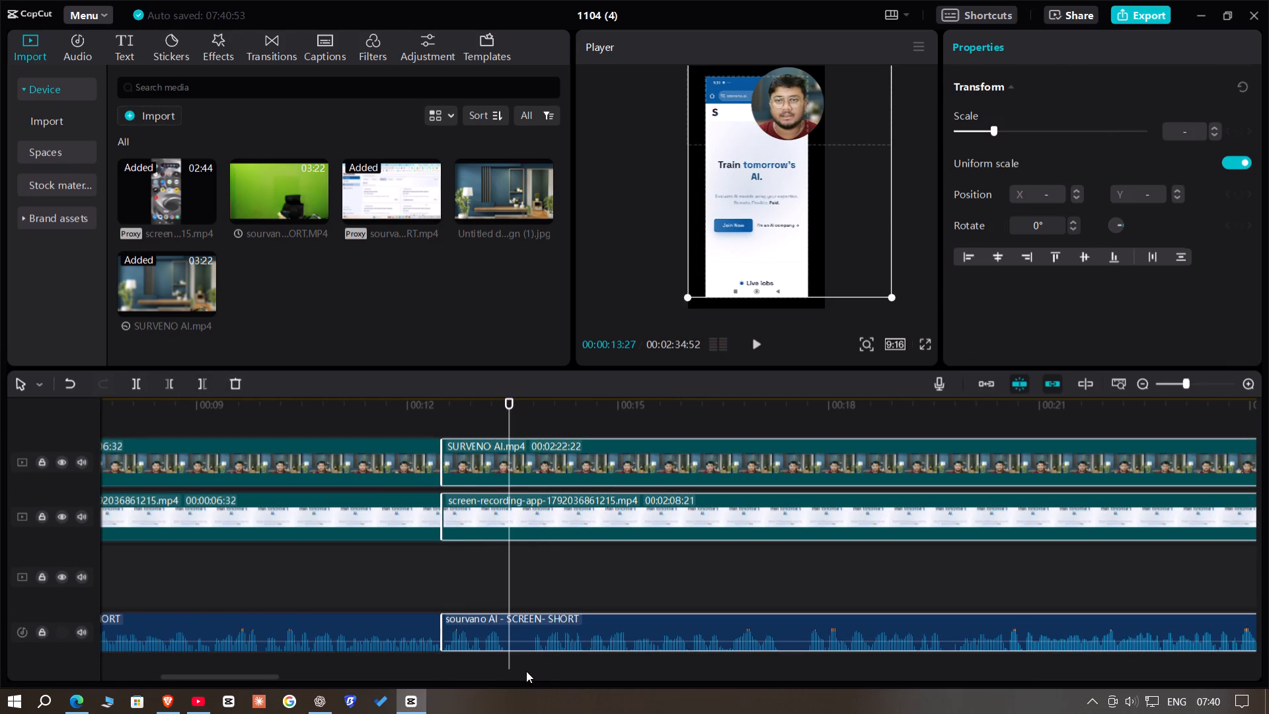
pyautogui.press('Left')
pyautogui.press('Left')
pyautogui.press('Left')
pyautogui.press('Right')
pyautogui.moveTo(520, 663); pyautogui.dragTo(681, 398)
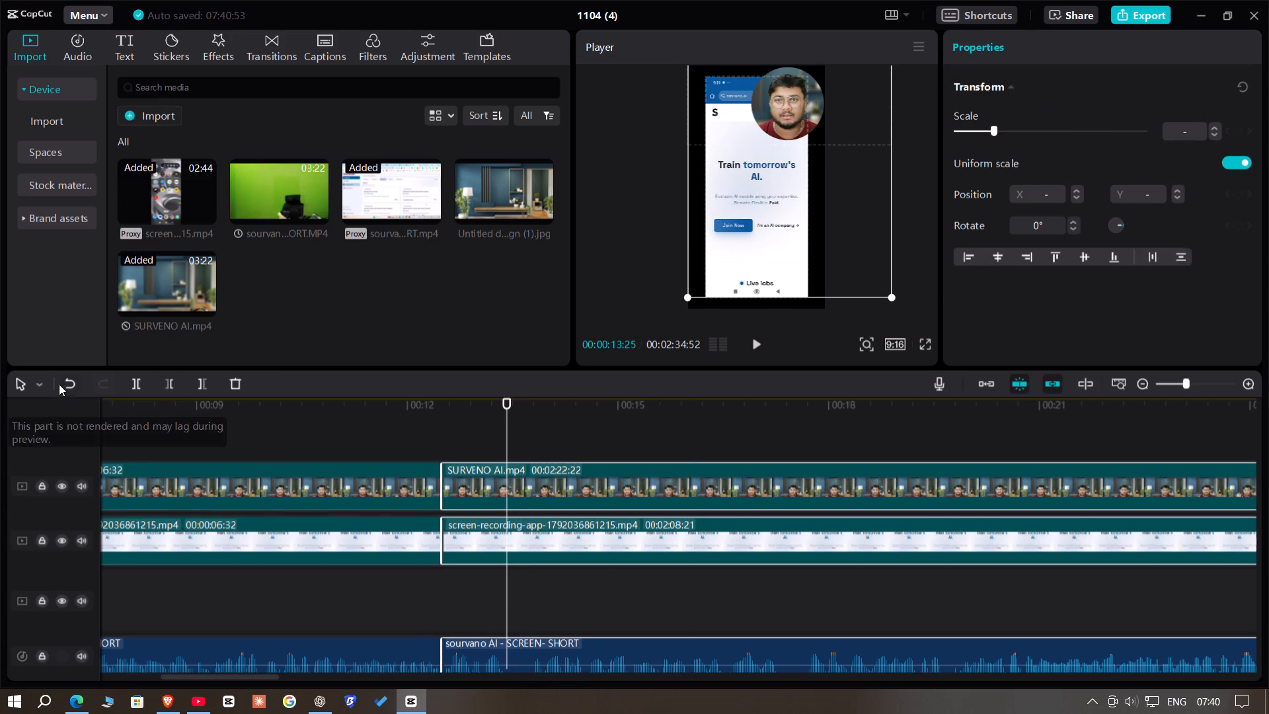
pyautogui.click(147, 378)
pyautogui.click(137, 378)
# Trim the start of the last segment to 00:00:13:47 on all tracks and close the gap before it.
pyautogui.scroll(-2, 359, 435)
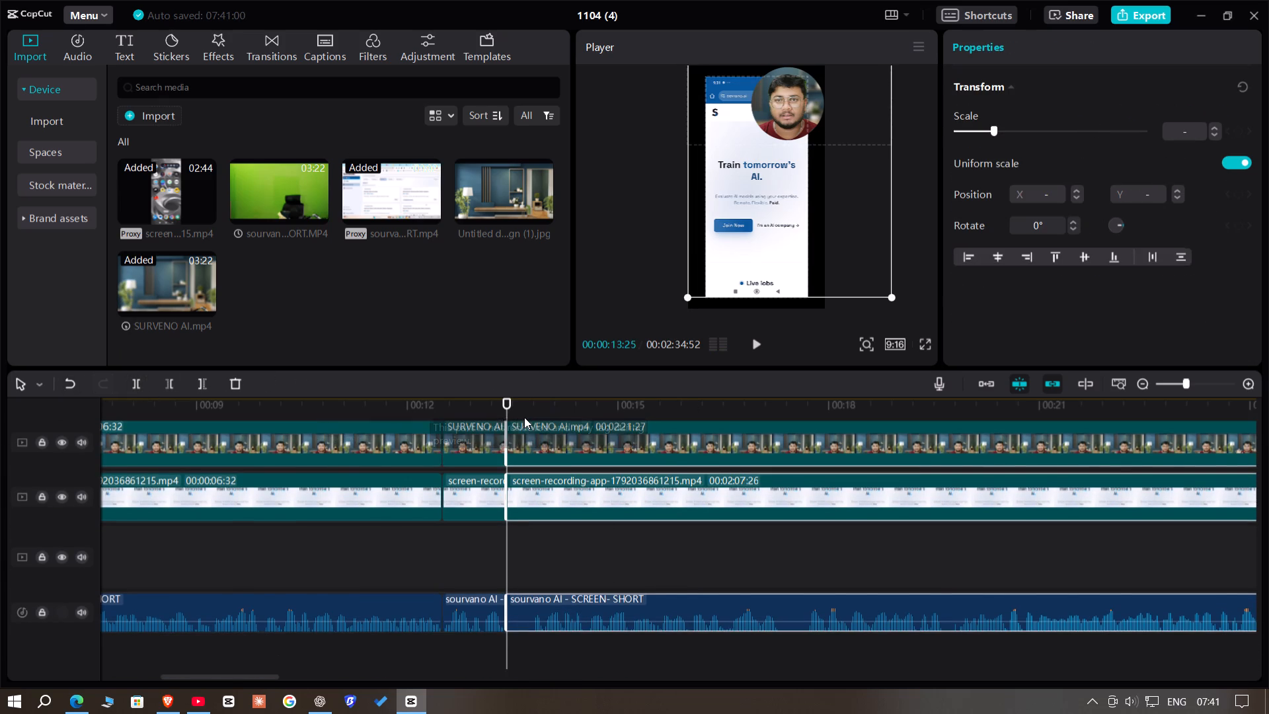
pyautogui.click(524, 417)
pyautogui.press('Right')
pyautogui.press('Right')
pyautogui.press('Right')
pyautogui.press('Right')
pyautogui.press('Right')
pyautogui.press('Right')
pyautogui.moveTo(547, 654); pyautogui.dragTo(742, 394)
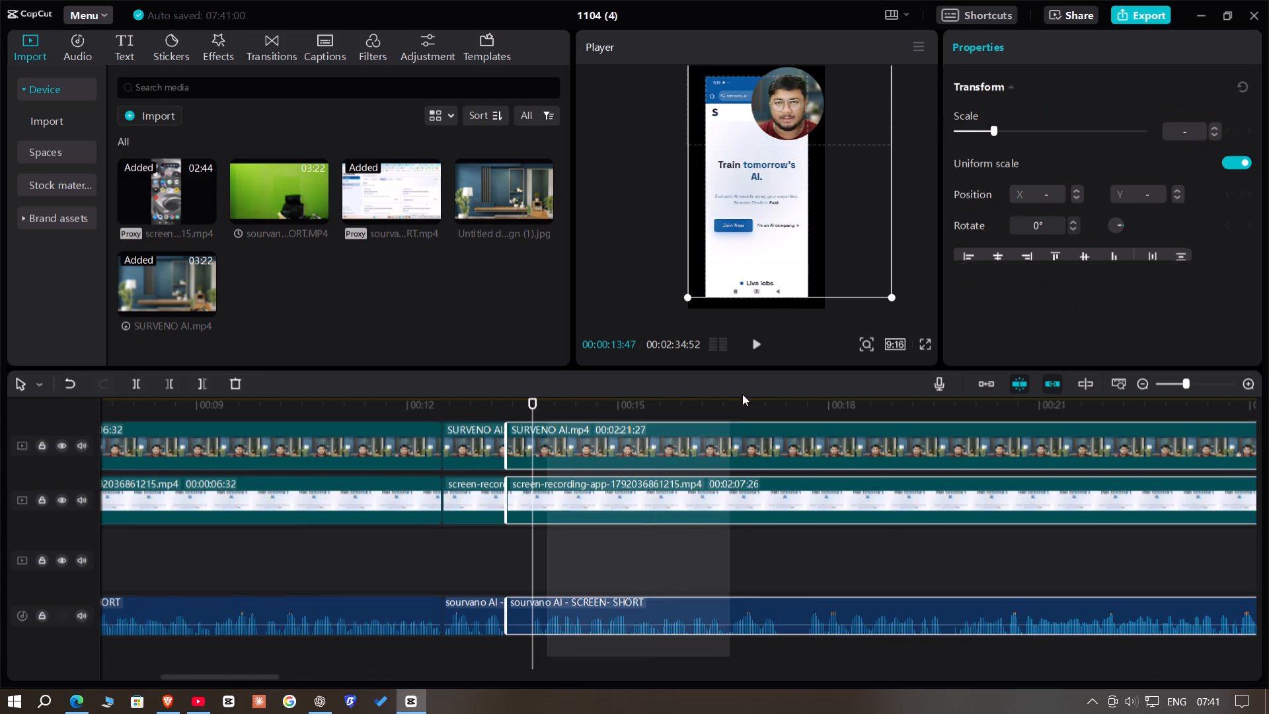
pyautogui.moveTo(742, 394); pyautogui.dragTo(744, 392)
pyautogui.click(165, 377)
pyautogui.moveTo(557, 480); pyautogui.dragTo(536, 483)
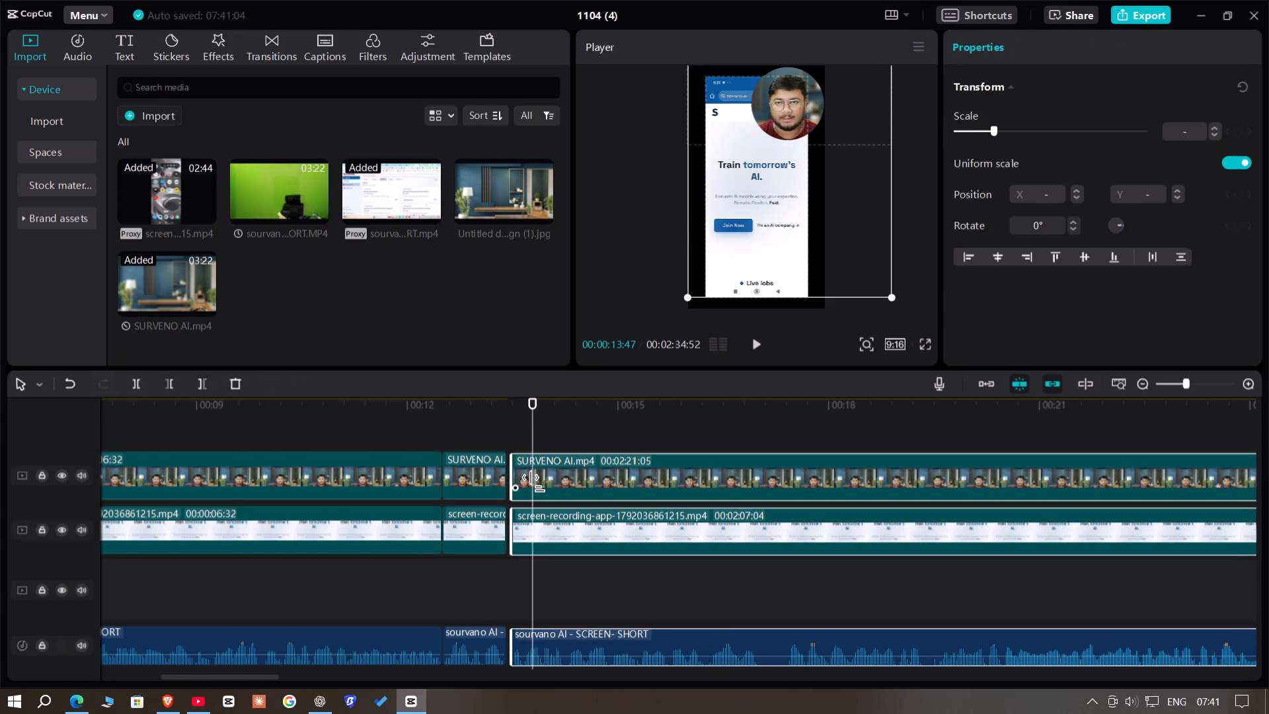
pyautogui.moveTo(536, 483); pyautogui.dragTo(530, 483)
# Play on from the latest cut and split the presenter, screen-recording and audio clips at the next pause, 00:00:16:56.
pyautogui.click(438, 444)
pyautogui.press('space')
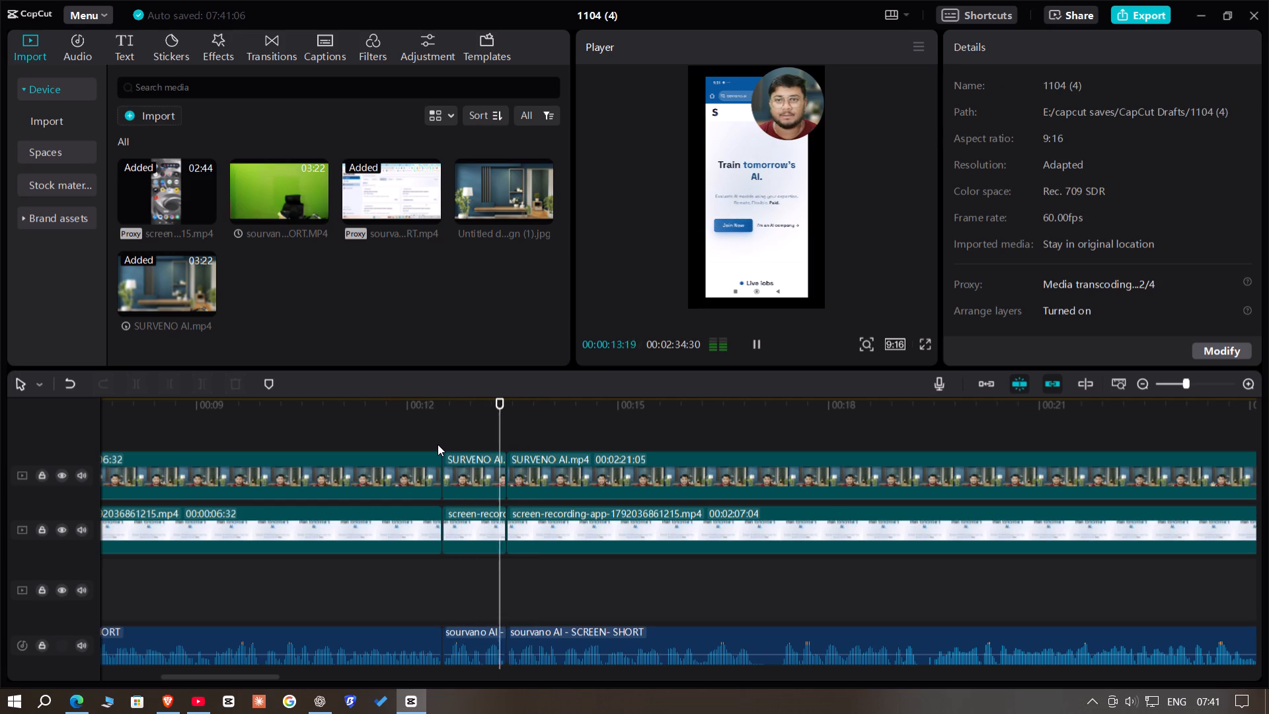
pyautogui.scroll(-6, 900, 567)
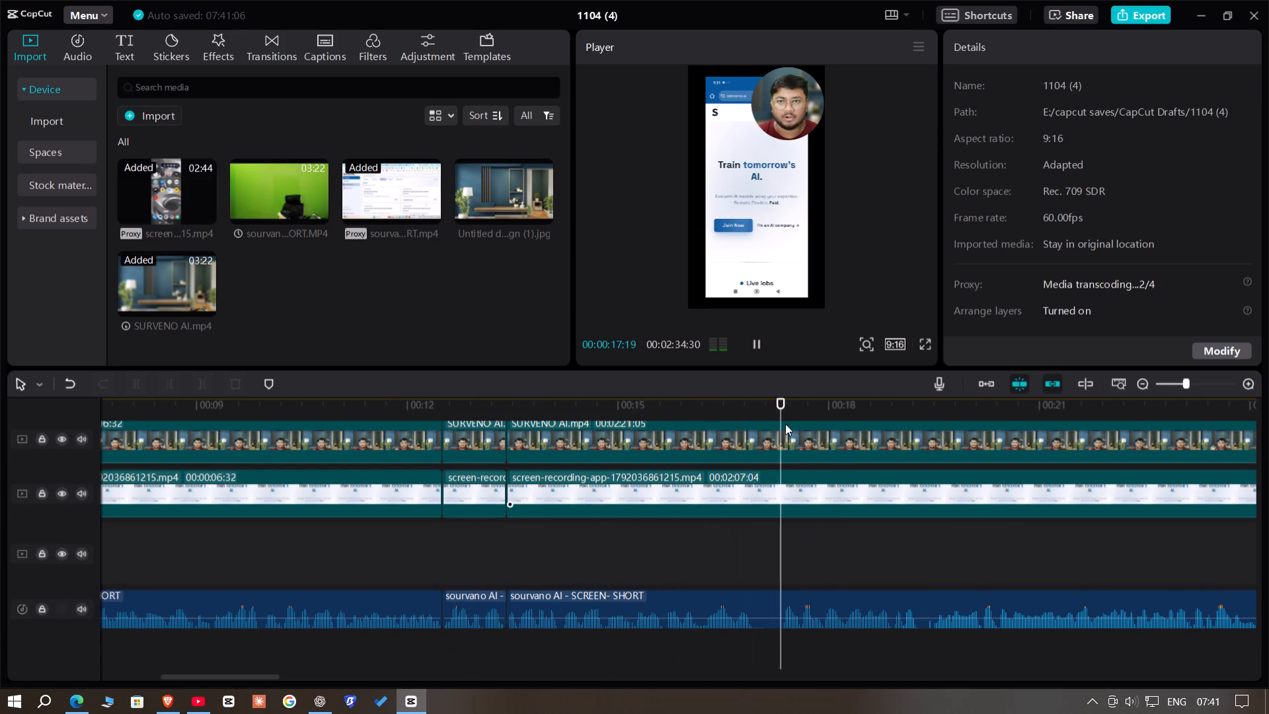
pyautogui.click(706, 409)
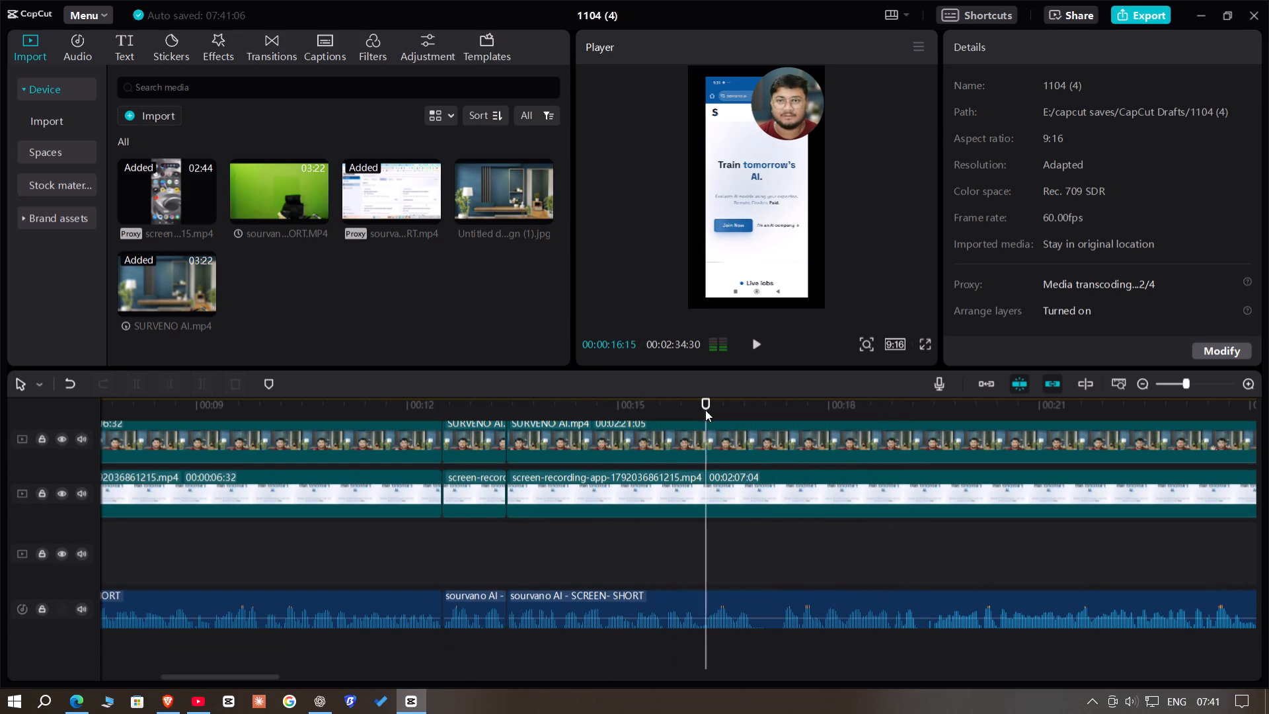
pyautogui.press('space')
pyautogui.press('space')
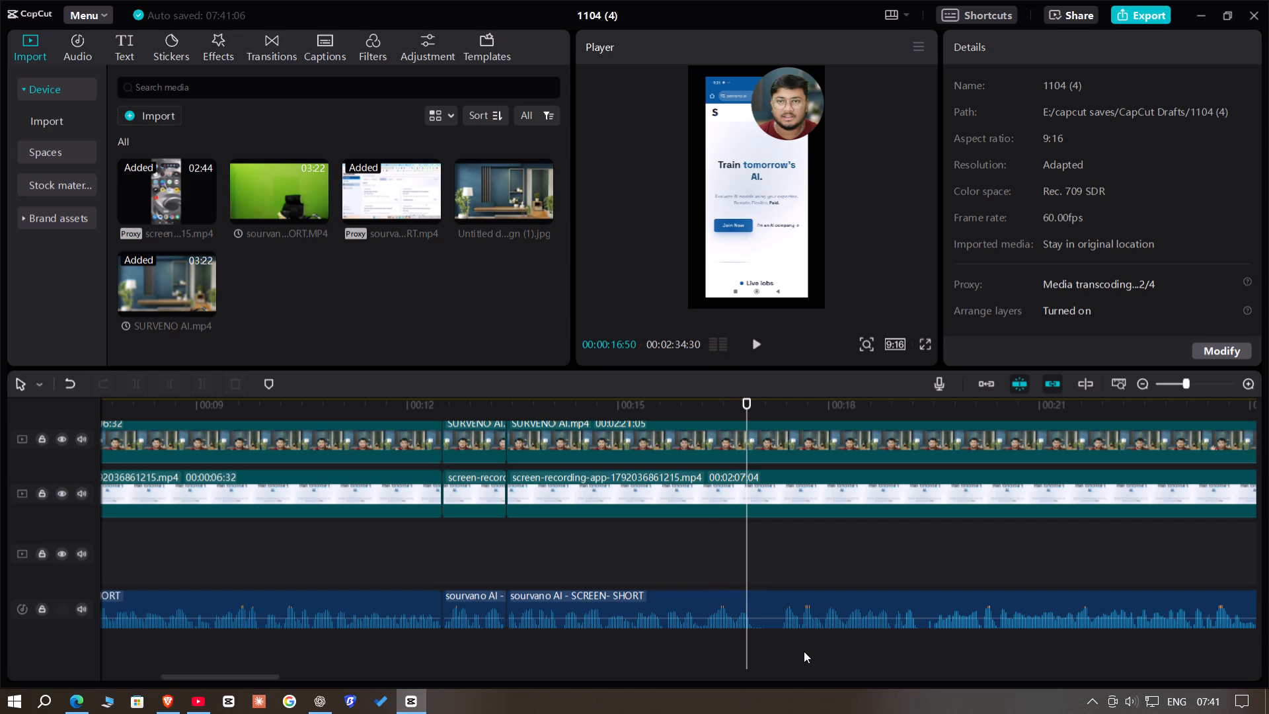
pyautogui.press('Right')
pyautogui.press('Right')
pyautogui.press('Right')
pyautogui.press('Right')
pyautogui.press('Right')
pyautogui.press('Right')
pyautogui.moveTo(796, 646); pyautogui.dragTo(715, 364)
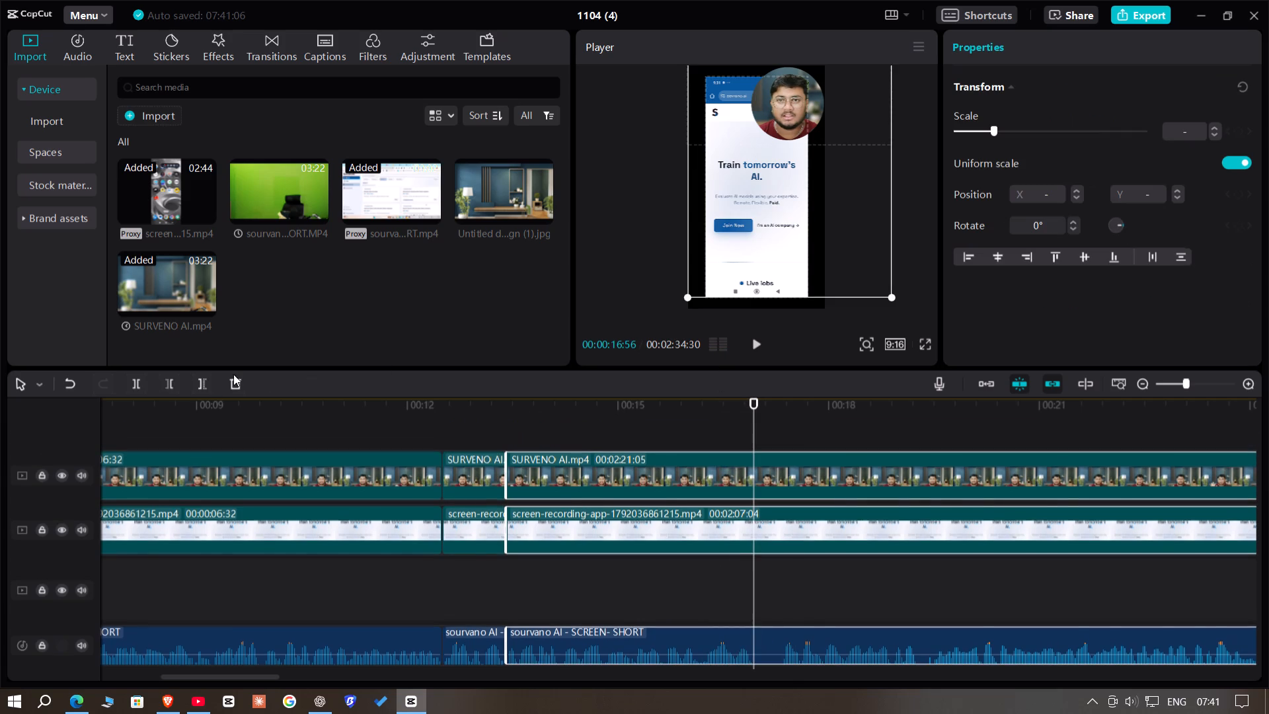
pyautogui.click(138, 377)
# Trim the start of the segment after the newest split to 00:00:17:19 on all tracks and close the gap.
pyautogui.doubleClick(784, 426)
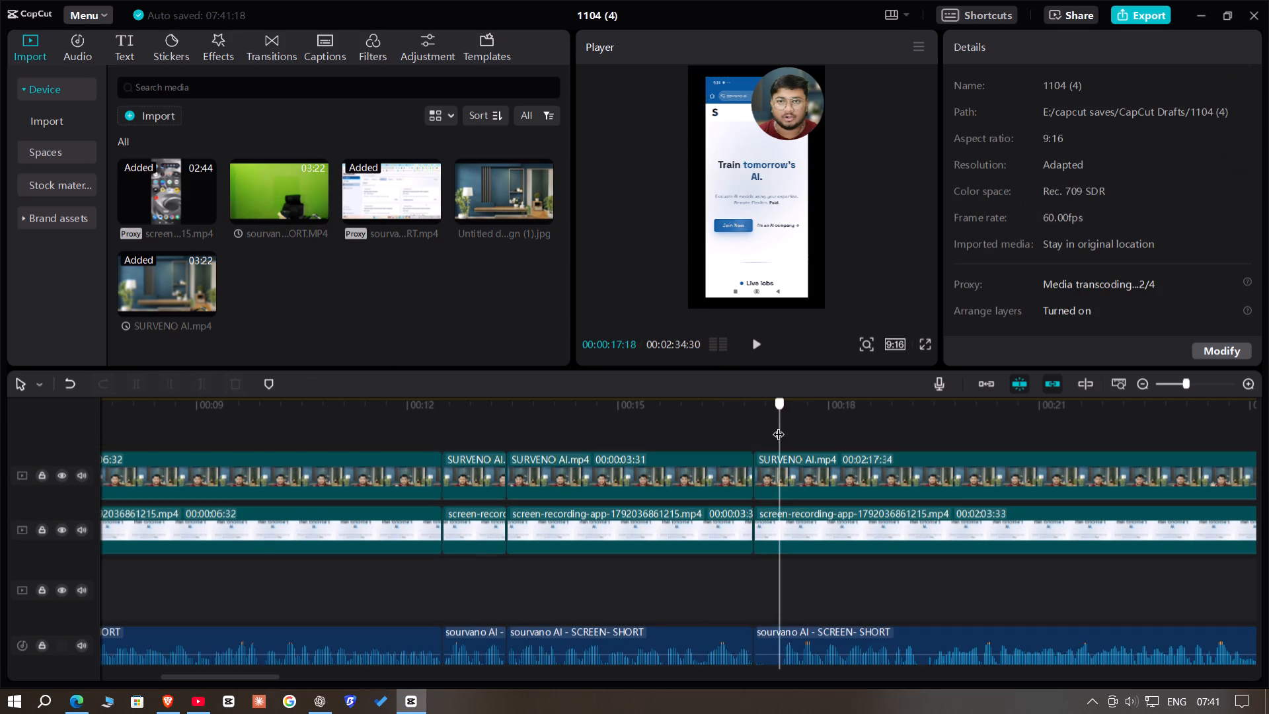
pyautogui.press('Right')
pyautogui.scroll(-4, 805, 556)
pyautogui.moveTo(834, 652); pyautogui.dragTo(1041, 383)
pyautogui.click(171, 386)
pyautogui.moveTo(840, 459); pyautogui.dragTo(815, 459)
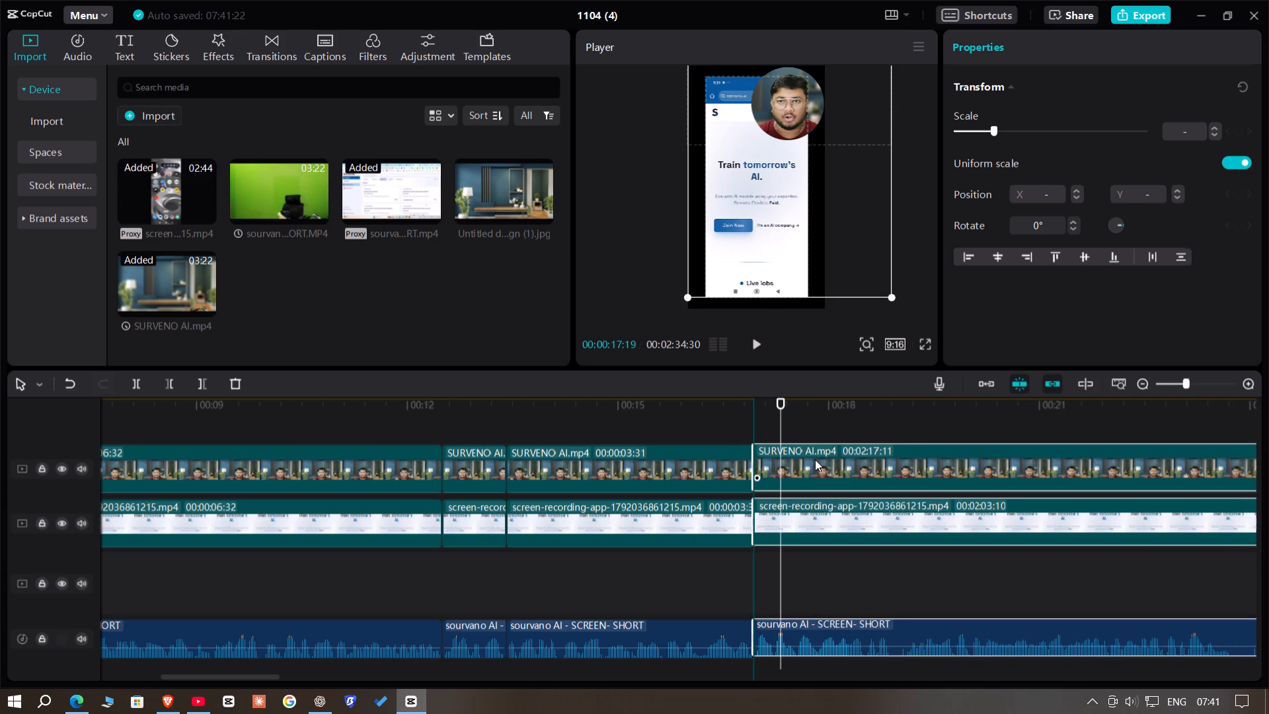
pyautogui.moveTo(815, 459); pyautogui.dragTo(814, 459)
# Play on from the latest cut and split all three clips at the start of the next speech pause, 00:00:23:47.
pyautogui.click(697, 420)
pyautogui.press('space')
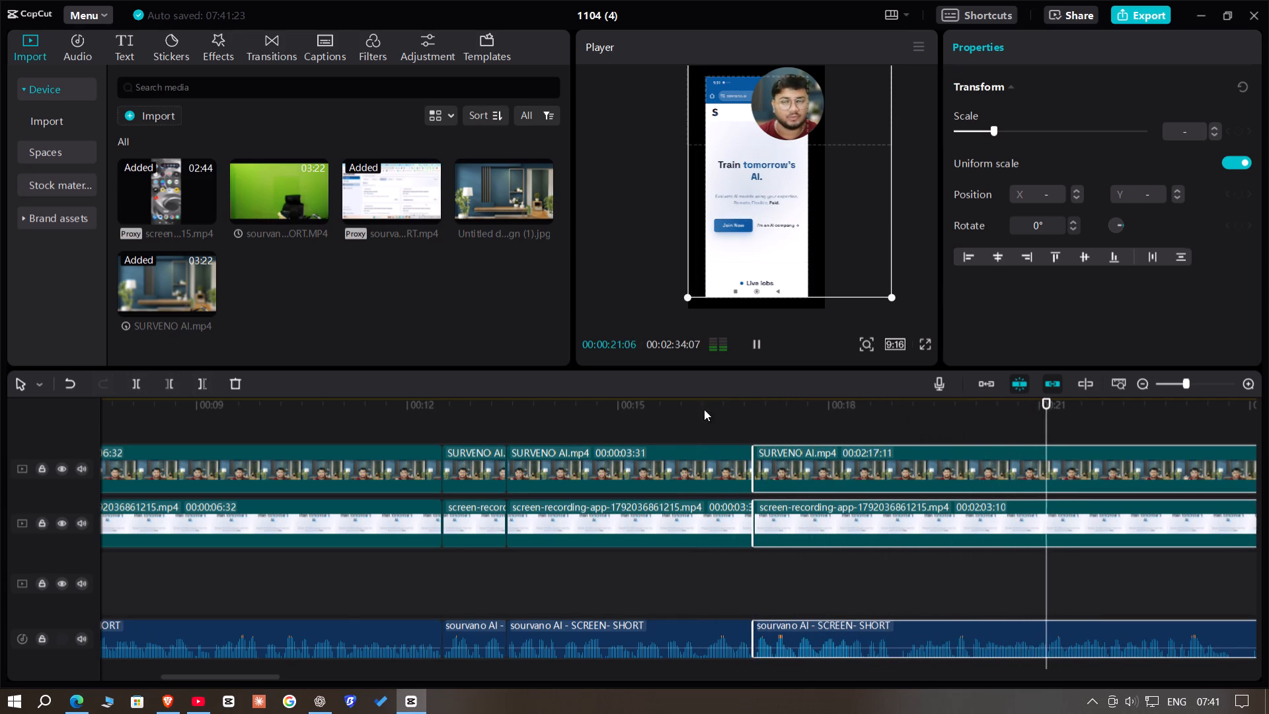
pyautogui.moveTo(253, 674); pyautogui.dragTo(305, 688)
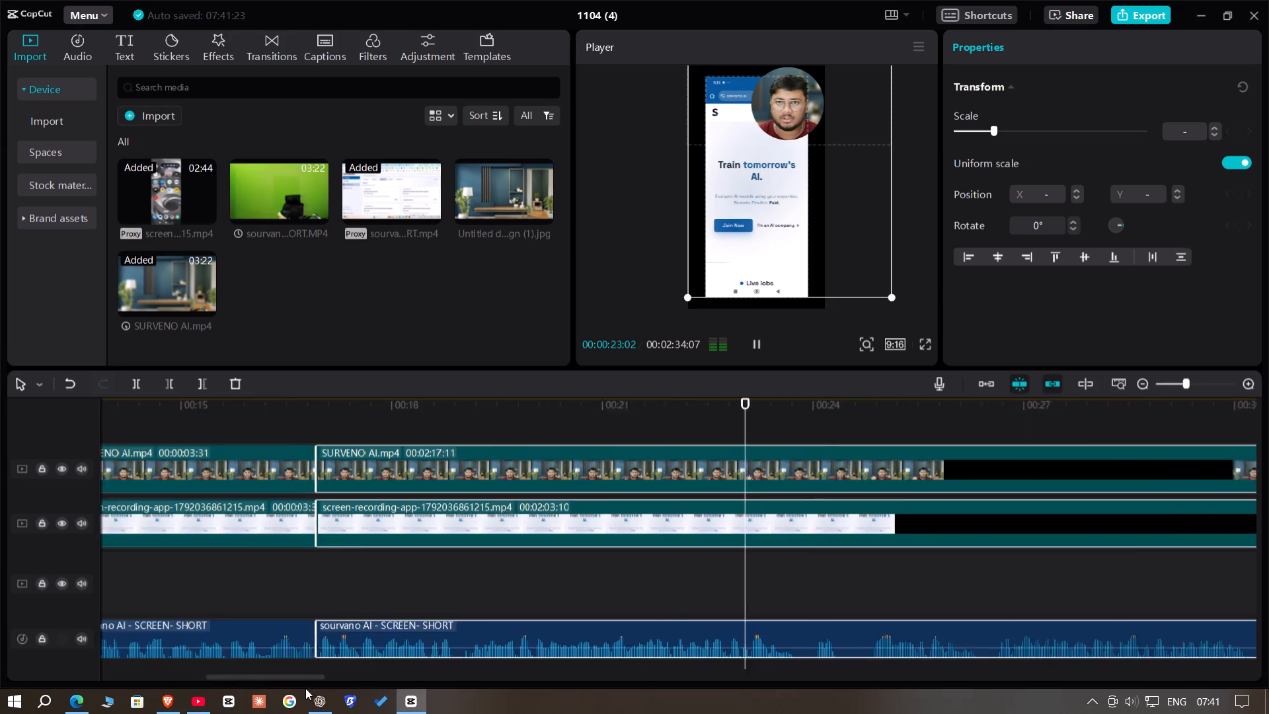
pyautogui.moveTo(305, 688); pyautogui.dragTo(322, 695)
pyautogui.press('space')
pyautogui.scroll(-2, 609, 610)
pyautogui.press('space')
pyautogui.press('space')
pyautogui.press('space')
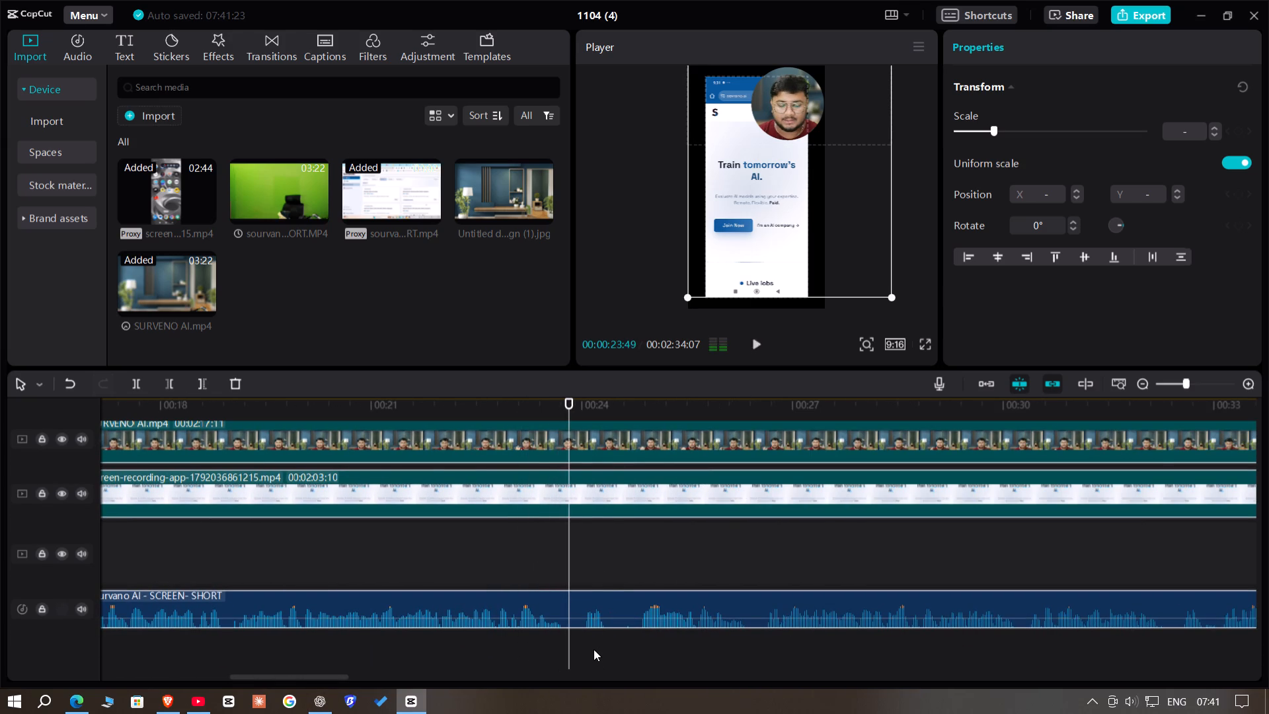
pyautogui.press('space')
pyautogui.click(553, 410)
pyautogui.moveTo(555, 410); pyautogui.dragTo(575, 425)
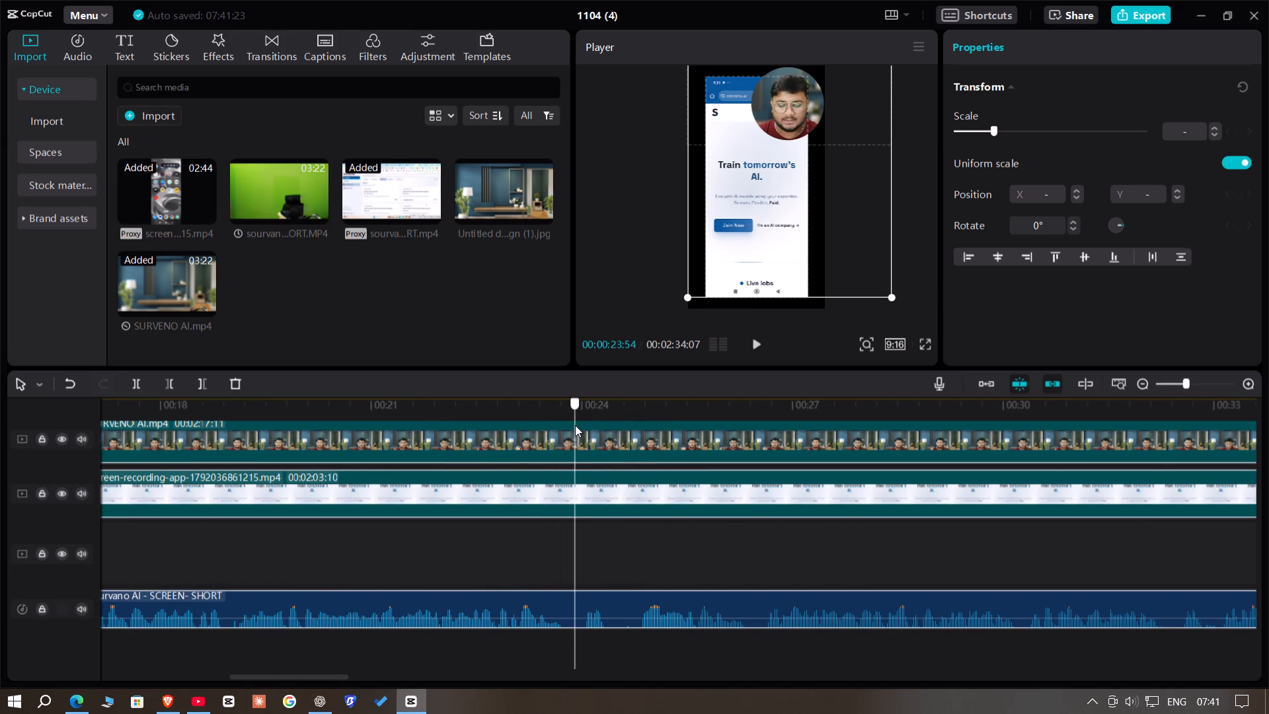
pyautogui.moveTo(575, 425); pyautogui.dragTo(567, 425)
pyautogui.moveTo(478, 651); pyautogui.dragTo(401, 477)
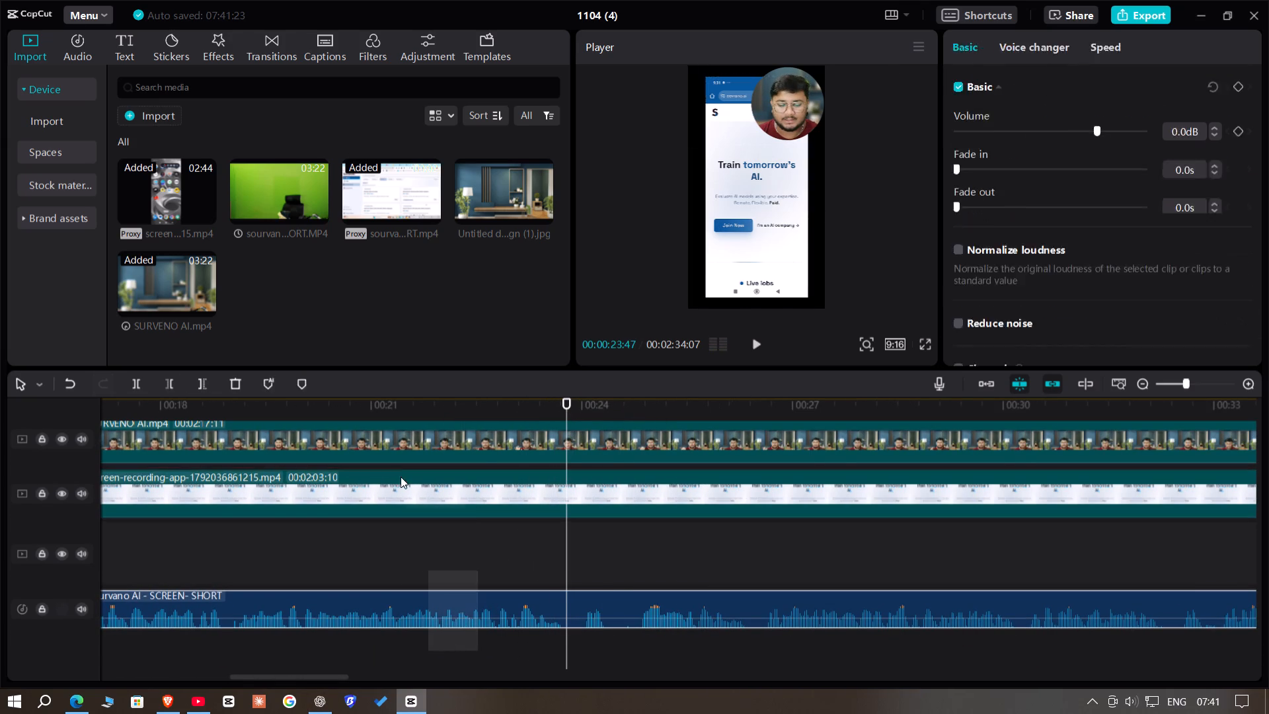
pyautogui.moveTo(401, 477); pyautogui.dragTo(385, 424)
pyautogui.click(135, 378)
# Find where the wanted speech resumes, trim the last segment's start to 00:00:33:06 on all tracks and close the gap.
pyautogui.press('space')
pyautogui.scroll(-8, 842, 542)
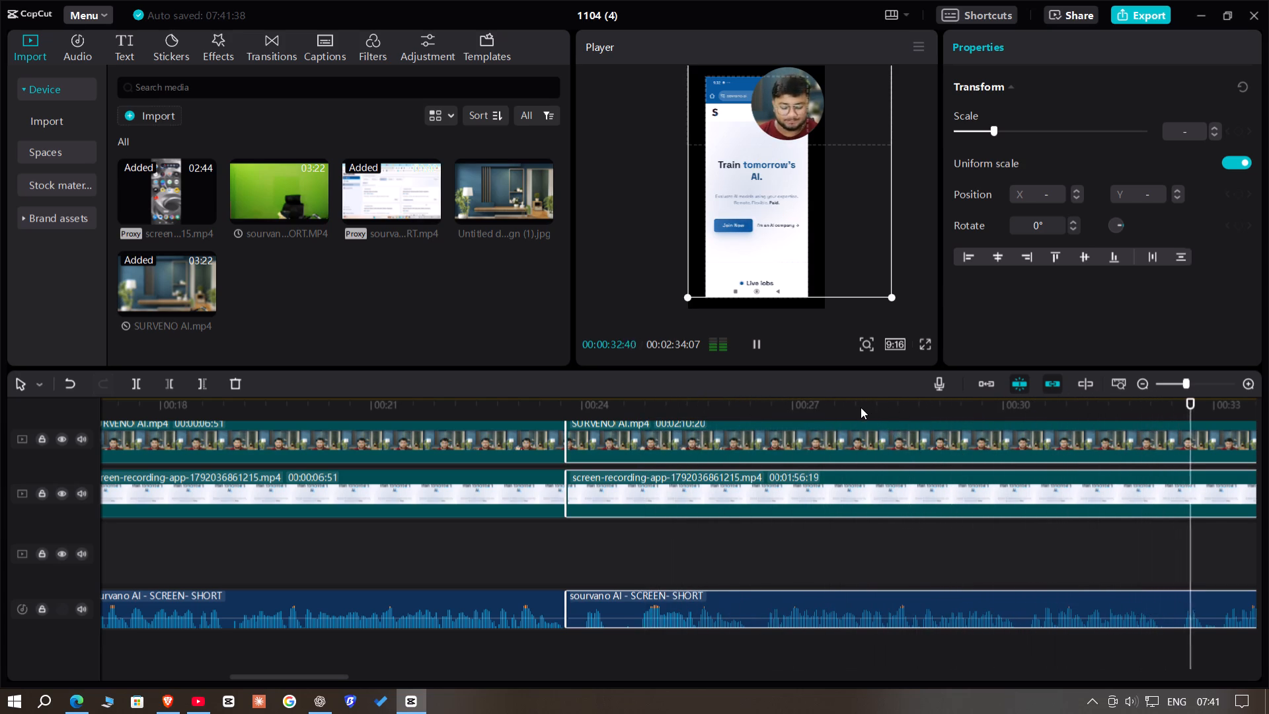
pyautogui.press('space')
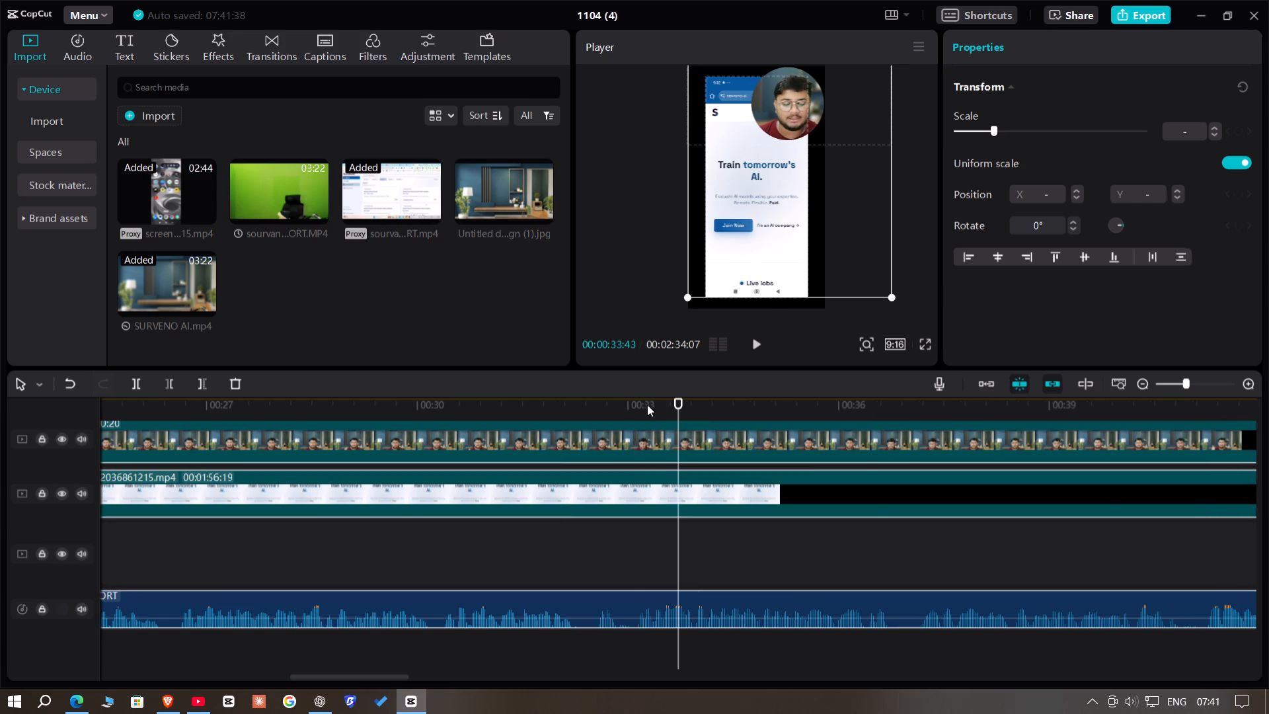
pyautogui.click(647, 405)
pyautogui.moveTo(645, 405); pyautogui.dragTo(632, 405)
pyautogui.press('space')
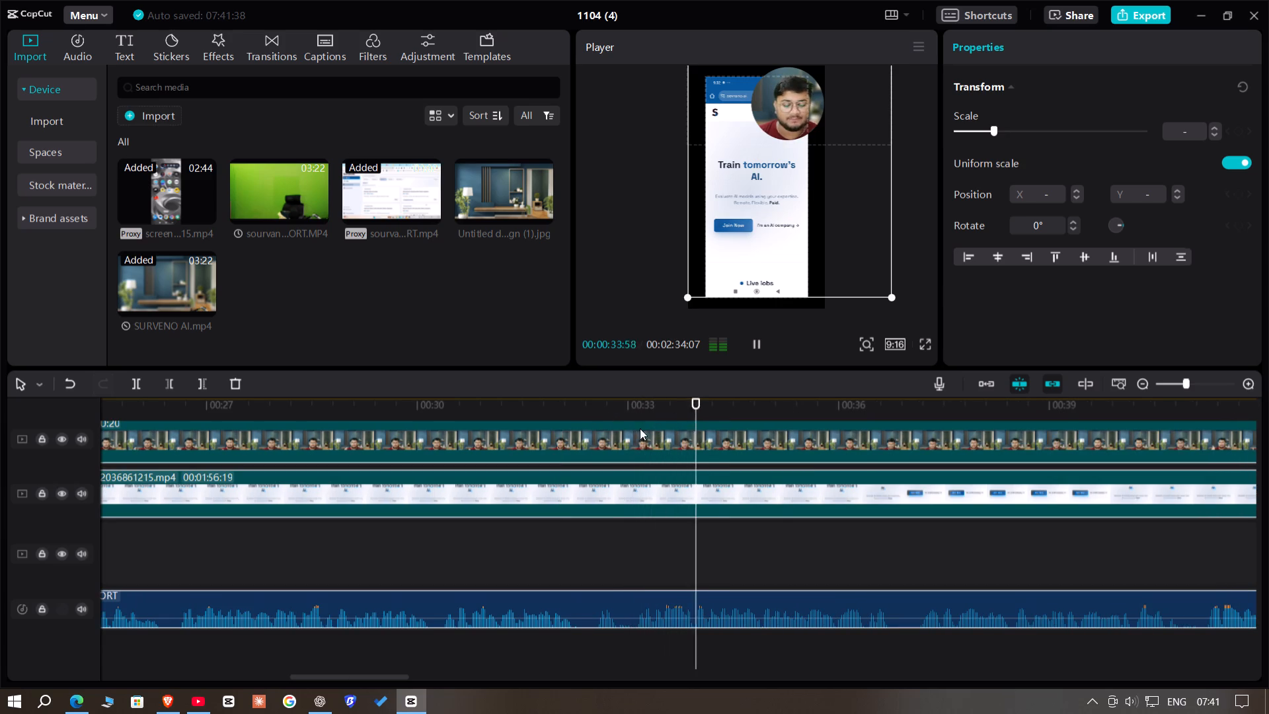
pyautogui.doubleClick(636, 407)
pyautogui.press('Left')
pyautogui.moveTo(666, 652); pyautogui.dragTo(780, 422)
pyautogui.click(167, 392)
pyautogui.moveTo(736, 472); pyautogui.dragTo(0, 469)
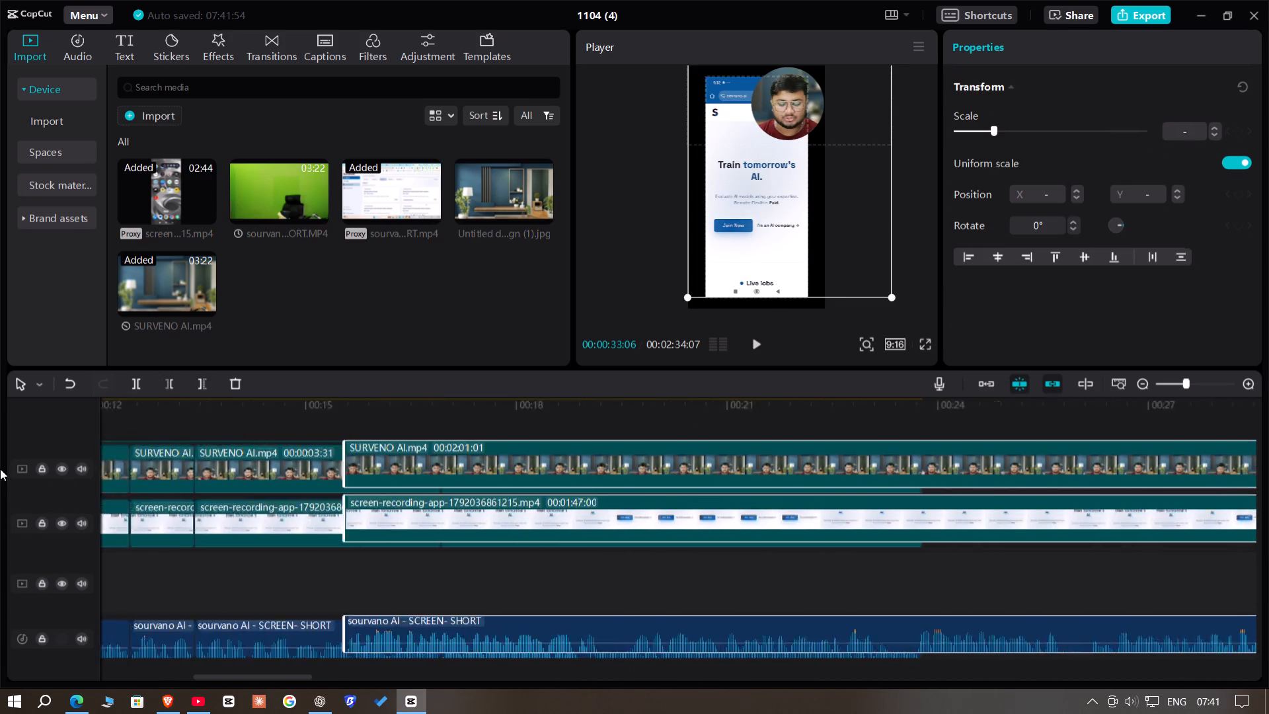
pyautogui.moveTo(0, 469); pyautogui.dragTo(734, 476)
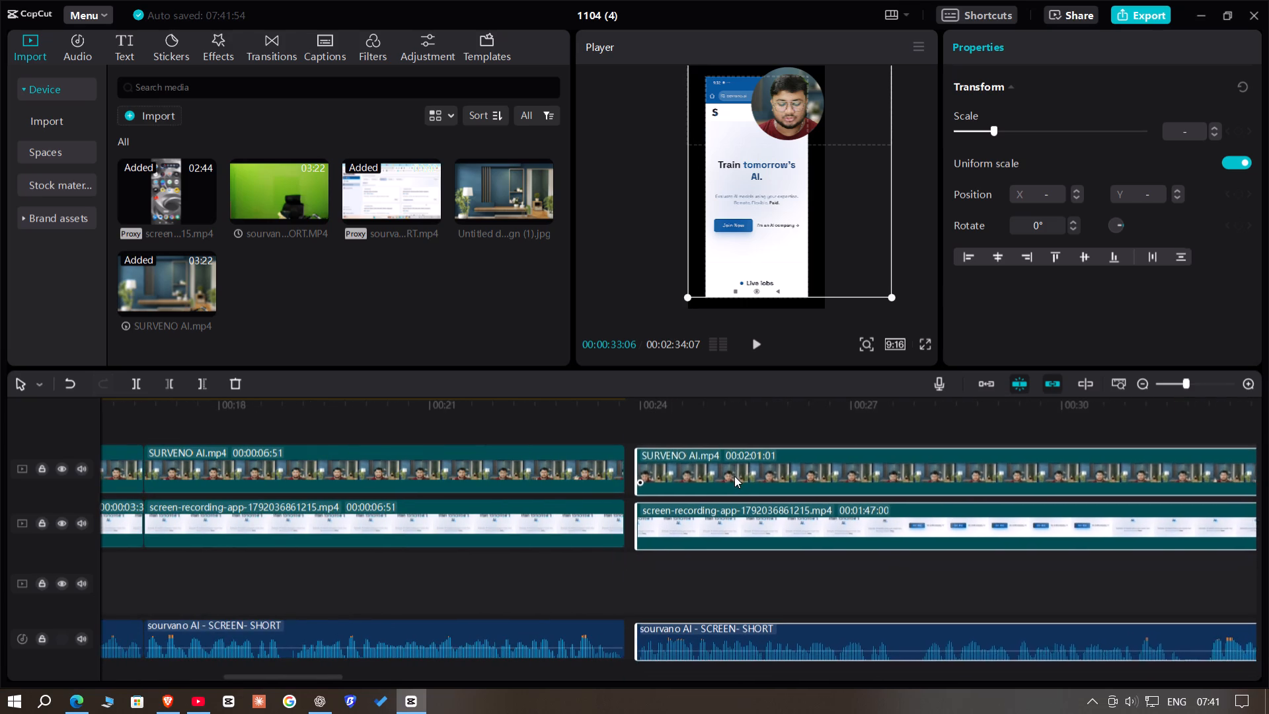
pyautogui.moveTo(734, 476); pyautogui.dragTo(729, 476)
# Play on from the latest cut, locate the next pause precisely and split all three clips at 00:00:33:34.
pyautogui.click(583, 426)
pyautogui.press('space')
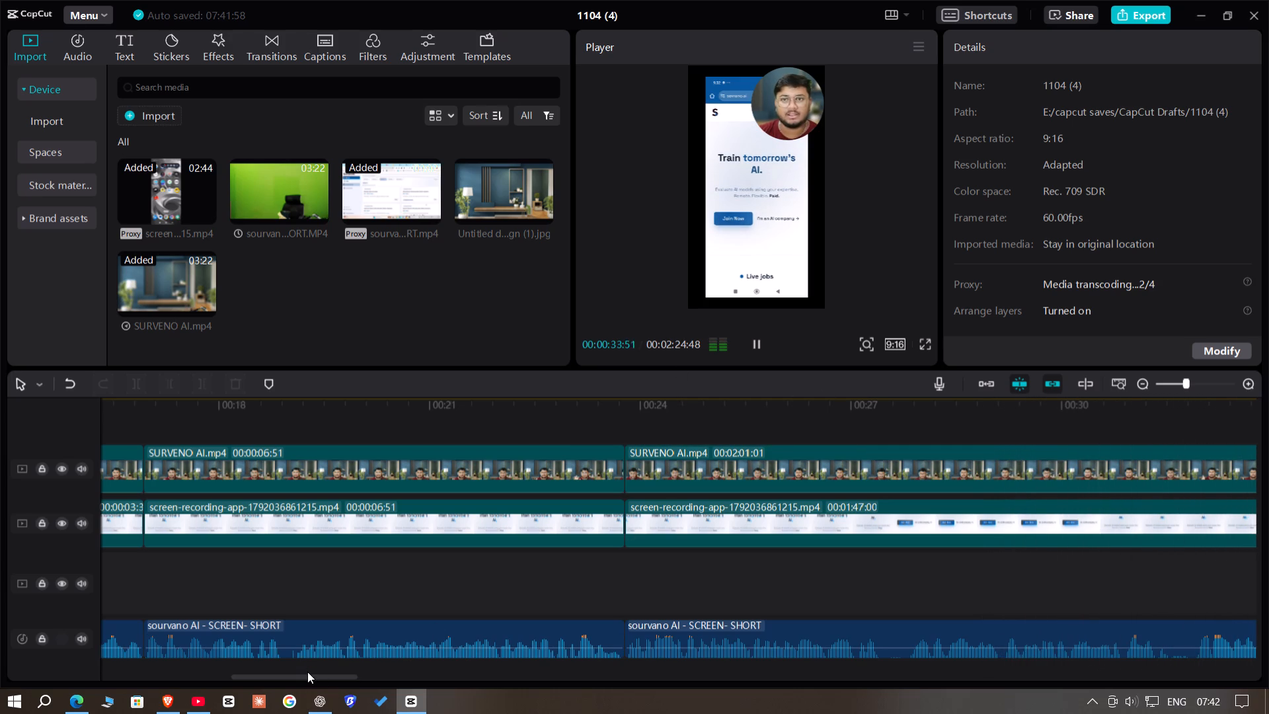
pyautogui.moveTo(311, 677); pyautogui.dragTo(379, 712)
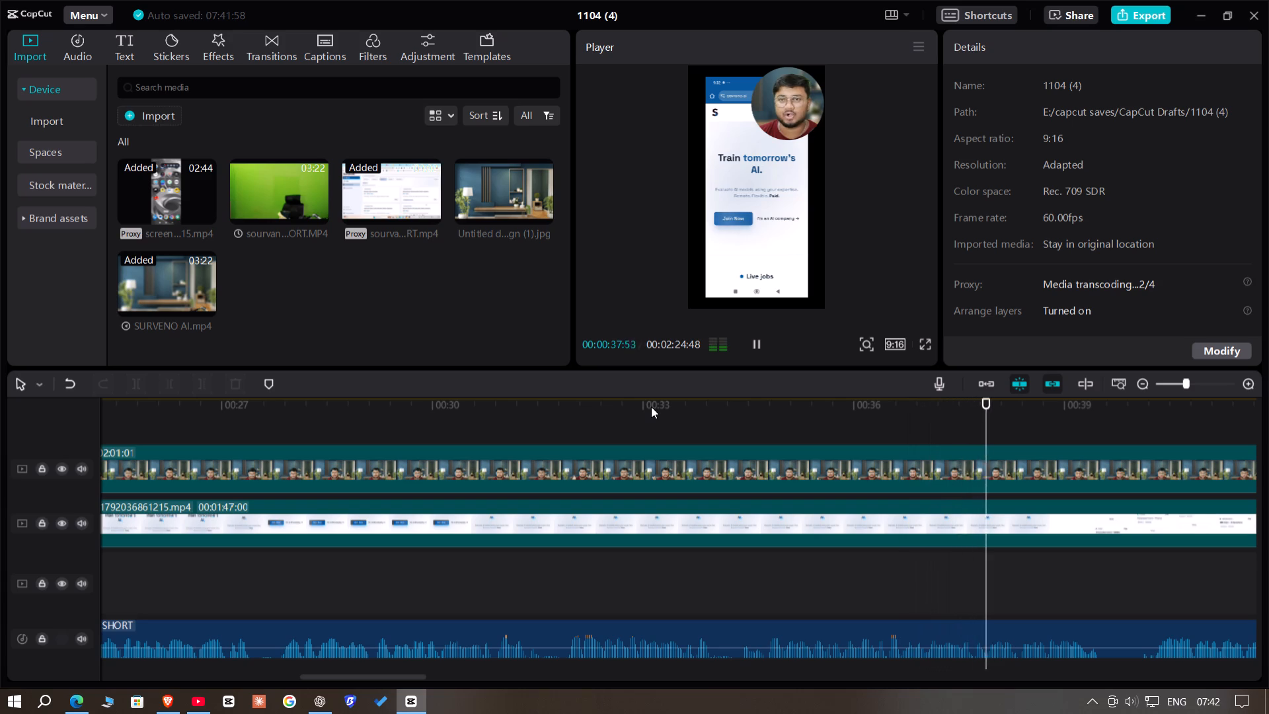
pyautogui.click(616, 406)
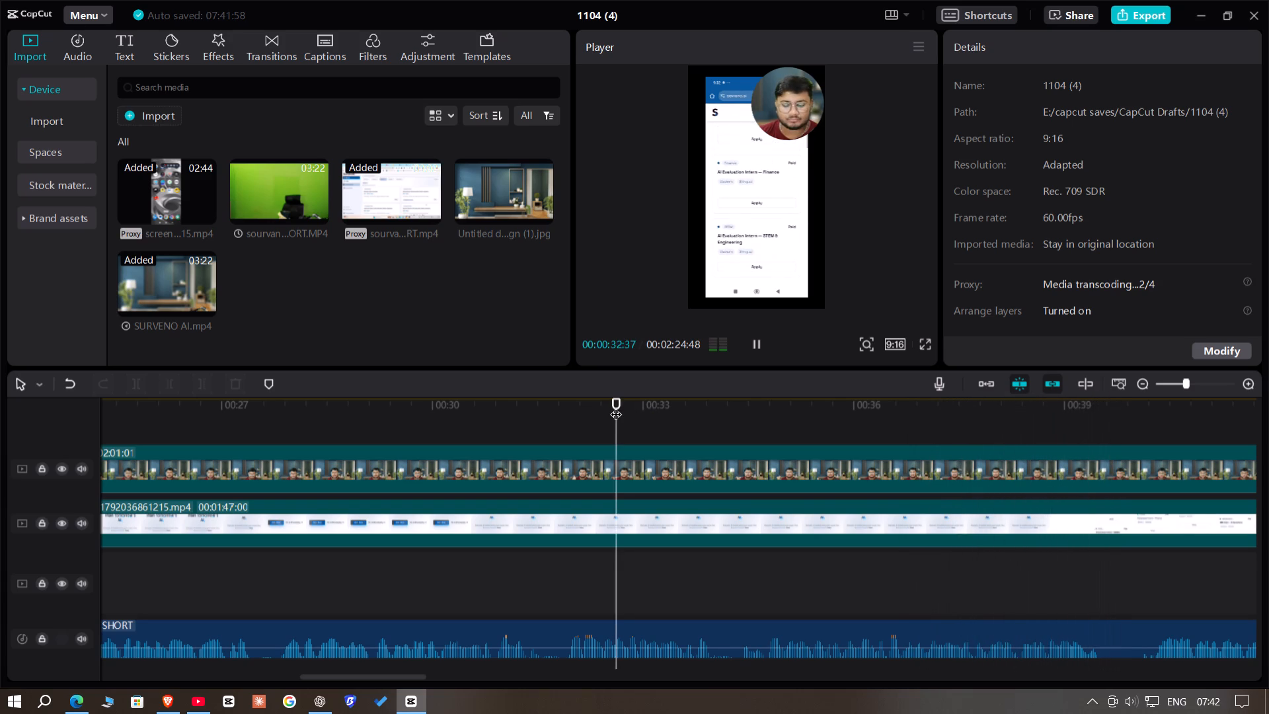
pyautogui.press('space')
pyautogui.press('space')
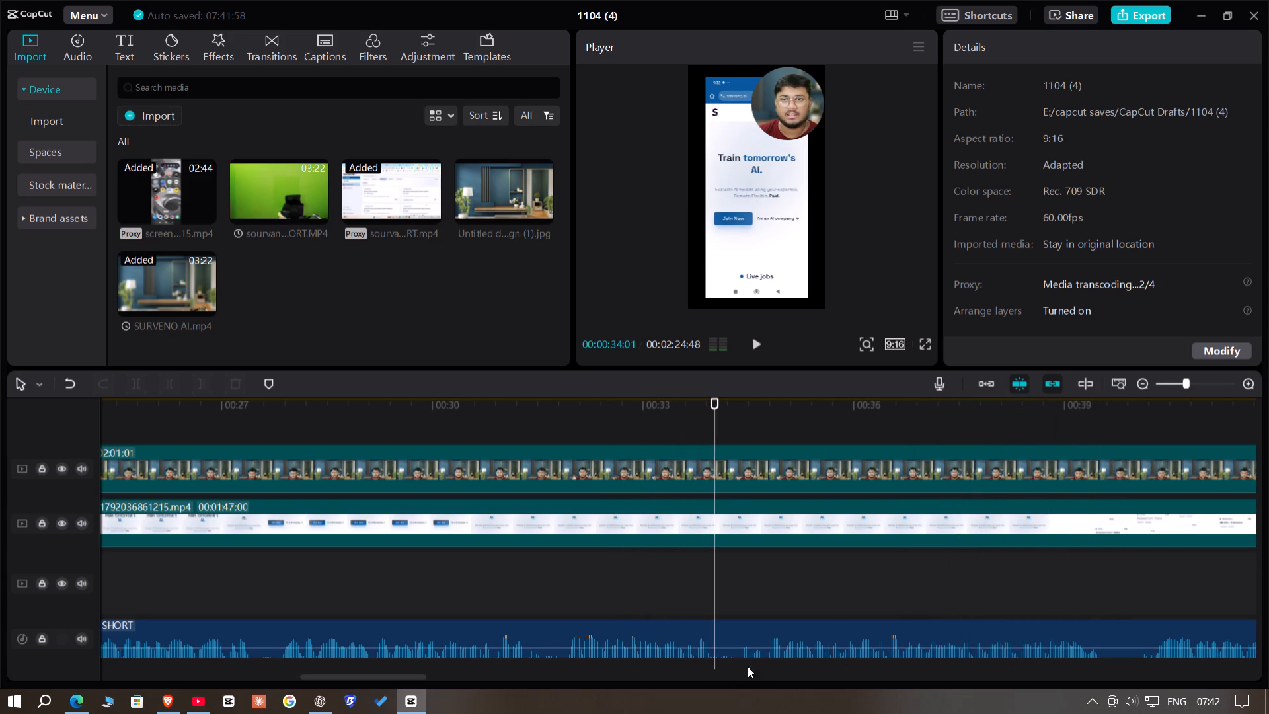
pyautogui.press('Left')
pyautogui.press('Left')
pyautogui.click(668, 416)
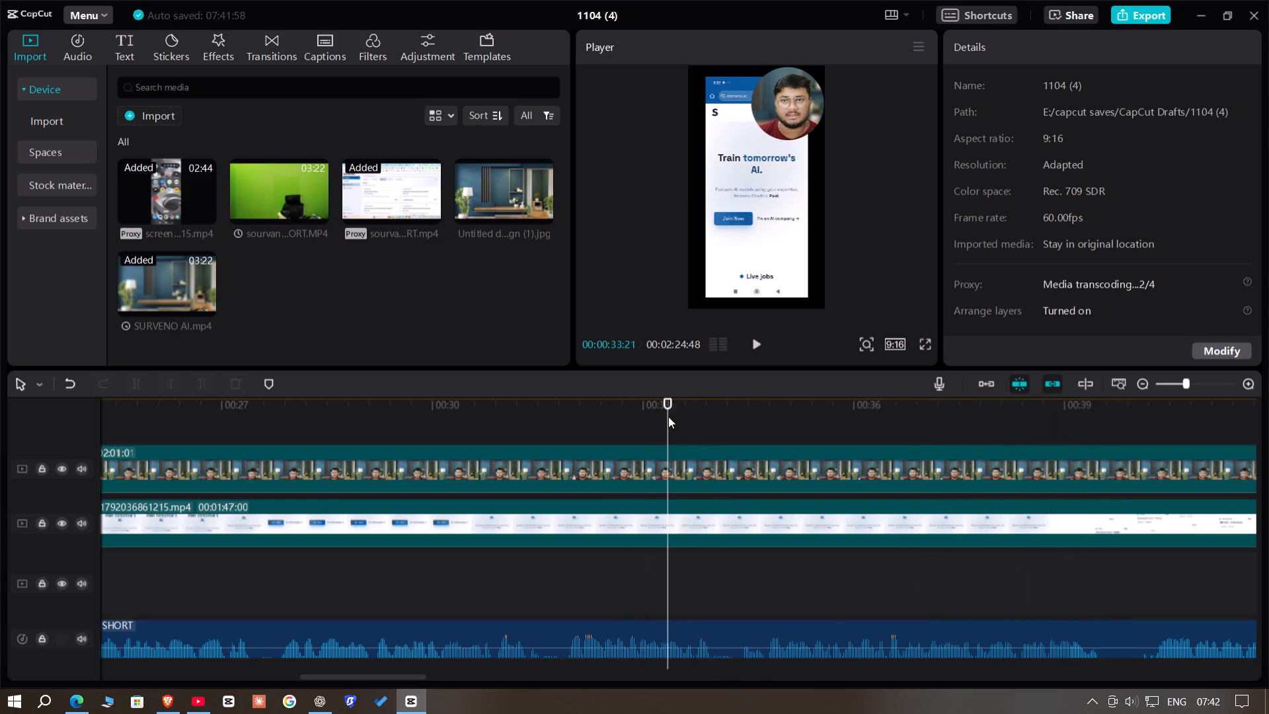
pyautogui.press('space')
pyautogui.press('space')
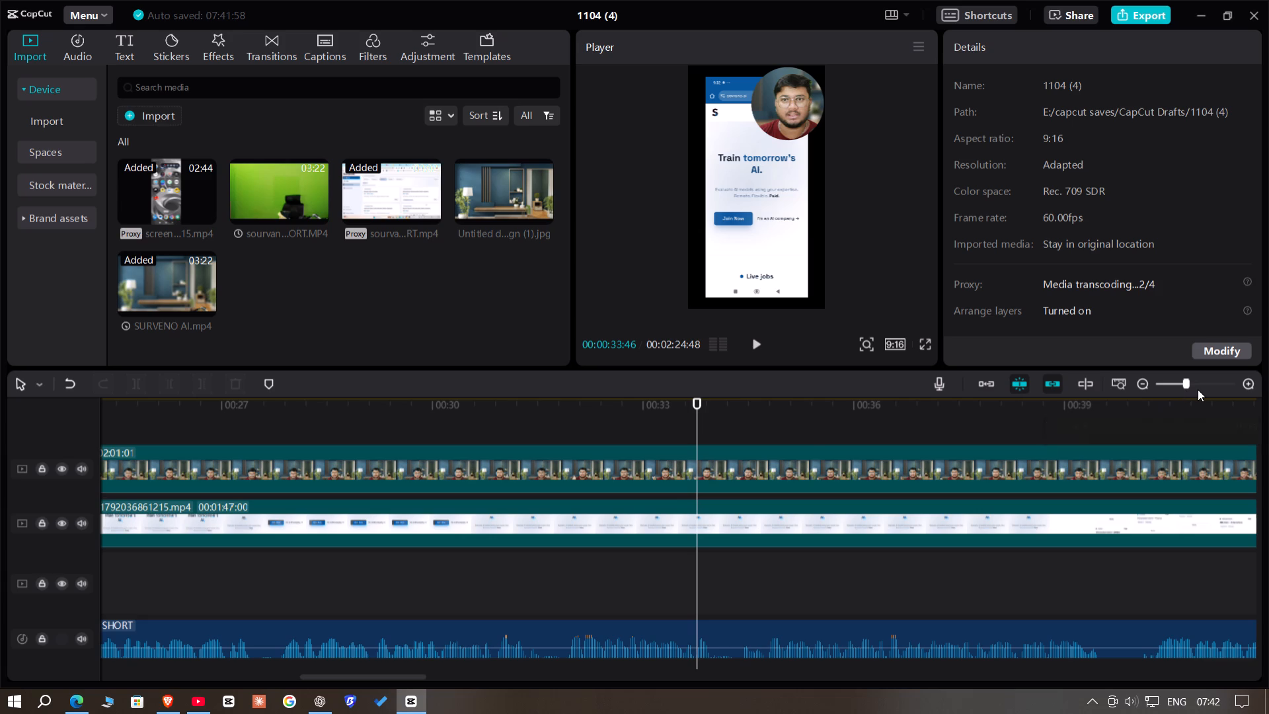
pyautogui.click(1199, 389)
pyautogui.click(1194, 384)
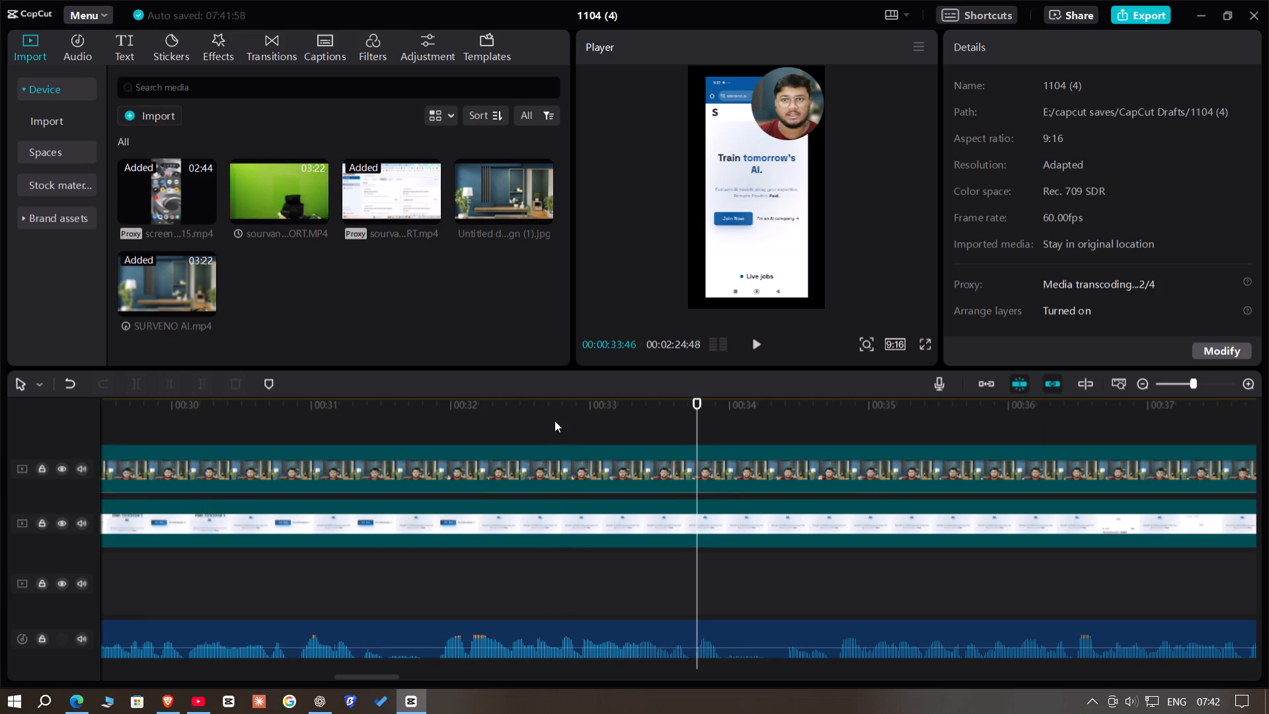
pyautogui.click(555, 420)
pyautogui.press('space')
pyautogui.press('space')
pyautogui.press('space')
pyautogui.press('space')
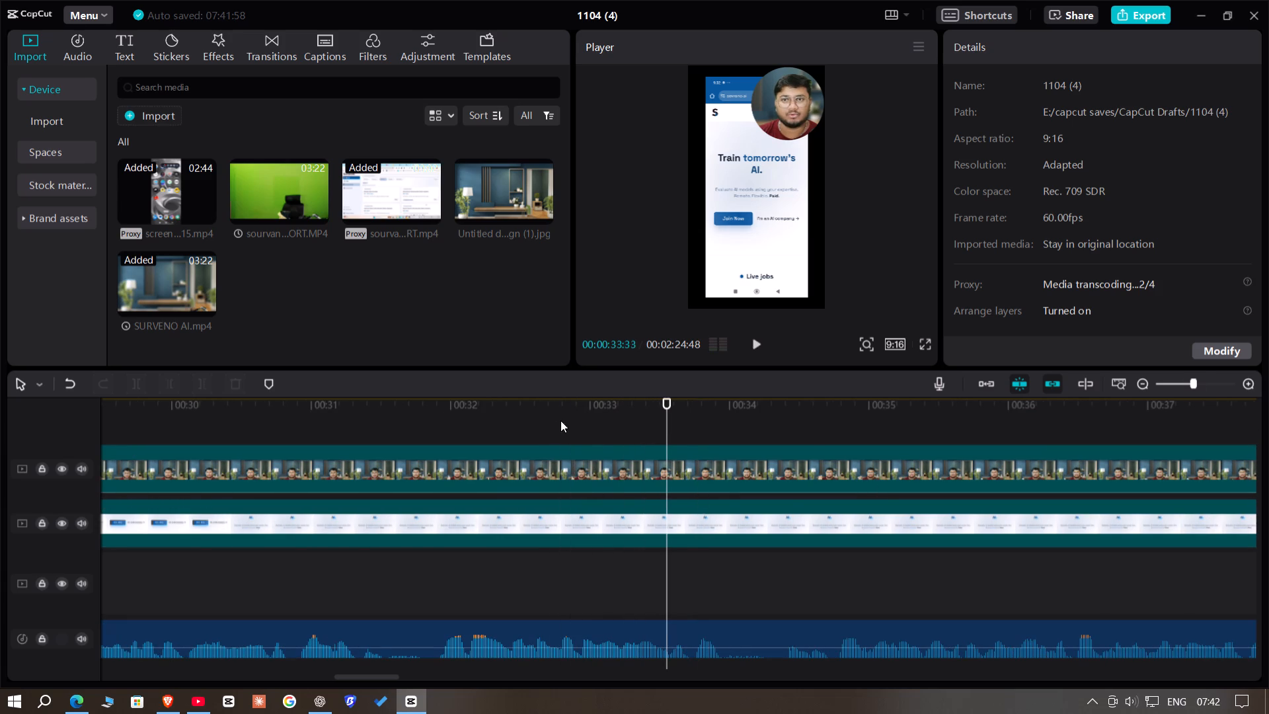
pyautogui.press('Right')
pyautogui.press('Right')
pyautogui.scroll(-3, 711, 573)
pyautogui.press('Left')
pyautogui.moveTo(708, 647); pyautogui.dragTo(739, 640)
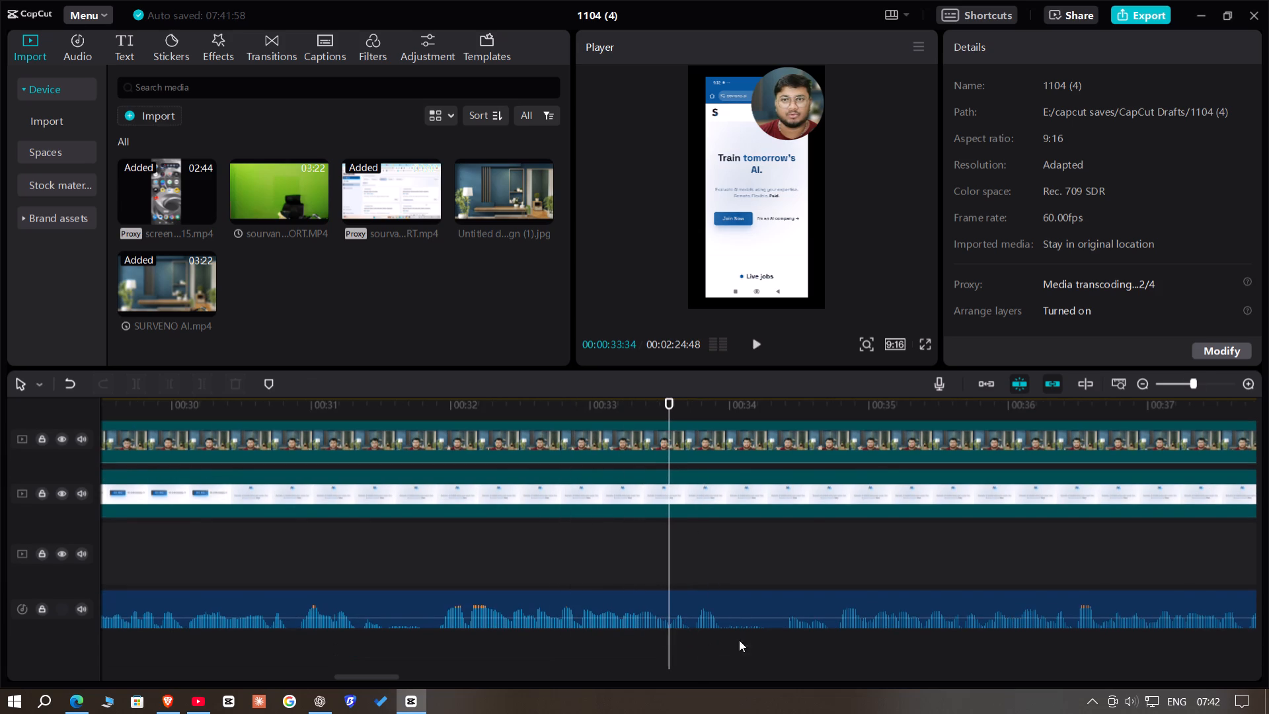
pyautogui.moveTo(739, 640); pyautogui.dragTo(833, 410)
pyautogui.click(141, 383)
# Trim the start of the segment after the newest split to 00:00:34:47 on all tracks and close the gap.
pyautogui.press('space')
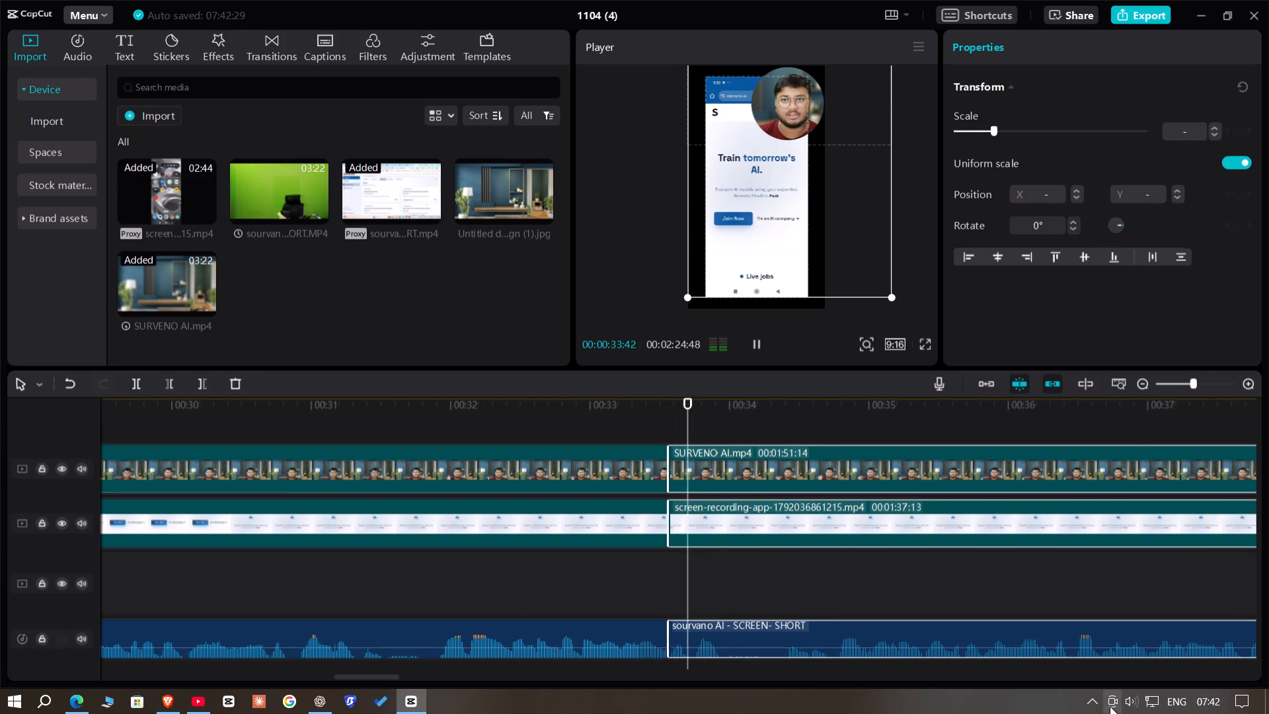
pyautogui.scroll(-6, 849, 574)
pyautogui.press('space')
pyautogui.press('space')
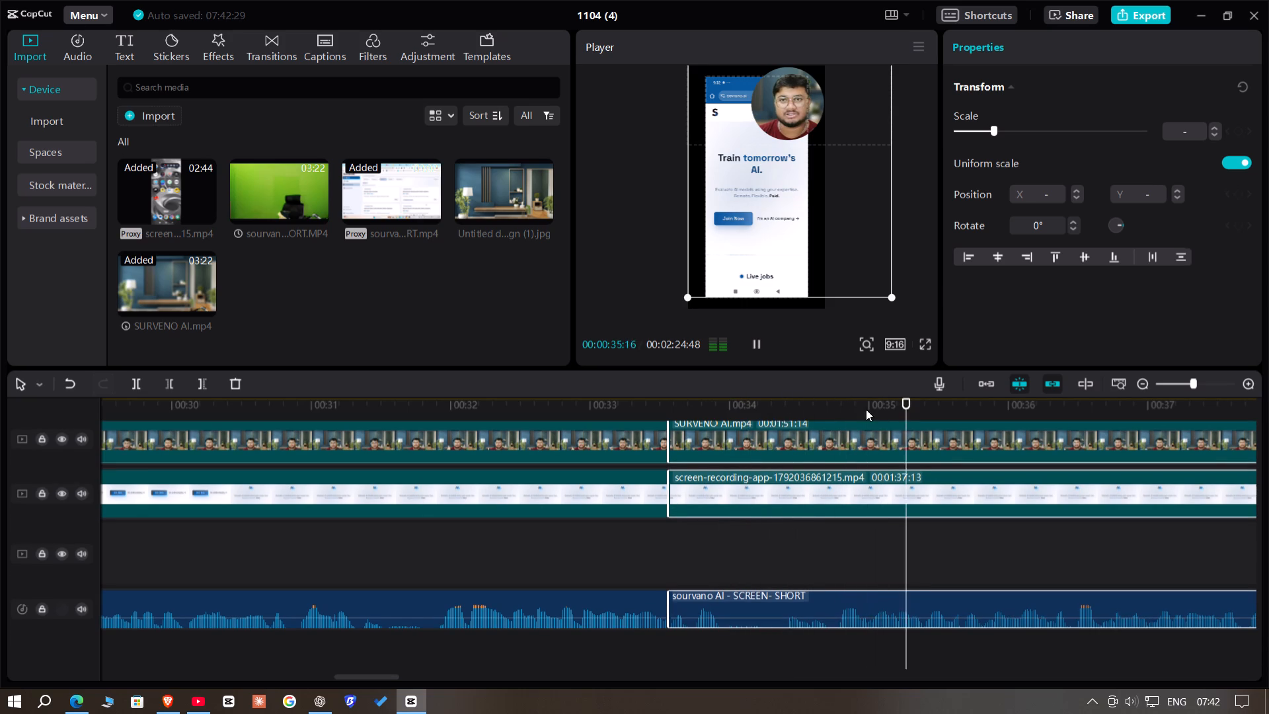
pyautogui.press('space')
pyautogui.click(840, 407)
pyautogui.press('Left')
pyautogui.press('Left')
pyautogui.press('Right')
pyautogui.moveTo(863, 647); pyautogui.dragTo(865, 642)
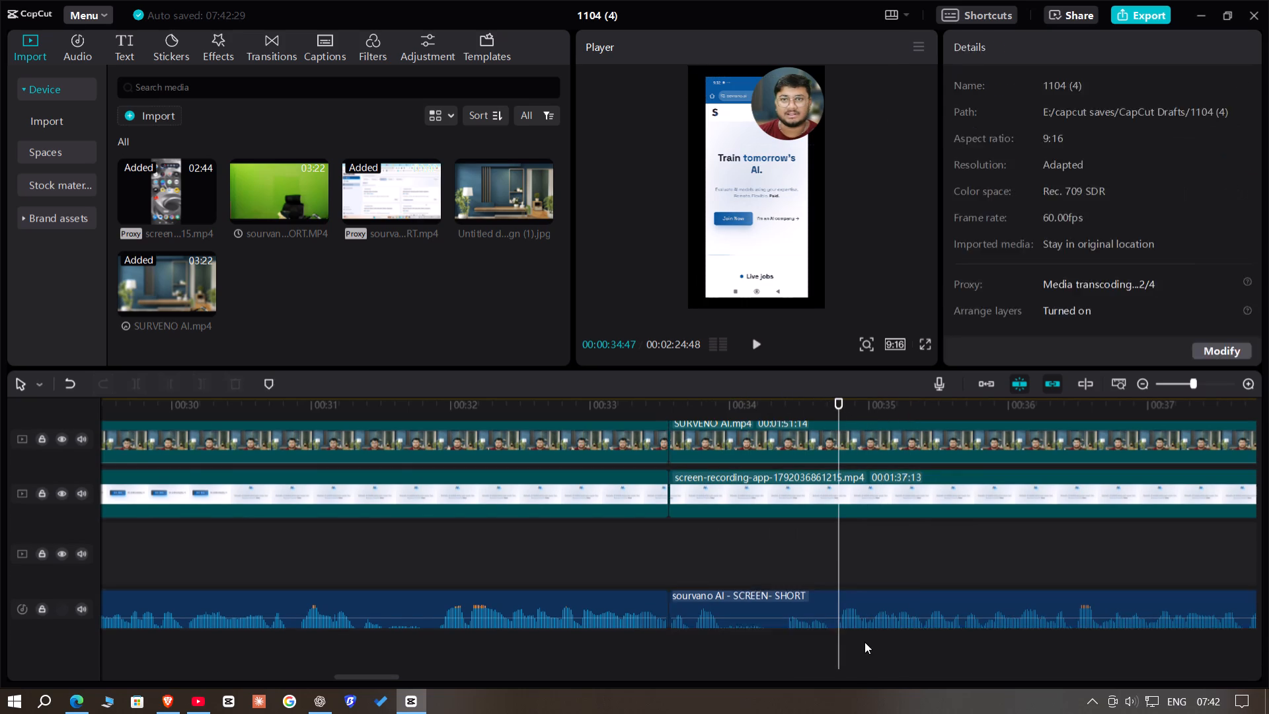
pyautogui.moveTo(865, 642); pyautogui.dragTo(1000, 376)
pyautogui.click(169, 387)
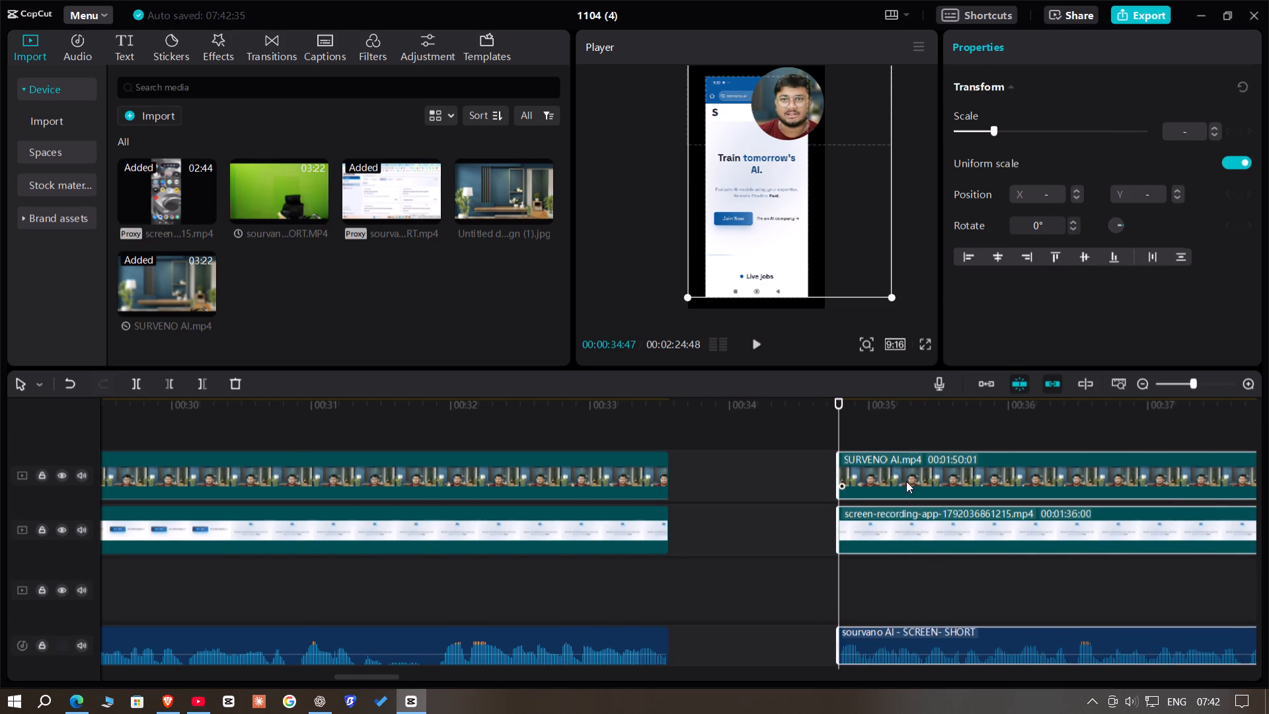
pyautogui.moveTo(905, 481); pyautogui.dragTo(734, 485)
# Play on from the latest cut to the next speech pause and split all three clips at 00:00:38:20.
pyautogui.click(576, 426)
pyautogui.press('space')
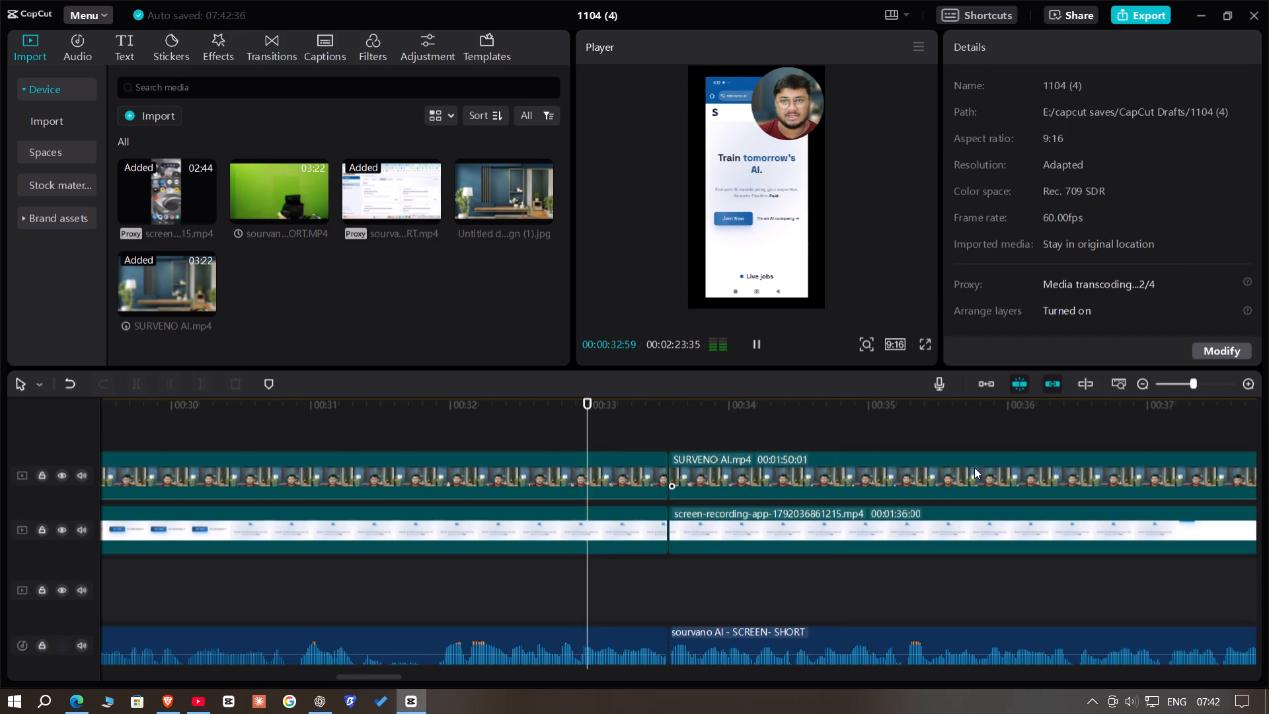
pyautogui.click(1187, 379)
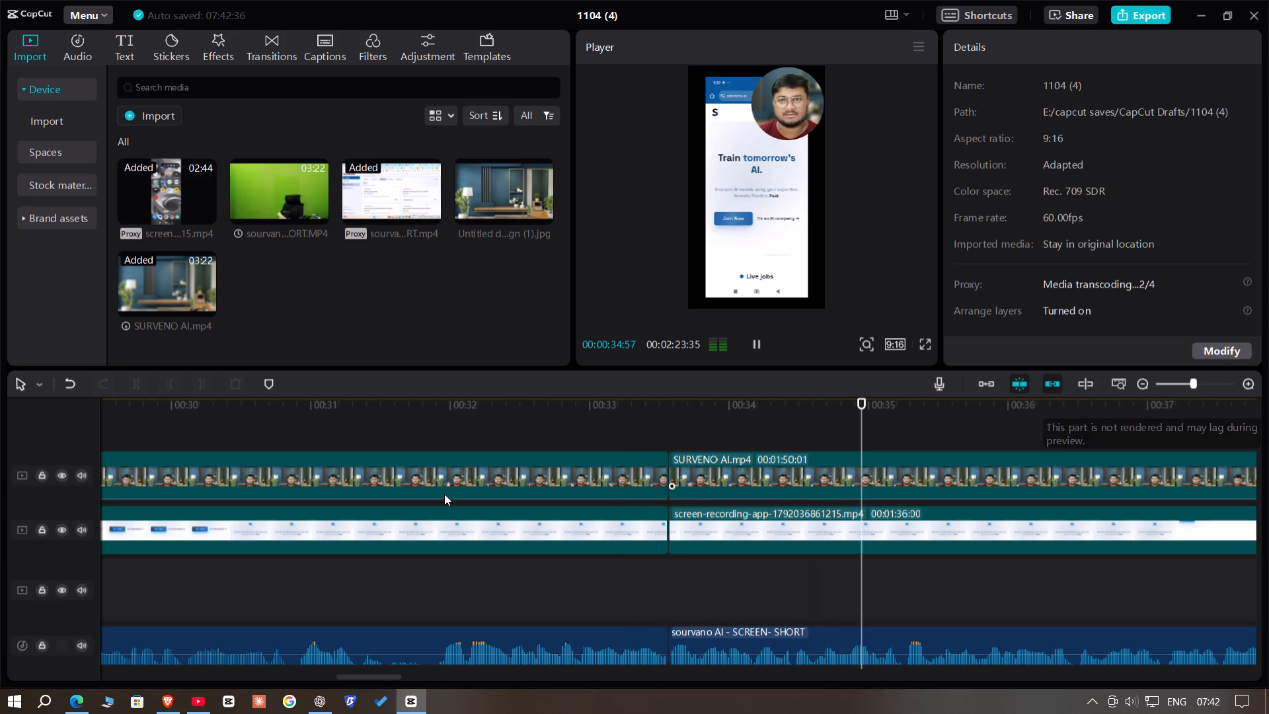
pyautogui.click(1181, 381)
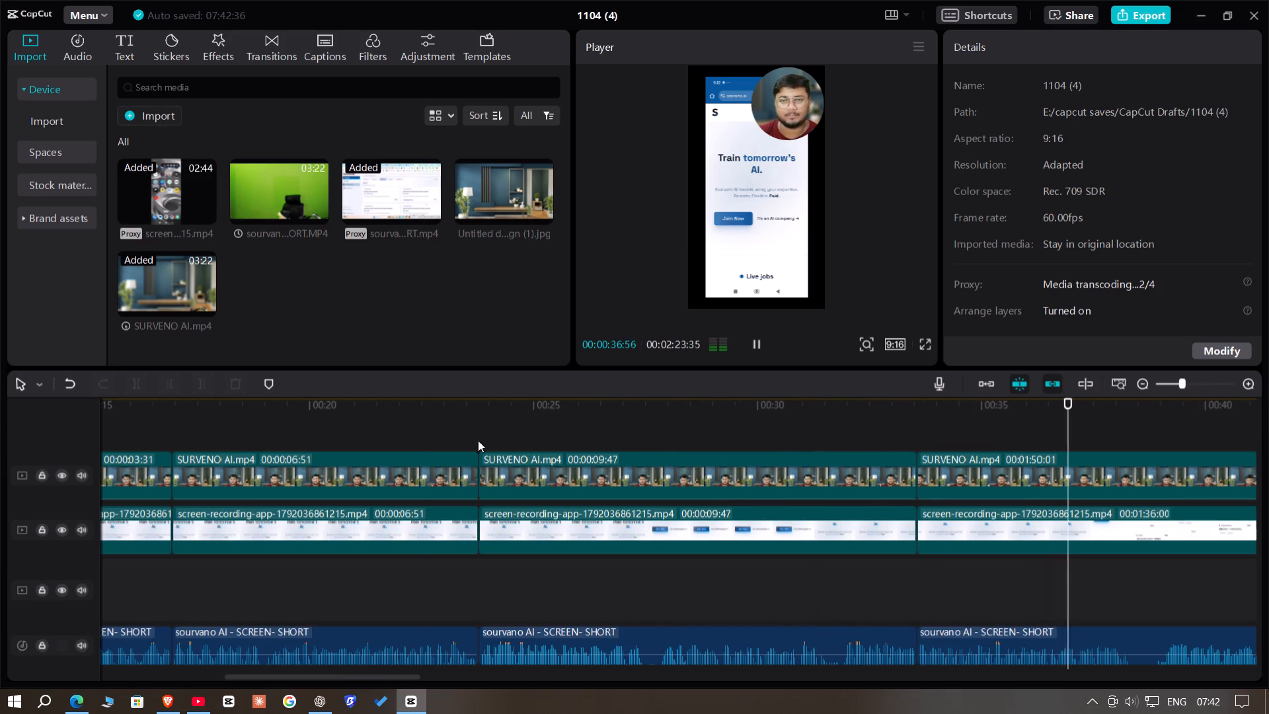
pyautogui.click(422, 437)
pyautogui.press('space')
pyautogui.scroll(-7, 745, 535)
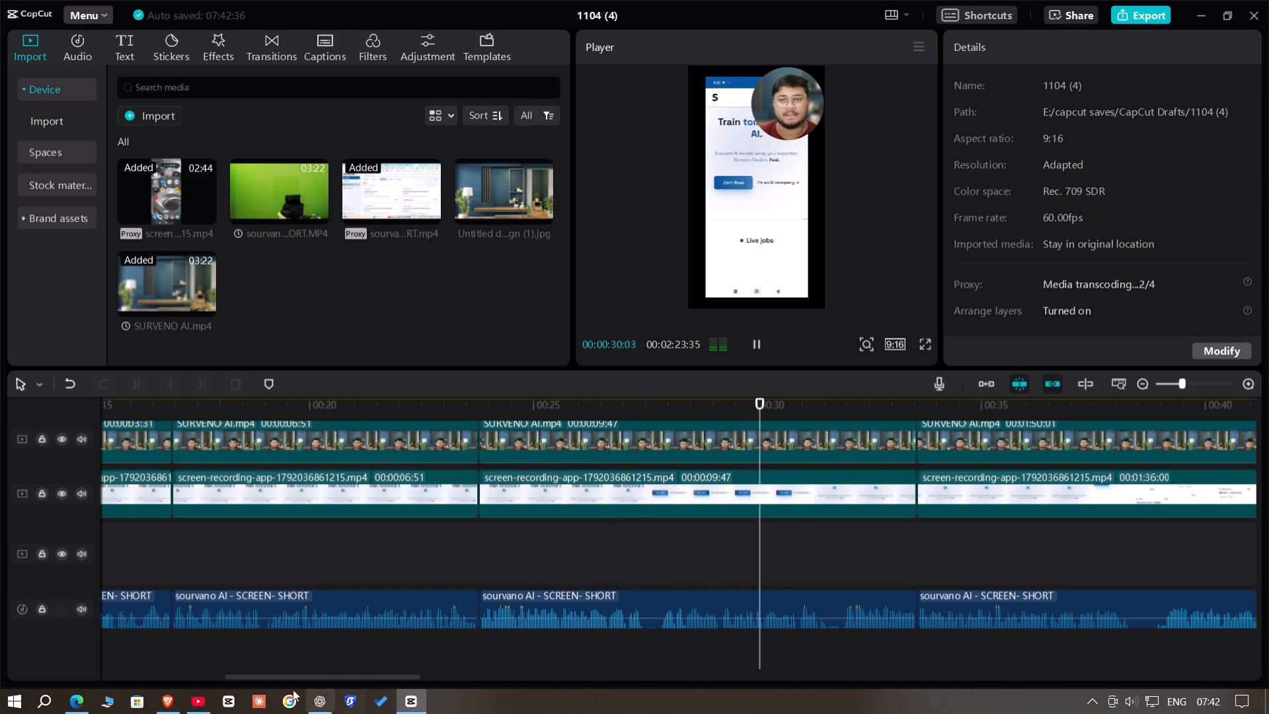
pyautogui.moveTo(360, 676); pyautogui.dragTo(430, 676)
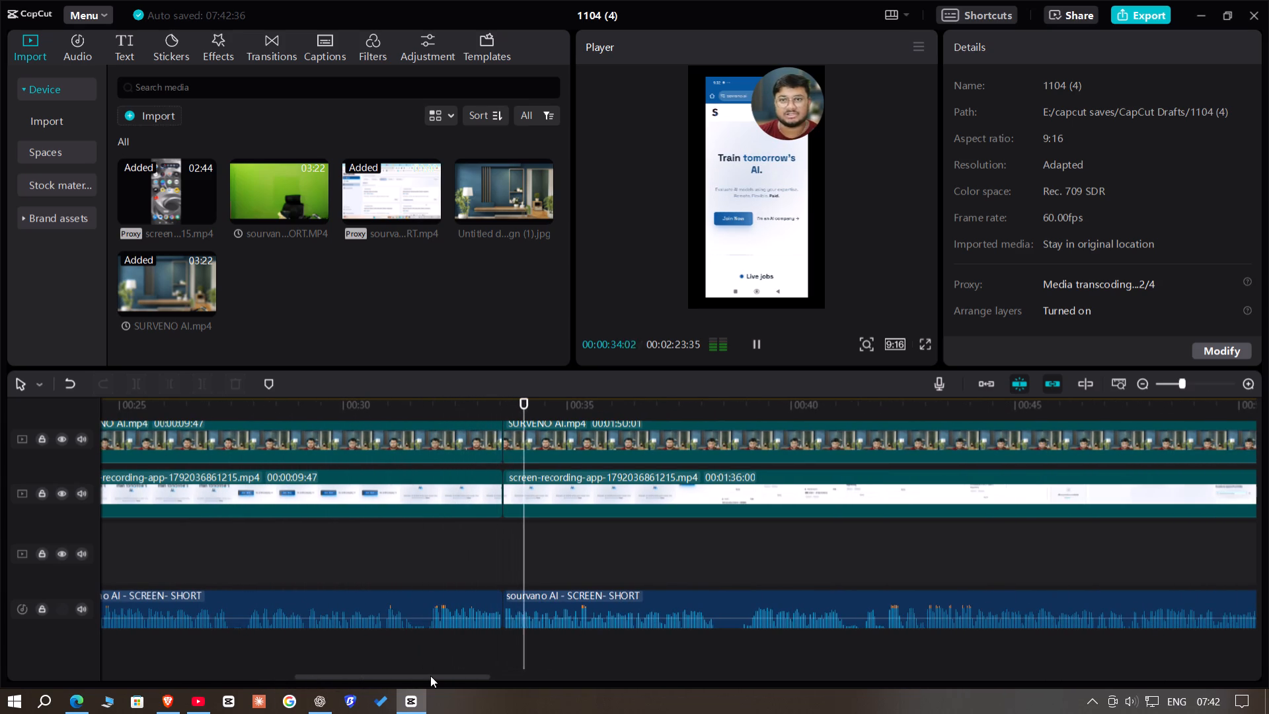
pyautogui.moveTo(430, 676); pyautogui.dragTo(459, 684)
pyautogui.scroll(-5, 681, 631)
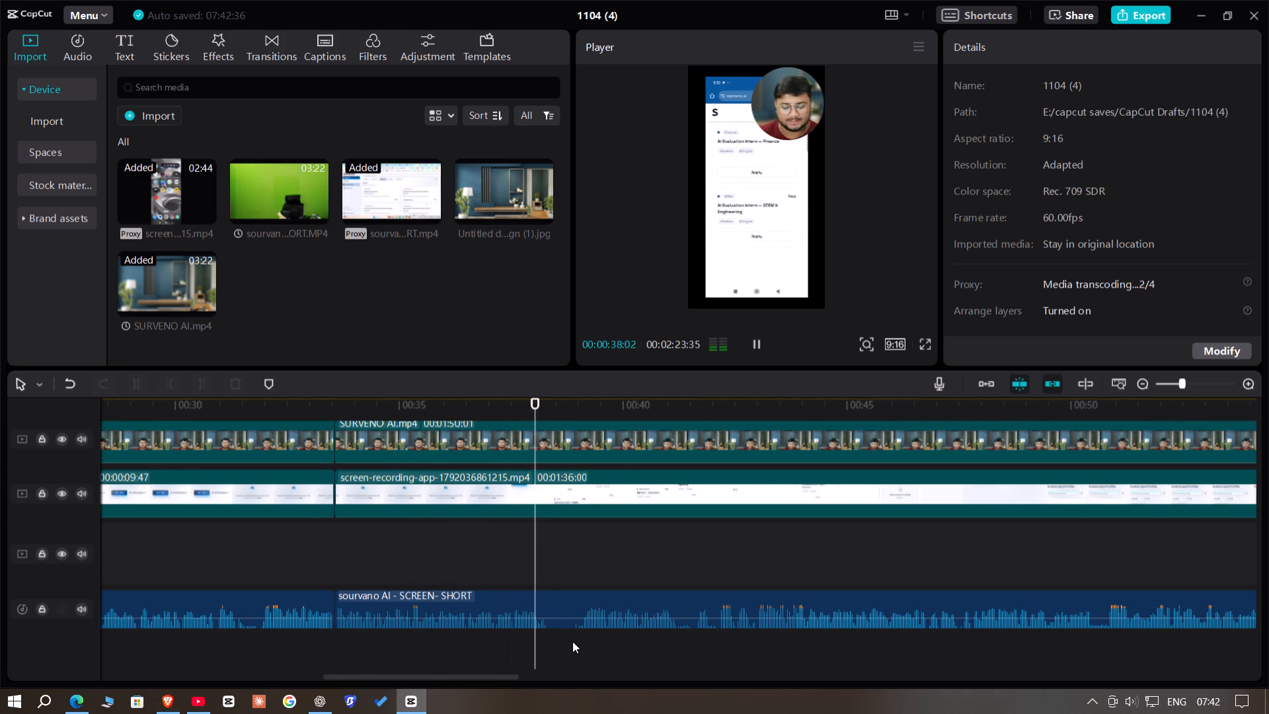
pyautogui.press('space')
pyautogui.moveTo(571, 648); pyautogui.dragTo(605, 376)
pyautogui.click(148, 383)
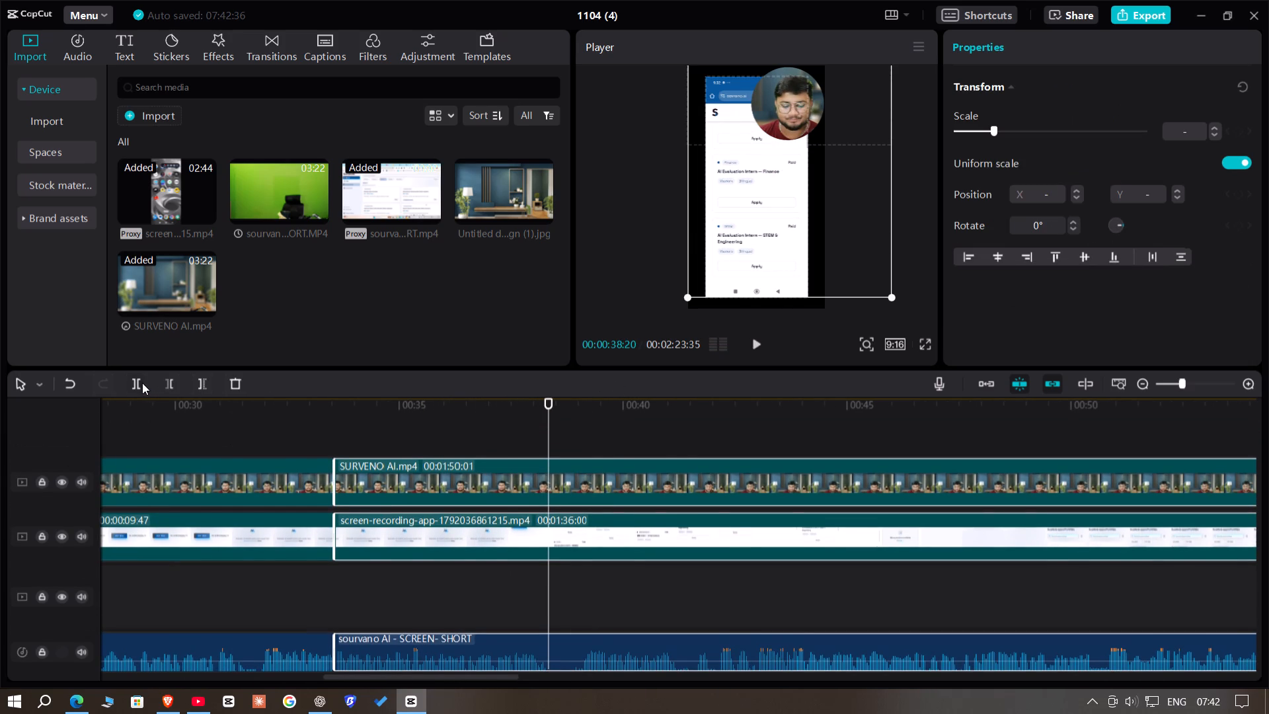
pyautogui.click(139, 383)
# Find where speech resumes, trim the last segment's start to 00:00:39:04 on all tracks and close the gap.
pyautogui.scroll(-7, 575, 458)
pyautogui.press('space')
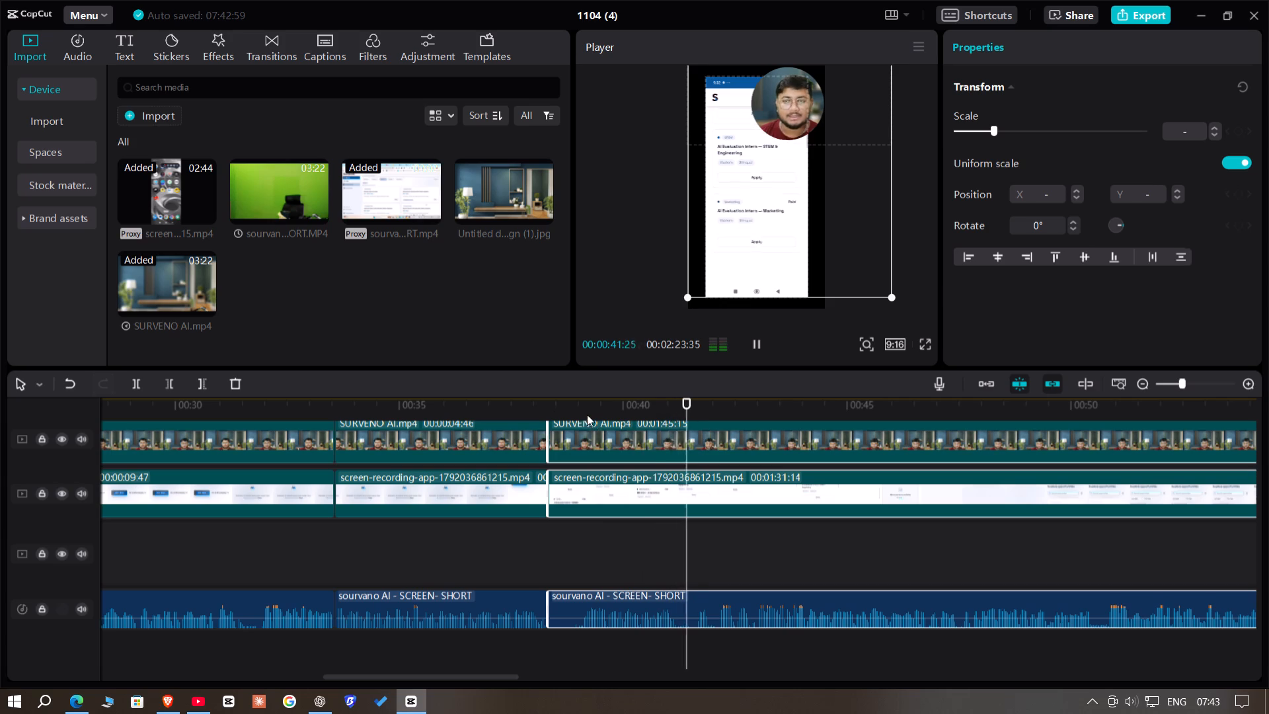
pyautogui.click(580, 399)
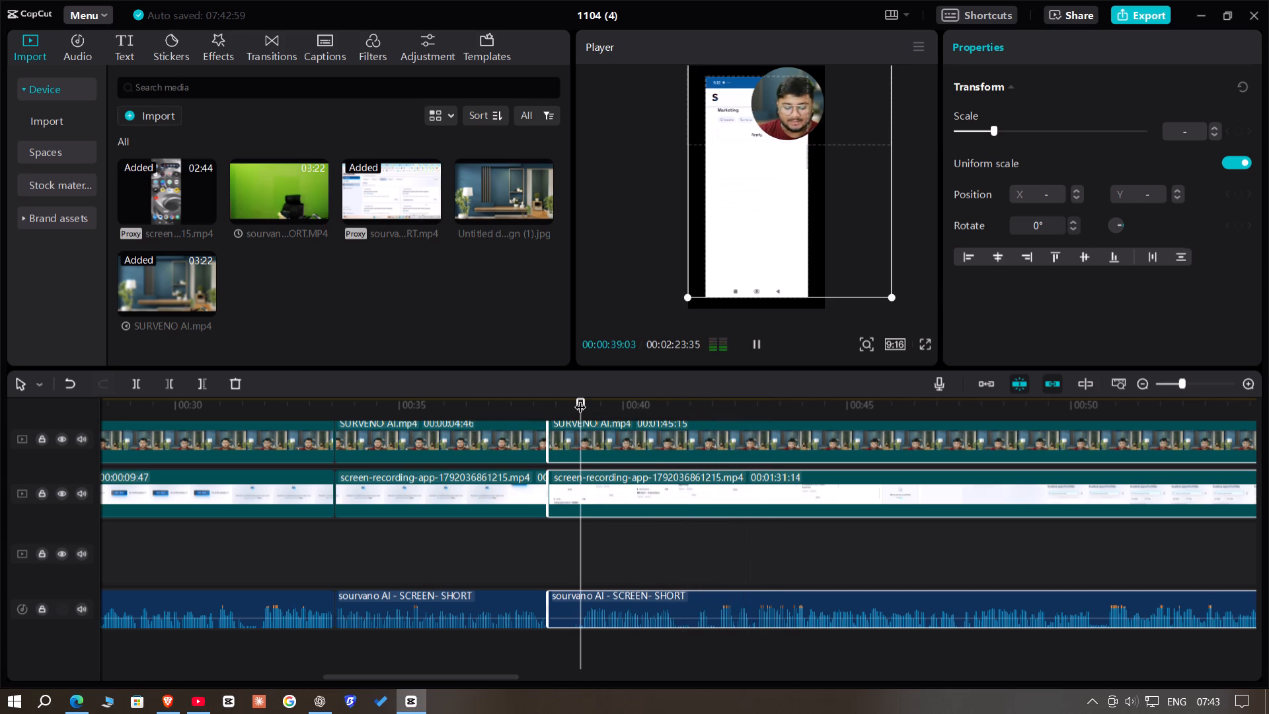
pyautogui.press('Right')
pyautogui.moveTo(615, 650); pyautogui.dragTo(765, 412)
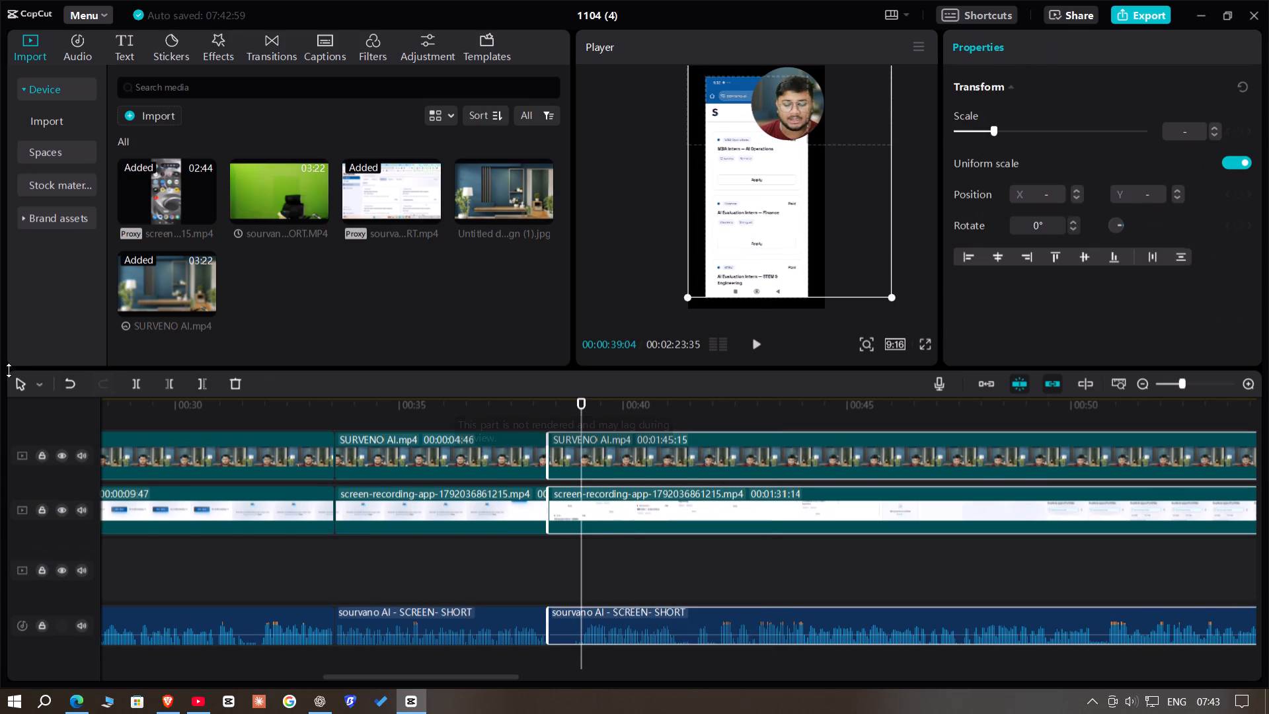
pyautogui.click(174, 382)
pyautogui.moveTo(609, 457); pyautogui.dragTo(577, 454)
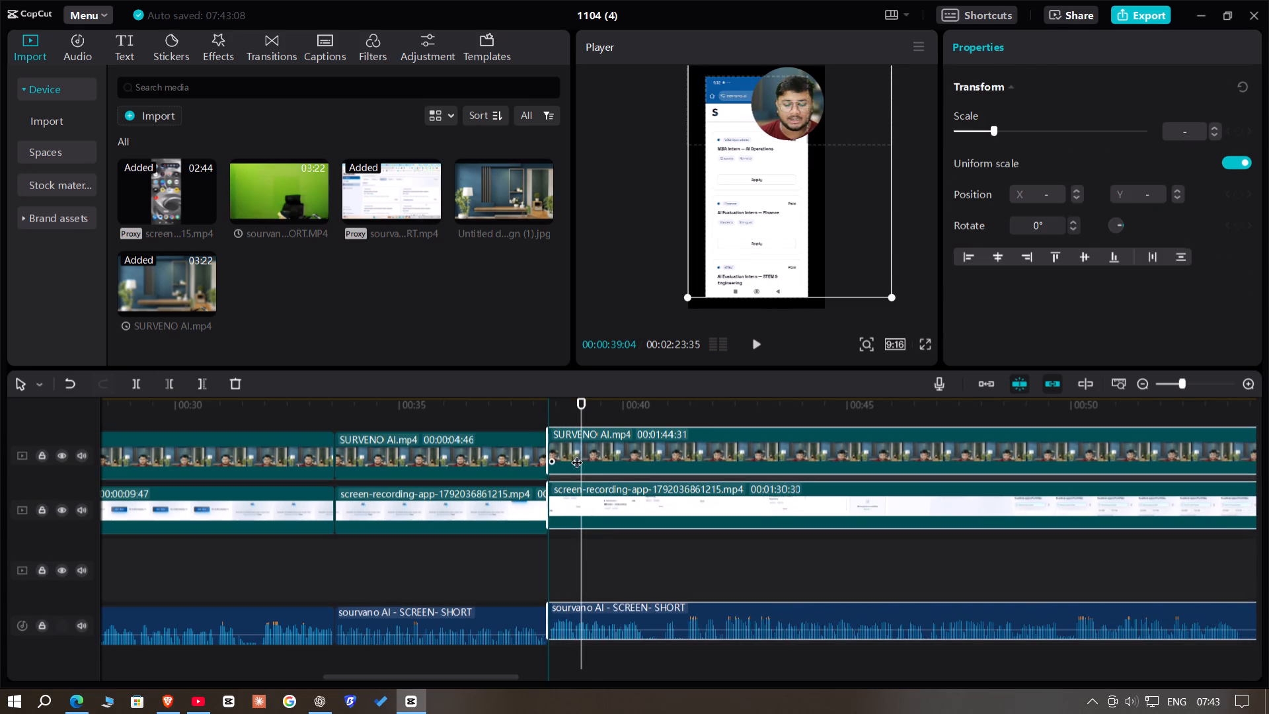
pyautogui.moveTo(577, 454); pyautogui.dragTo(573, 455)
# Play on from the newest join and split all three clips at the next short pause, 00:00:40:29.
pyautogui.press('space')
pyautogui.press('space')
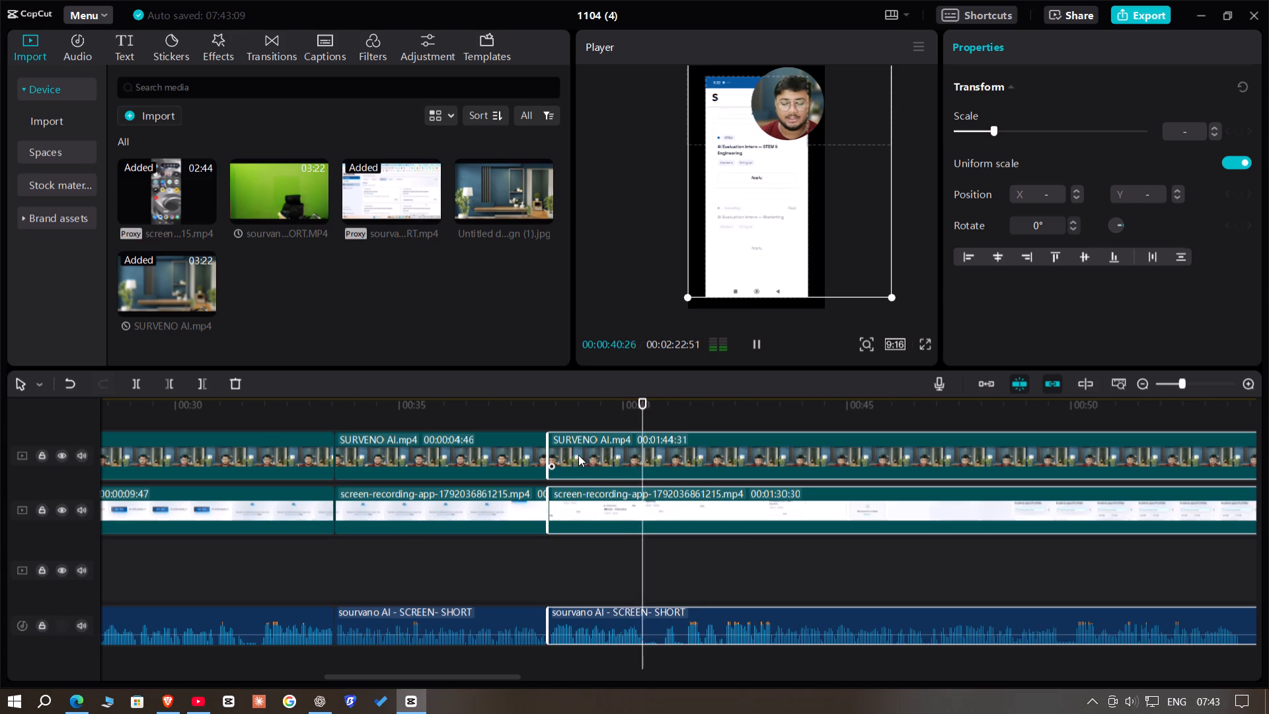
pyautogui.moveTo(670, 657); pyautogui.dragTo(747, 441)
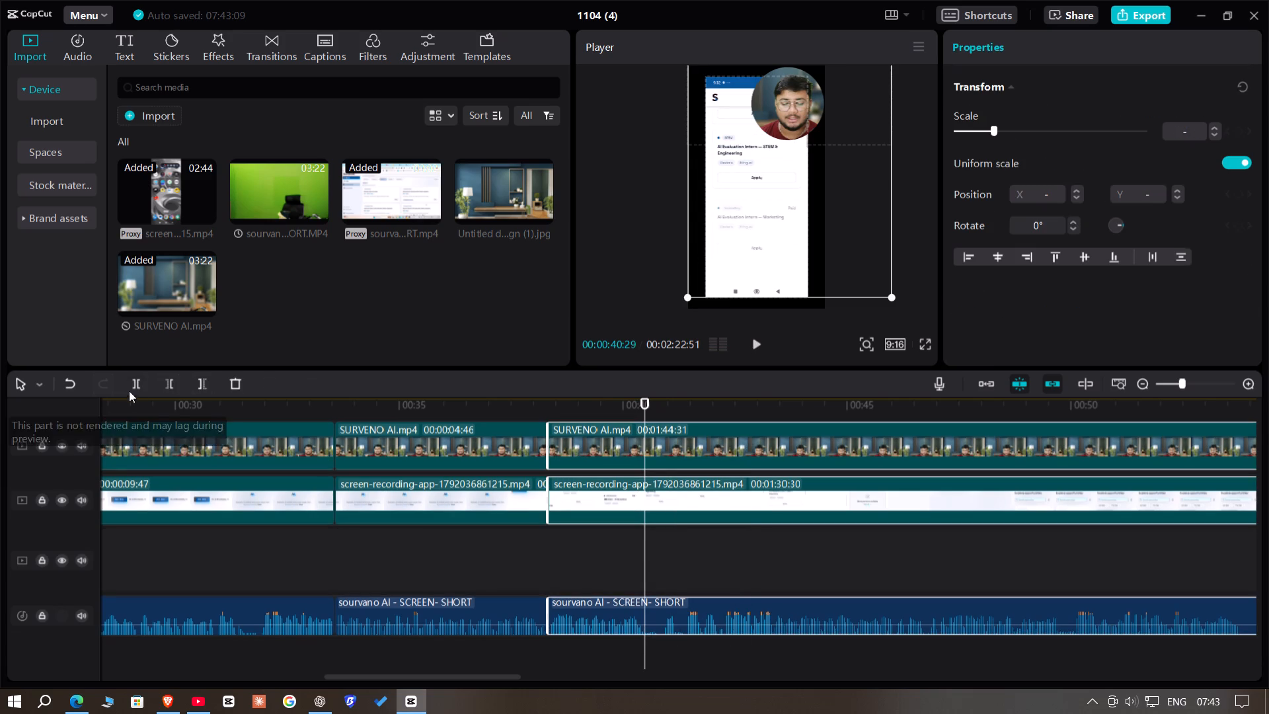
pyautogui.click(138, 381)
# Listen for where the wanted speech resumes, trim the last segment's start to 00:00:42:29 on all tracks and close the gap.
pyautogui.press('space')
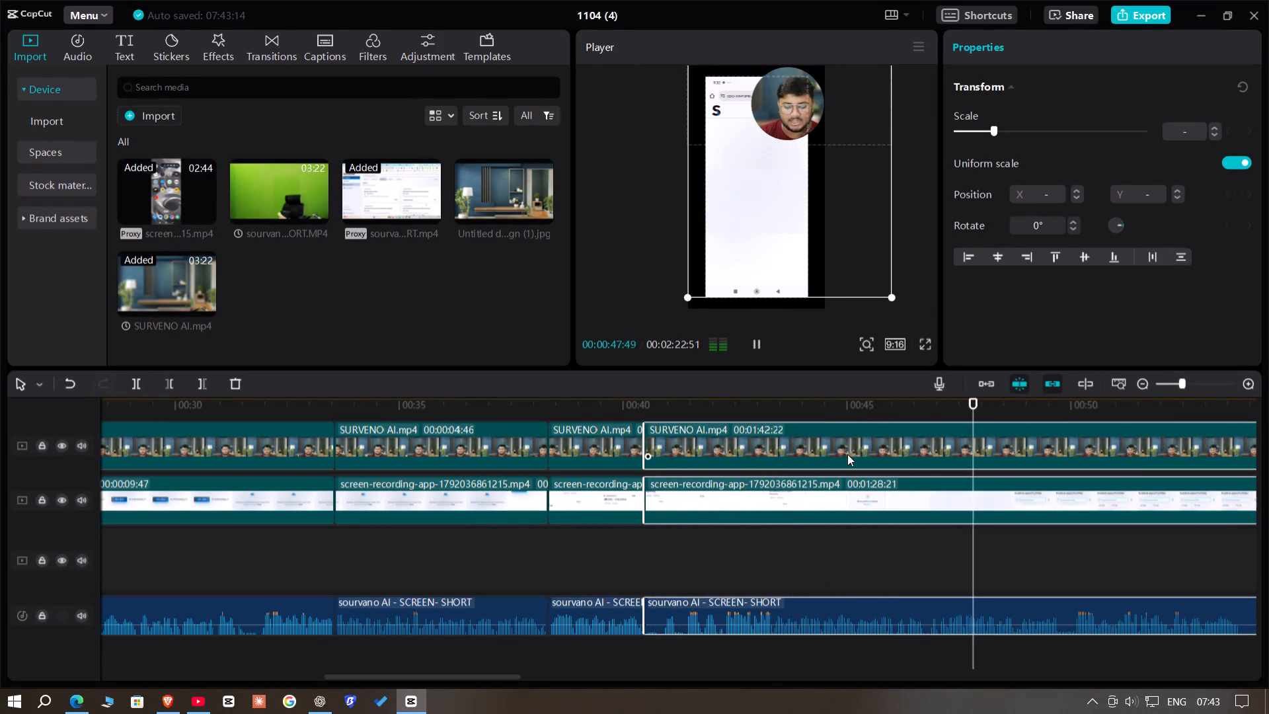
pyautogui.press('space')
pyautogui.press('space')
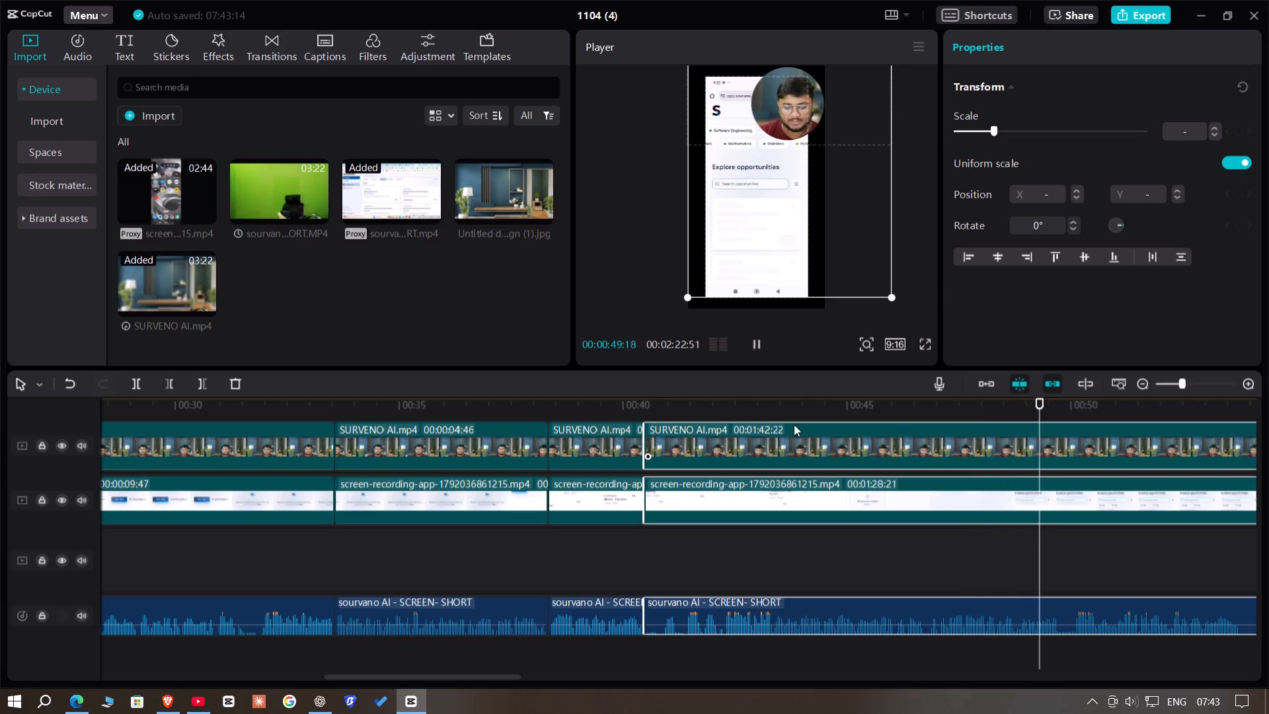
pyautogui.press('space')
pyautogui.press('space')
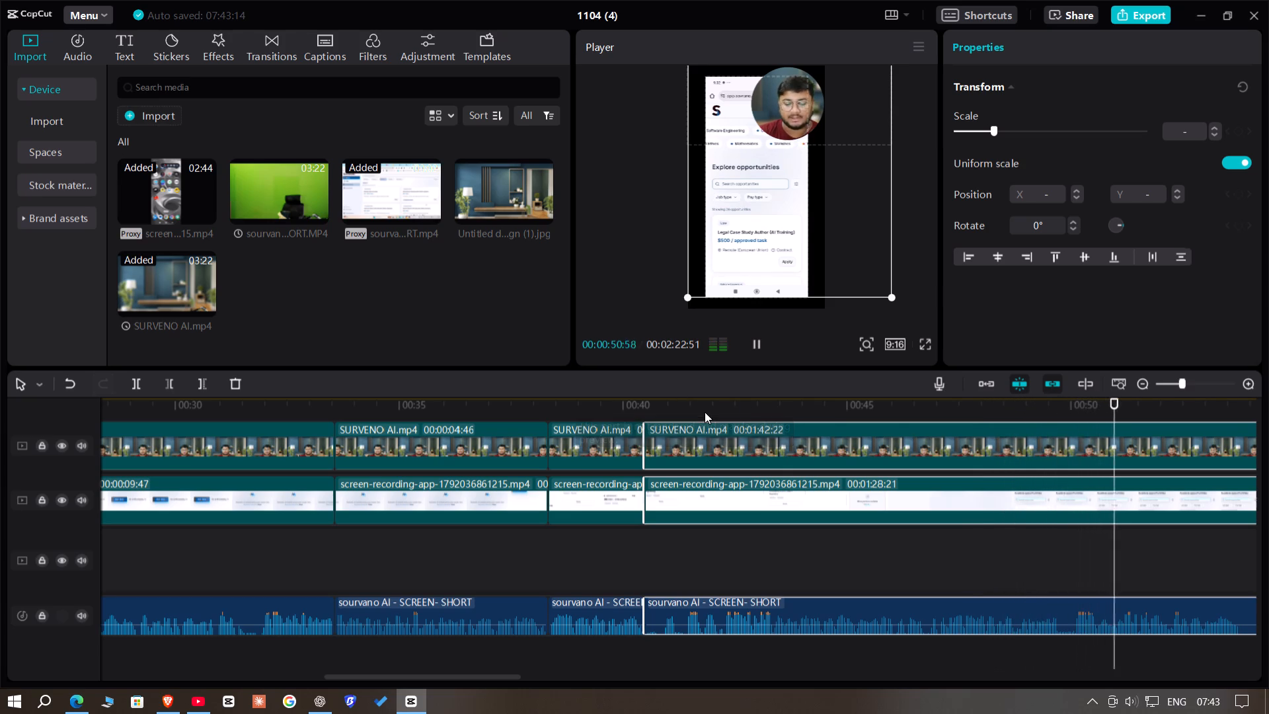
pyautogui.click(701, 414)
pyautogui.press('space')
pyautogui.press('space')
pyautogui.press('space')
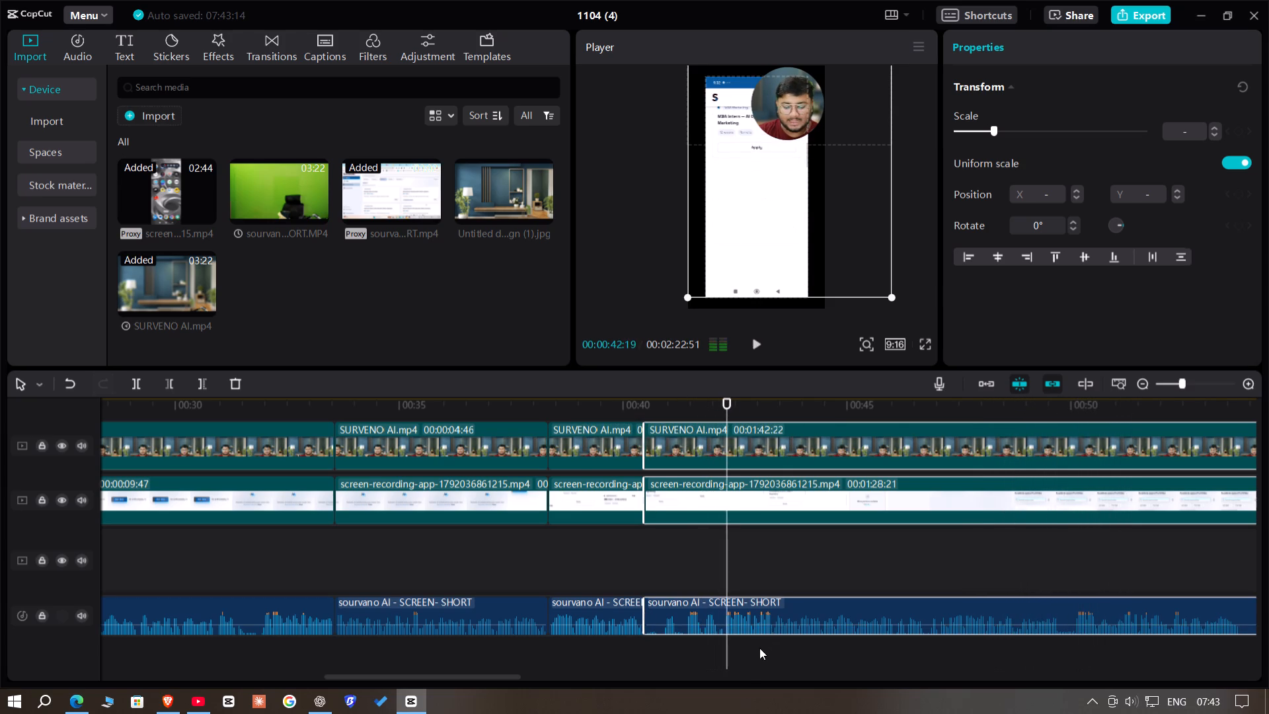
pyautogui.press('space')
pyautogui.press('space')
pyautogui.click(736, 404)
pyautogui.press('space')
pyautogui.press('space')
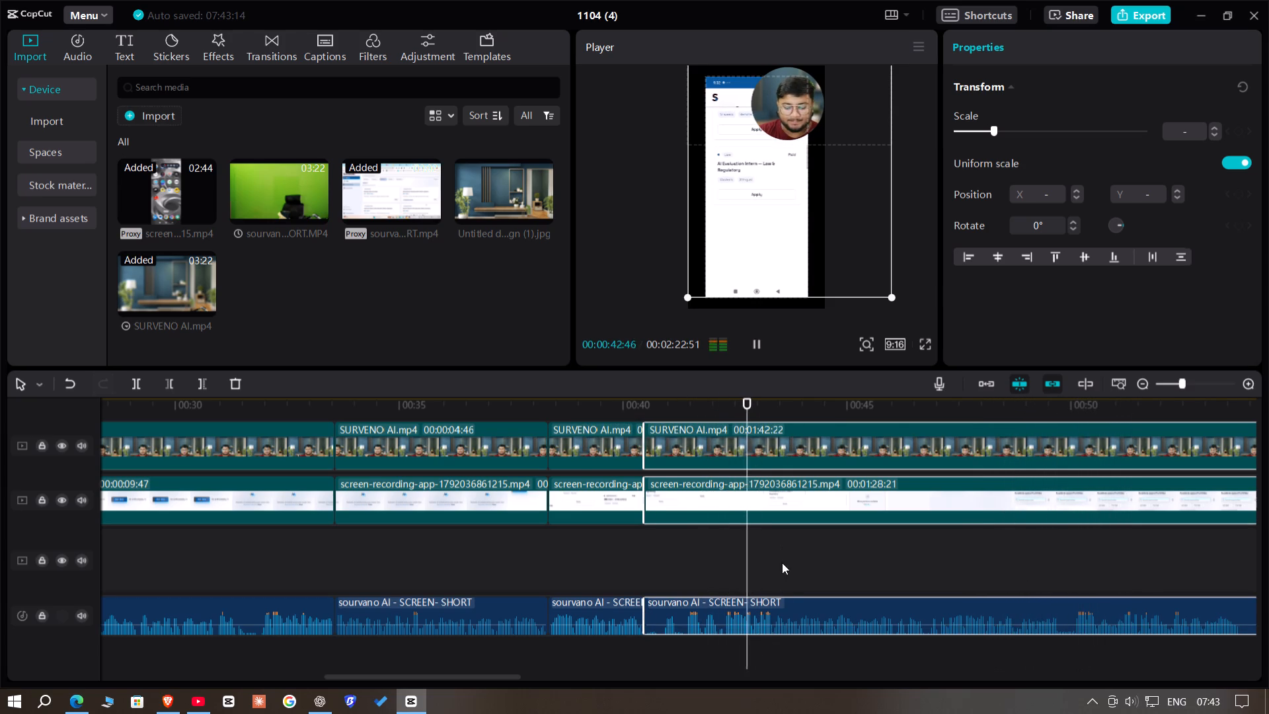
pyautogui.click(711, 408)
pyautogui.press('space')
pyautogui.press('space')
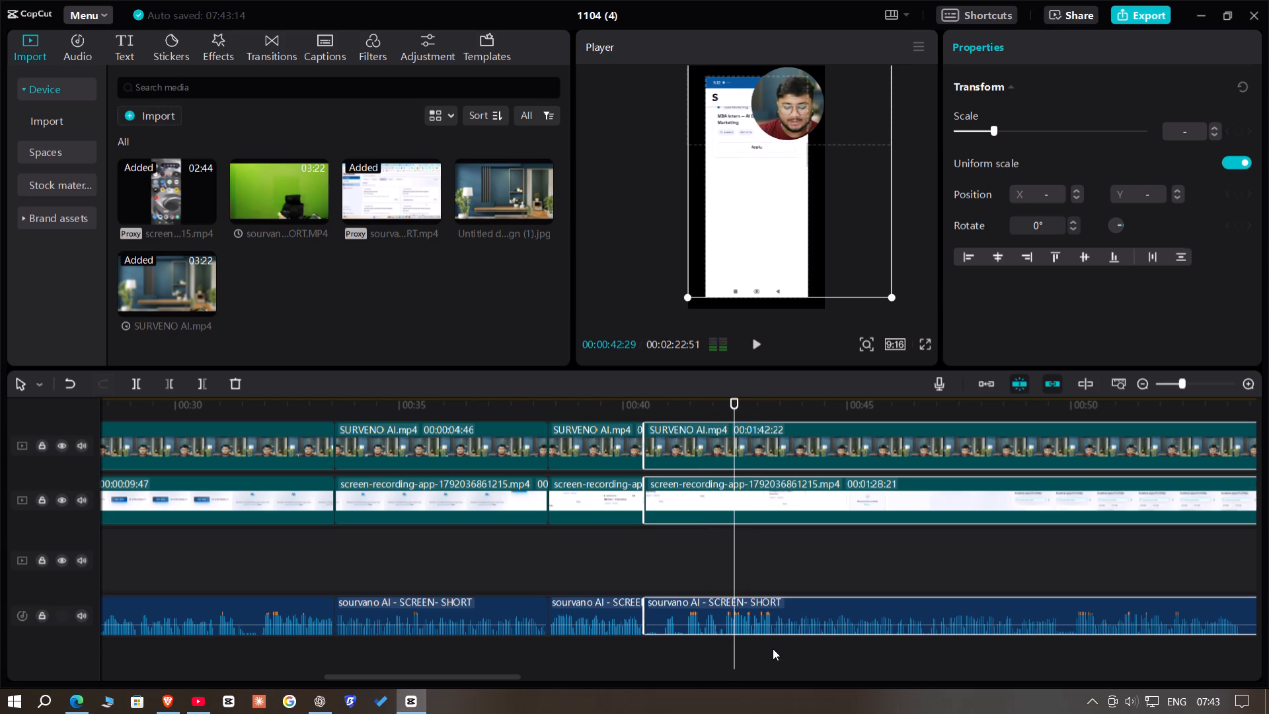
pyautogui.moveTo(759, 647); pyautogui.dragTo(894, 425)
pyautogui.click(173, 386)
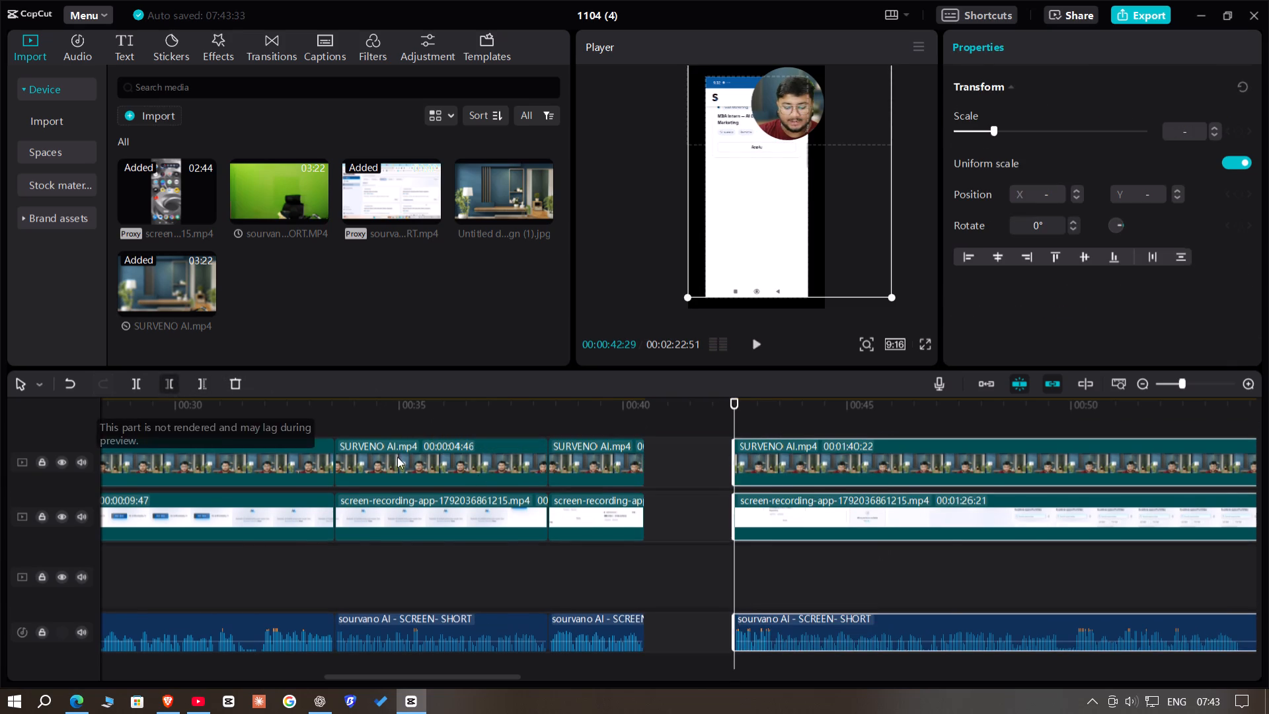
pyautogui.press('space')
pyautogui.moveTo(816, 459); pyautogui.dragTo(731, 459)
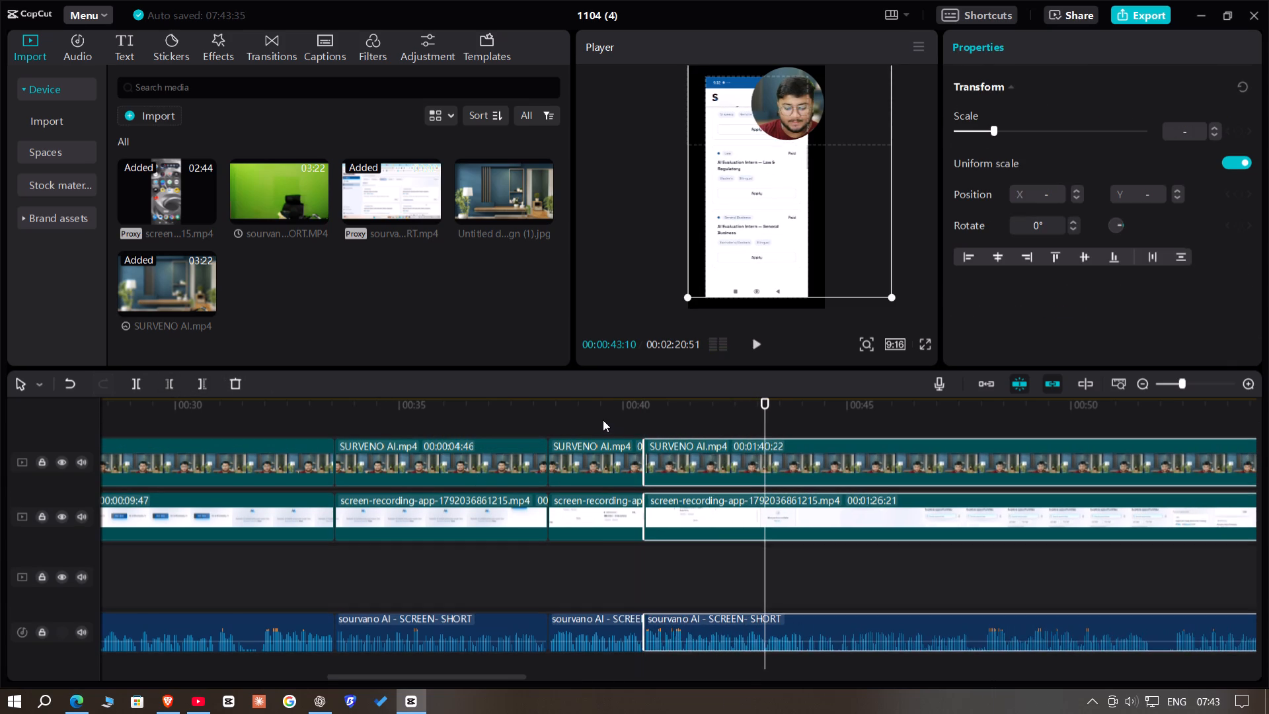
# Play on past the latest cut, locate the end of the wanted speech and split all three clips at 00:00:48:58.
pyautogui.click(603, 420)
pyautogui.press('space')
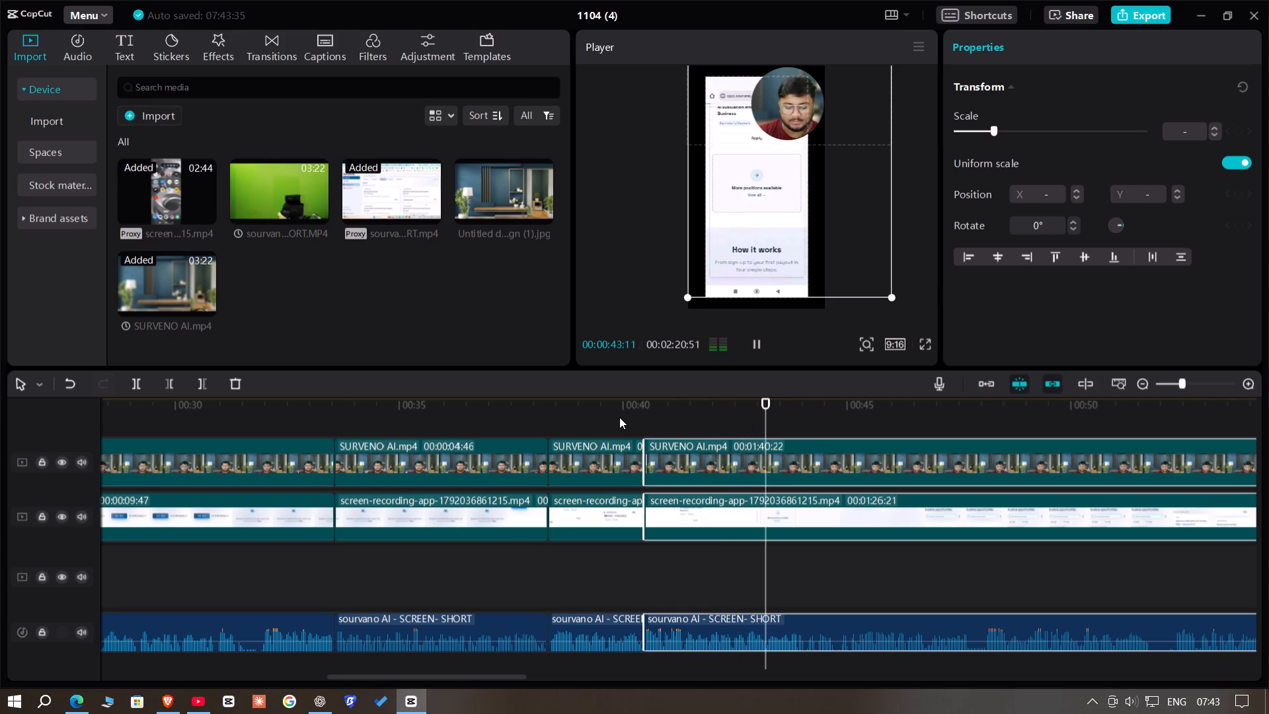
pyautogui.press('Return')
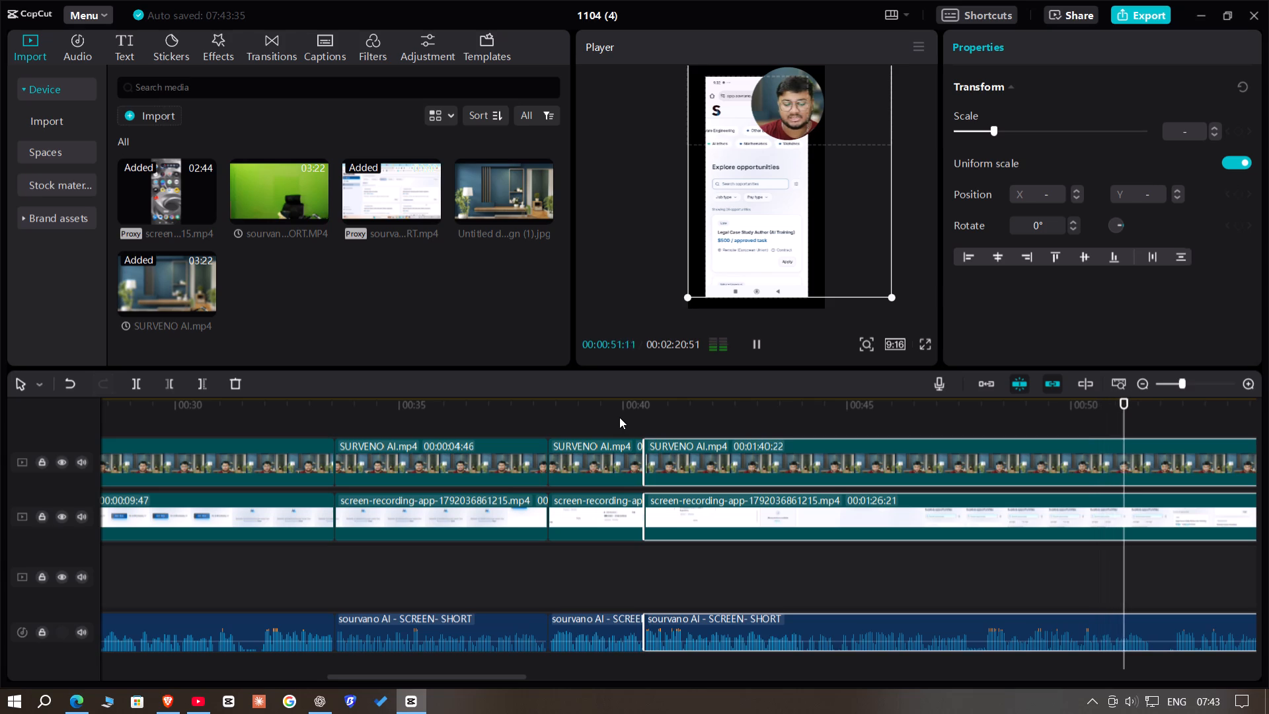
pyautogui.click(941, 408)
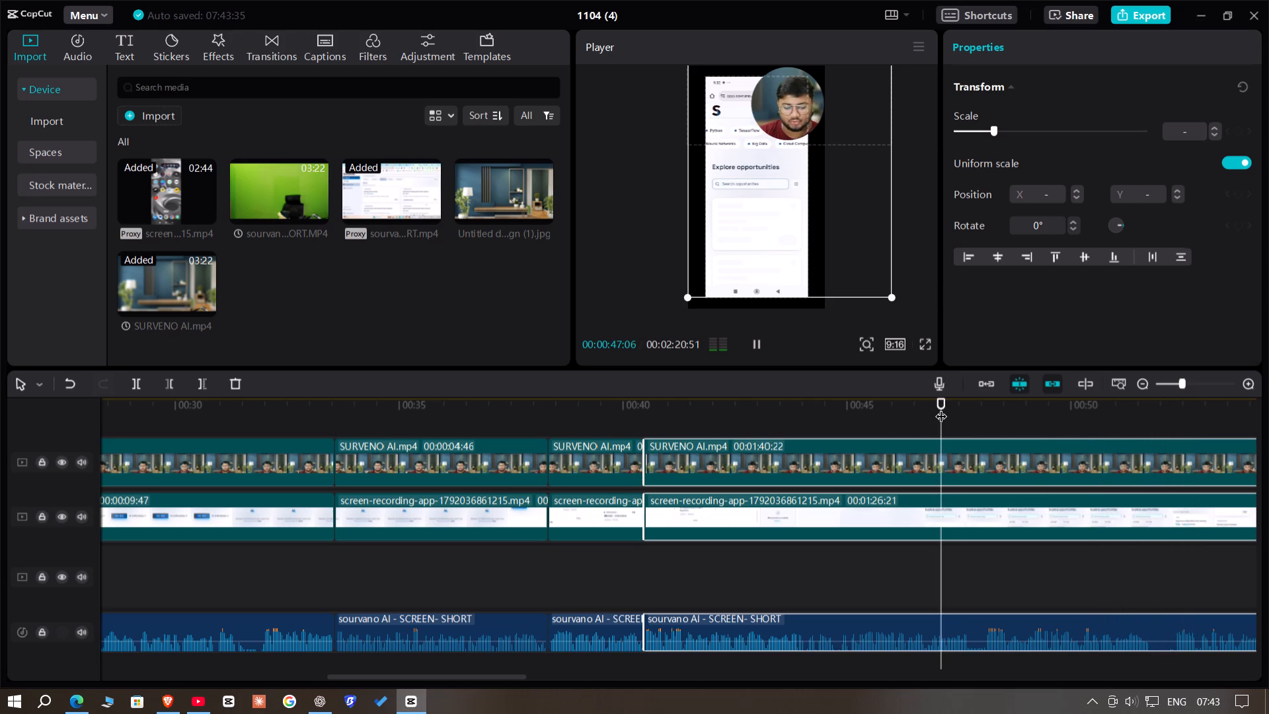
pyautogui.press('space')
pyautogui.press('space')
pyautogui.press('space')
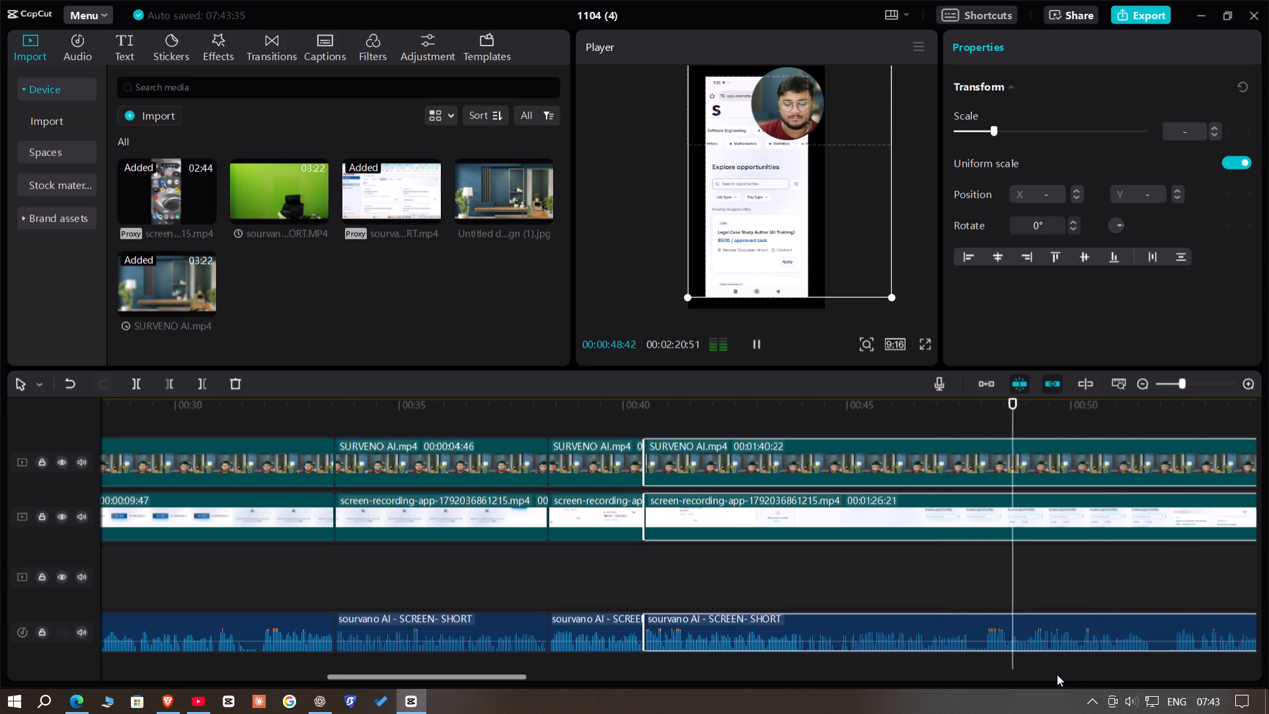
pyautogui.press('space')
pyautogui.press('space')
pyautogui.press('space')
pyautogui.scroll(-3, 1024, 642)
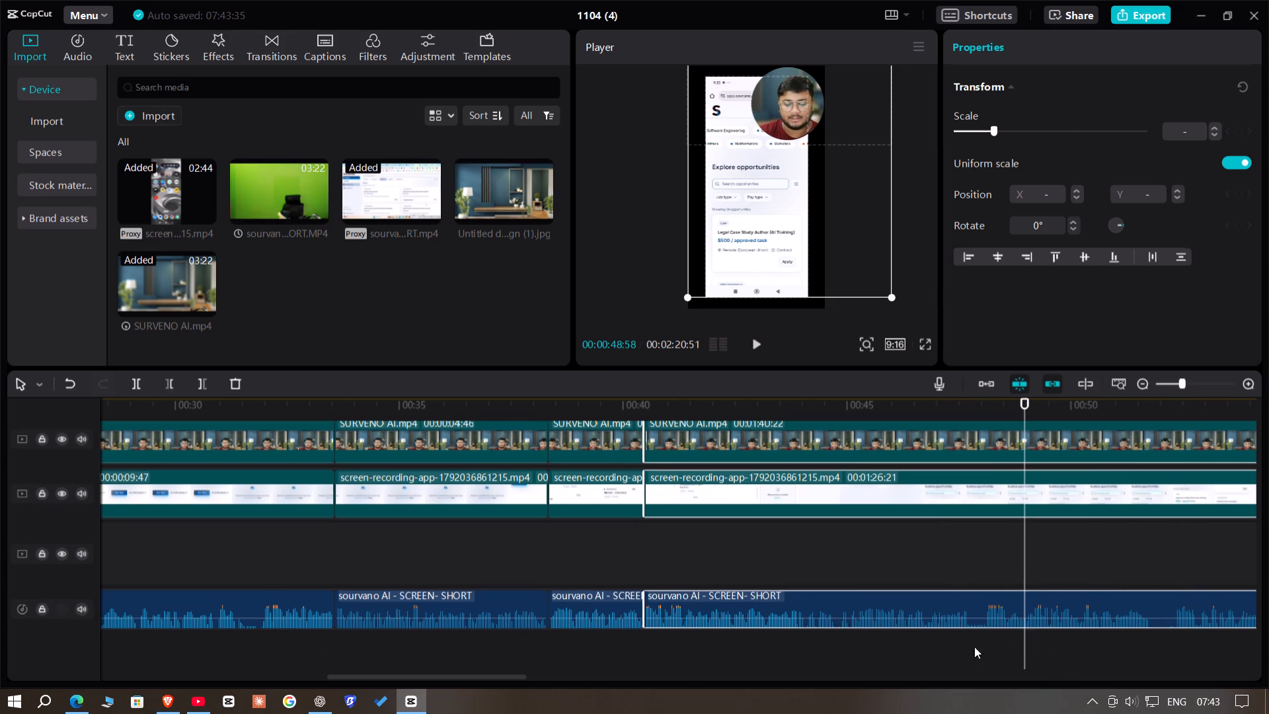
pyautogui.moveTo(952, 649); pyautogui.dragTo(1101, 378)
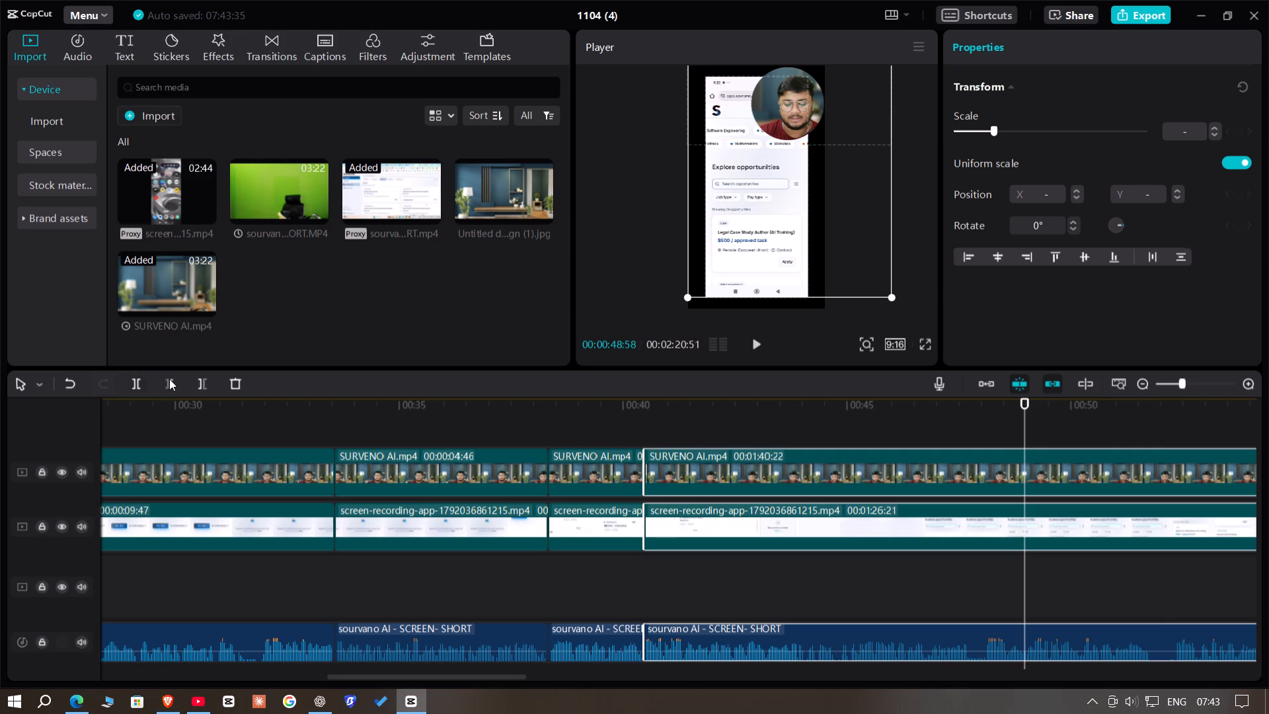
pyautogui.click(139, 377)
# Play and skim ahead from the 00:00:48:58 cut to judge how far the unwanted stretch of the last segment extends.
pyautogui.press('space')
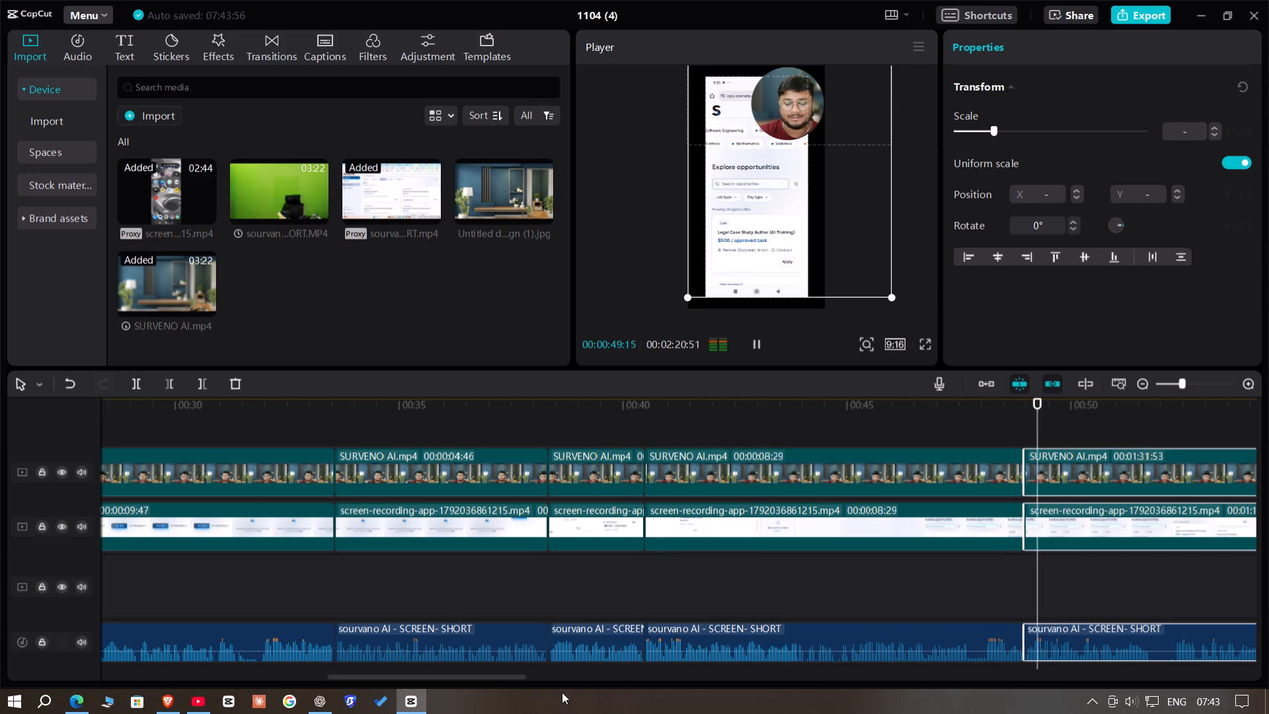
pyautogui.moveTo(482, 679); pyautogui.dragTo(592, 686)
pyautogui.scroll(-4, 806, 561)
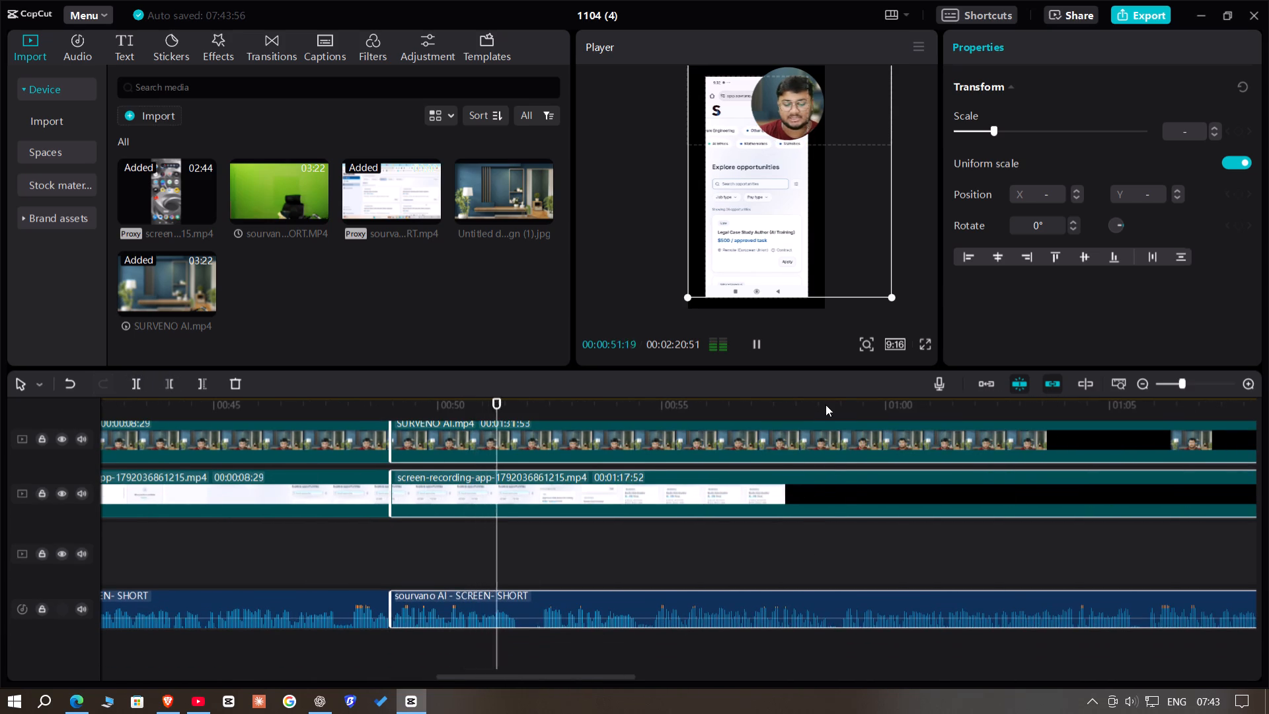
pyautogui.click(827, 404)
pyautogui.moveTo(827, 404); pyautogui.dragTo(842, 408)
pyautogui.press('space')
pyautogui.press('space')
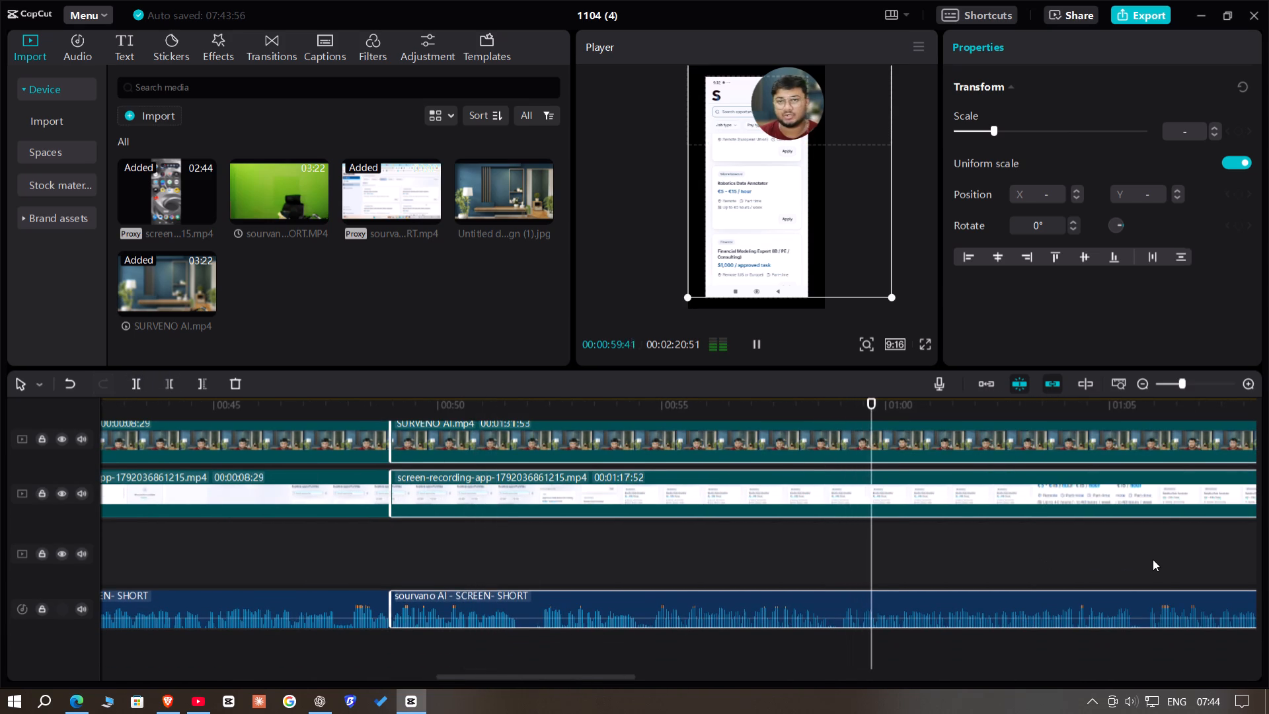
pyautogui.click(1149, 551)
pyautogui.press('space')
pyautogui.press('space')
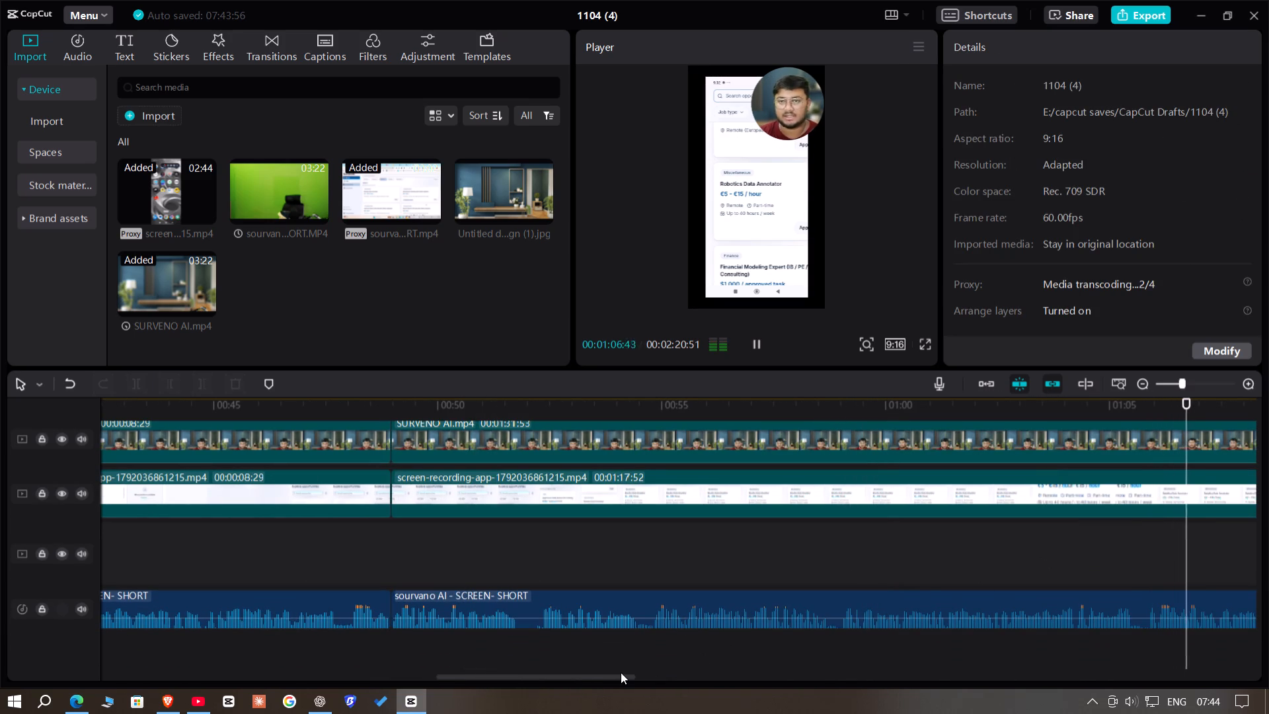
pyautogui.moveTo(607, 681); pyautogui.dragTo(683, 682)
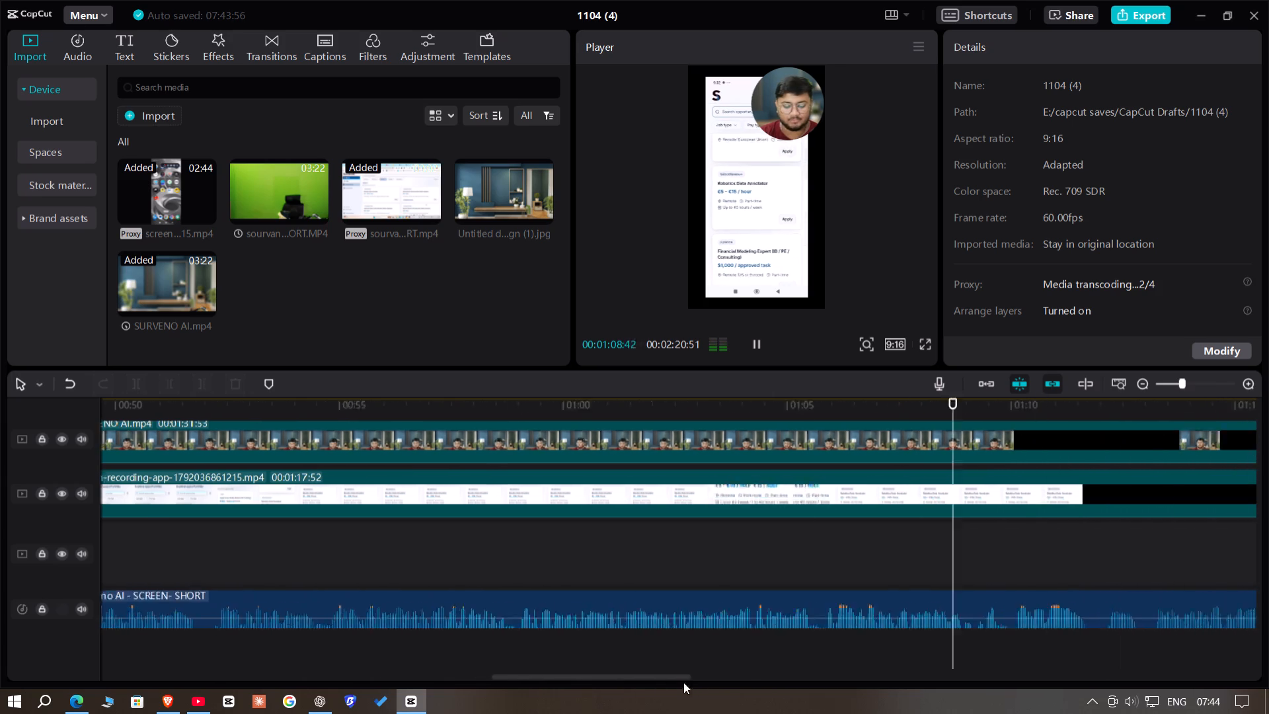
pyautogui.moveTo(683, 682); pyautogui.dragTo(748, 683)
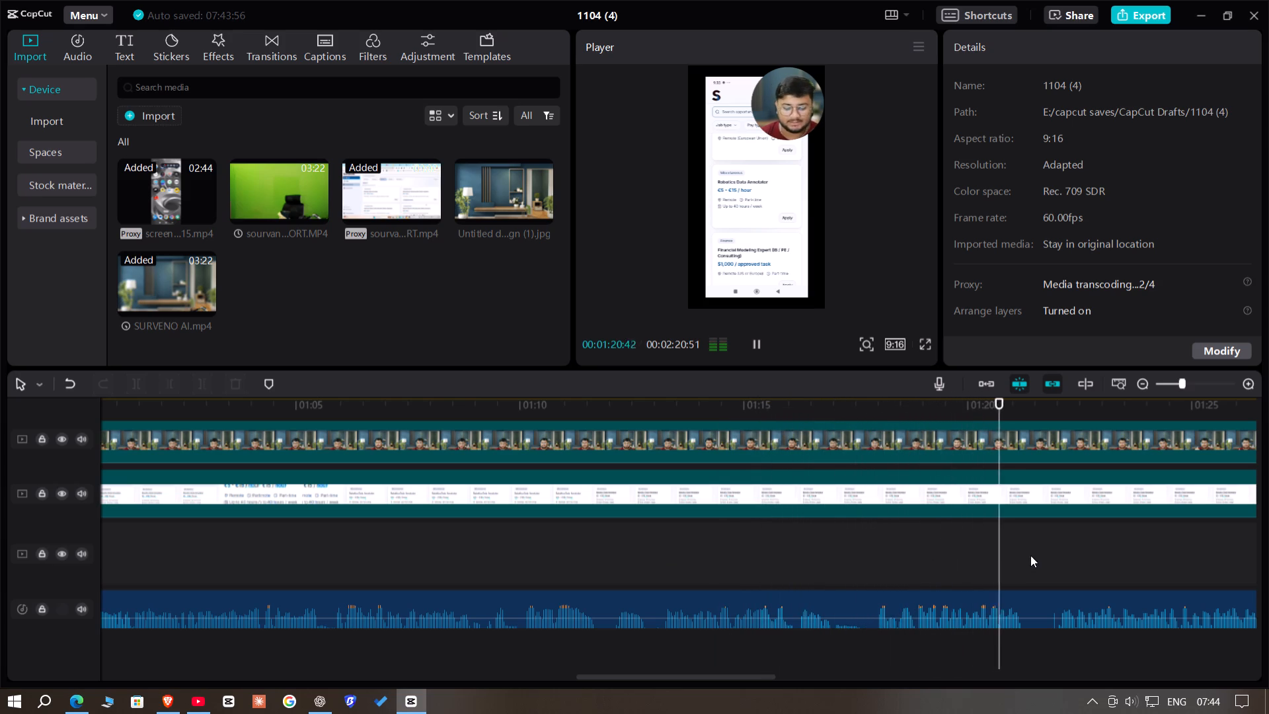
# Locate the end of the unwanted stretch and split all three clips at 00:01:17:54.
pyautogui.click(871, 526)
pyautogui.moveTo(871, 526); pyautogui.dragTo(877, 566)
pyautogui.click(822, 557)
pyautogui.doubleClick(878, 545)
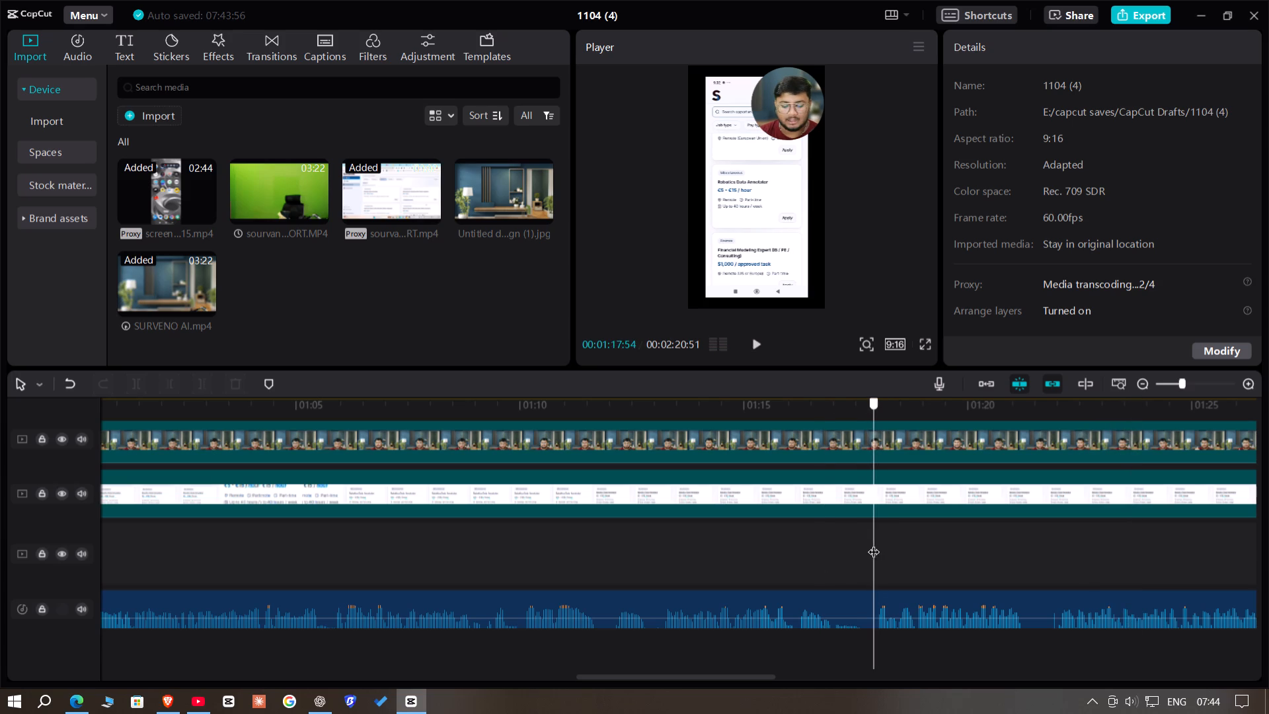
pyautogui.scroll(-3, 796, 631)
pyautogui.moveTo(783, 650); pyautogui.dragTo(872, 389)
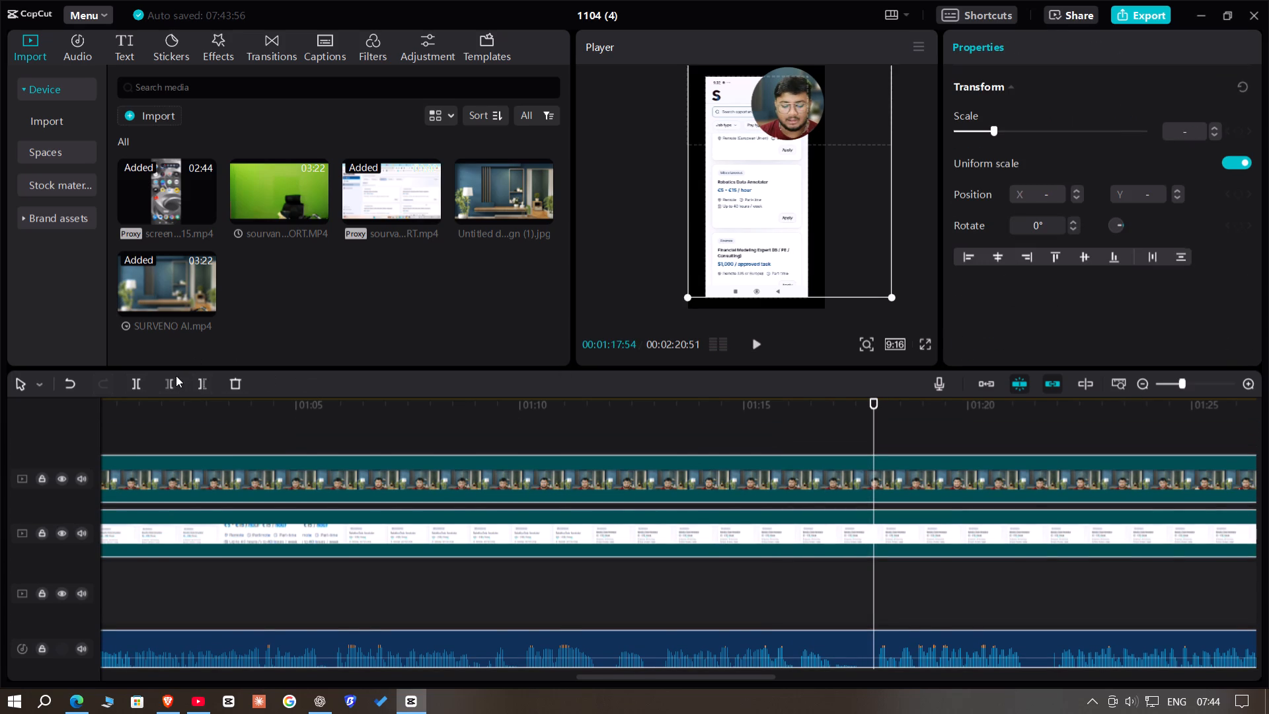
pyautogui.click(134, 378)
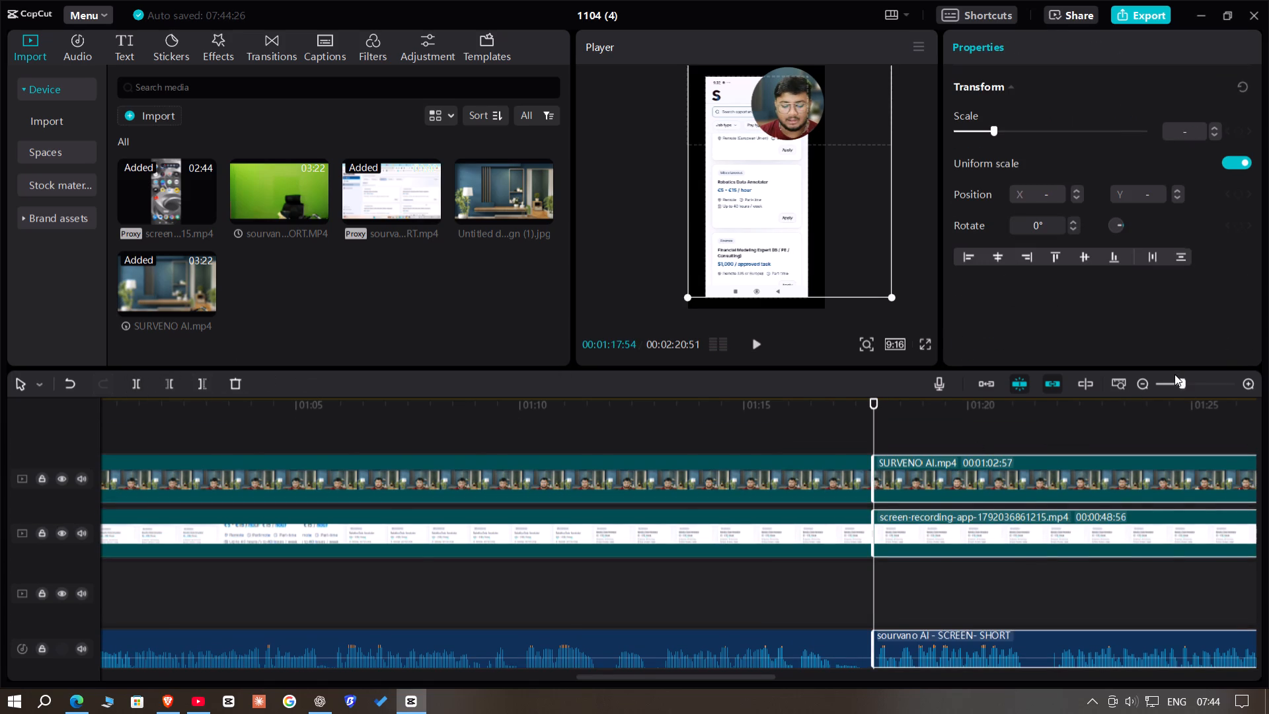
# Delete the segment between 00:00:48:58 and 00:01:17:54 on all tracks and move the remaining clips back to close the gap.
pyautogui.click(1176, 384)
pyautogui.moveTo(594, 438); pyautogui.dragTo(697, 641)
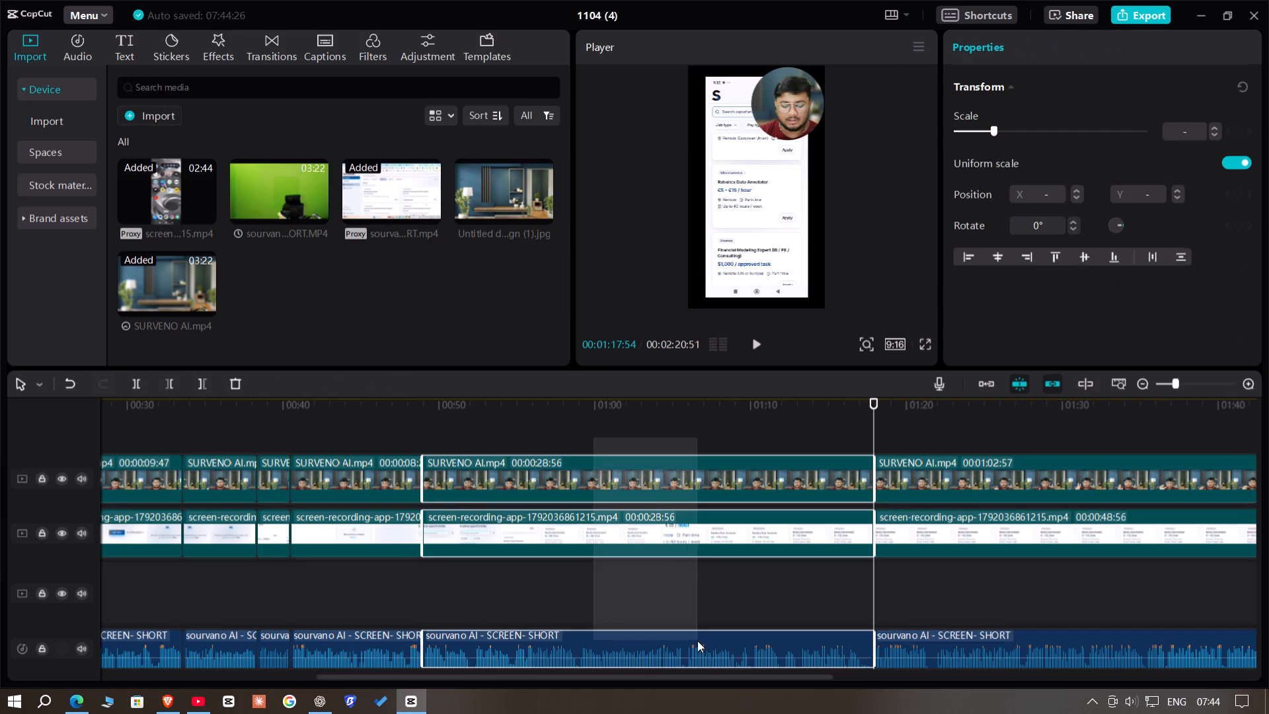
pyautogui.moveTo(697, 641); pyautogui.dragTo(699, 642)
pyautogui.click(232, 385)
pyautogui.scroll(-3, 952, 530)
pyautogui.scroll(4, 956, 529)
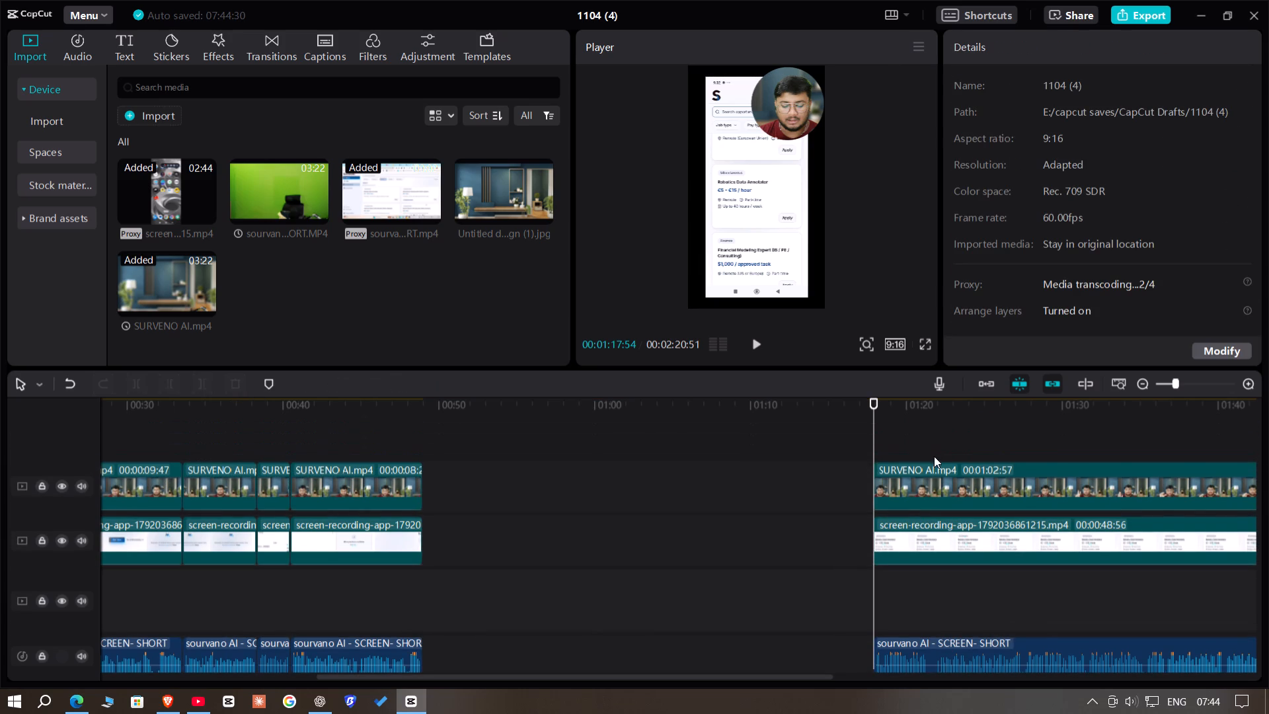
pyautogui.moveTo(942, 455); pyautogui.dragTo(1040, 658)
pyautogui.moveTo(1016, 526); pyautogui.dragTo(574, 535)
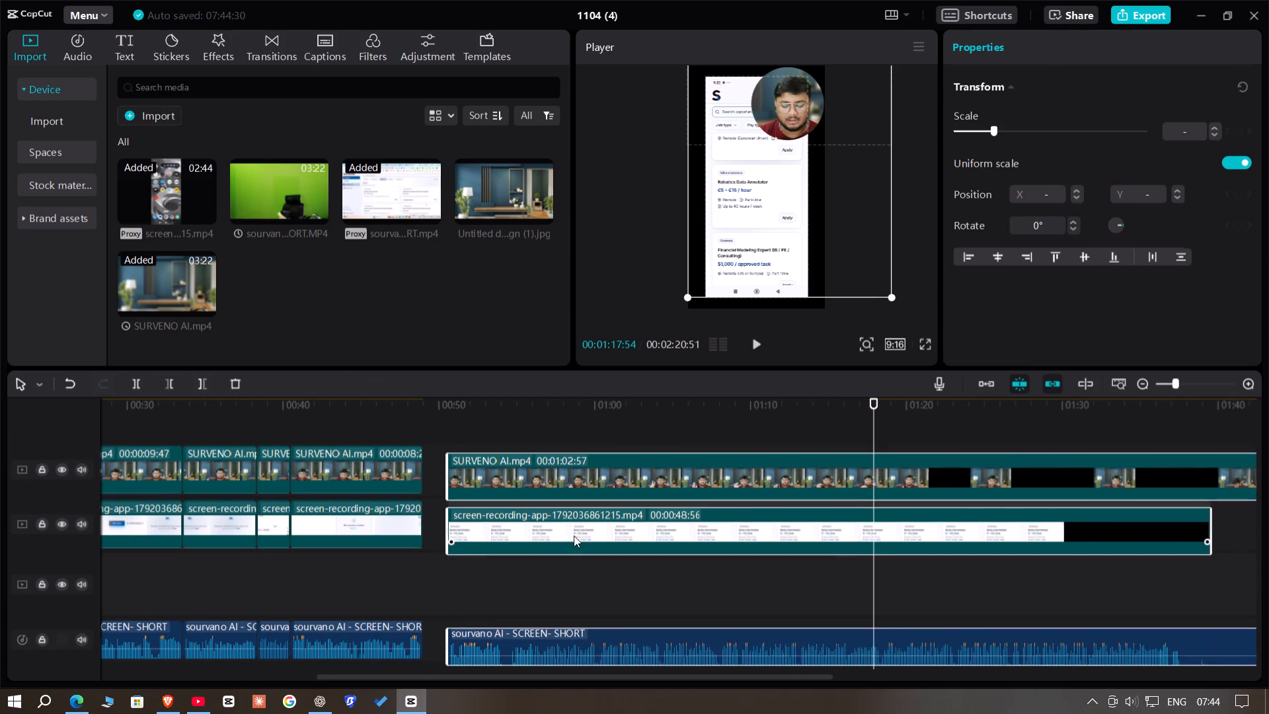
pyautogui.moveTo(574, 535); pyautogui.dragTo(565, 535)
# Play across the new join and split all three clips at the next pause, 00:00:03:19 after the join.
pyautogui.click(401, 422)
pyautogui.press('space')
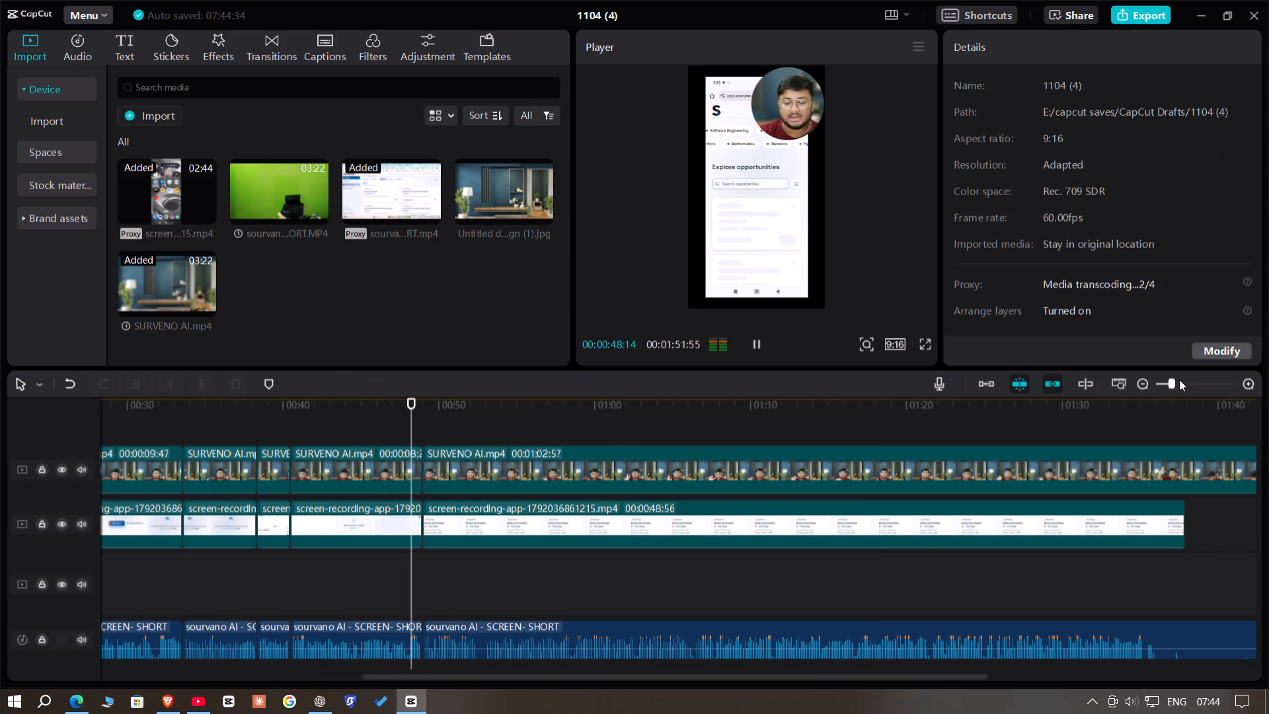
pyautogui.click(1179, 379)
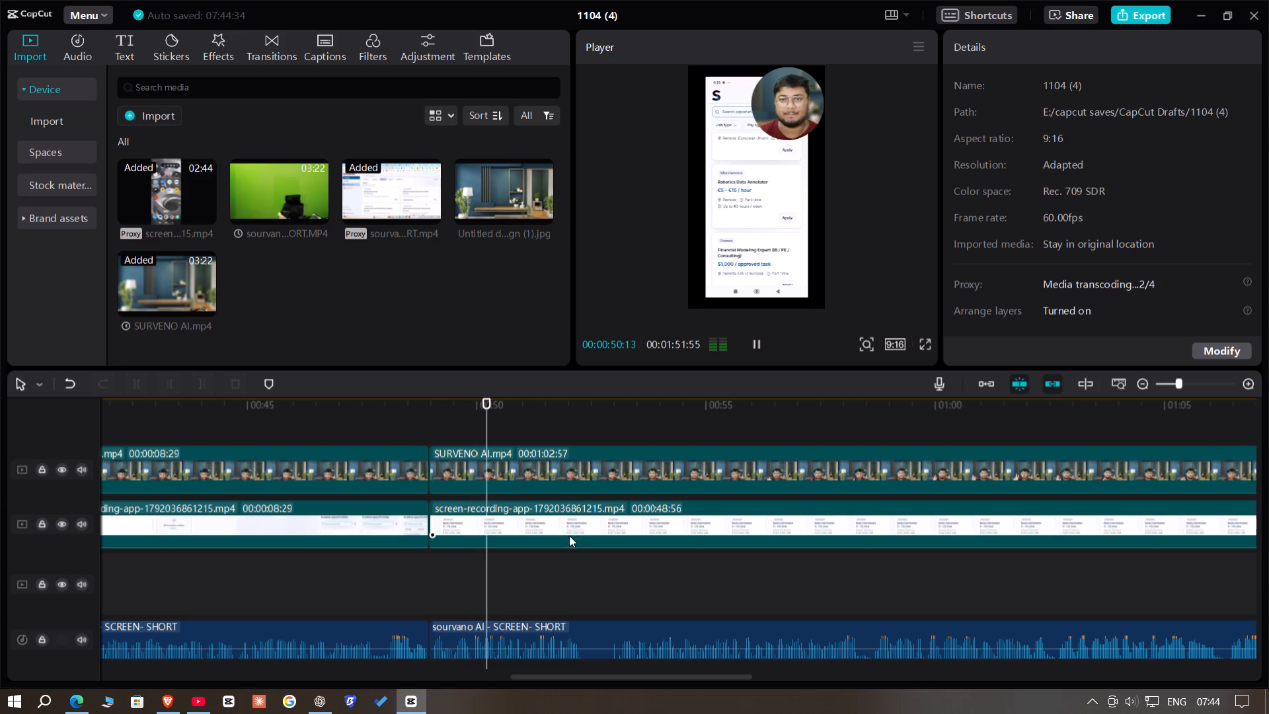
pyautogui.scroll(-4, 569, 535)
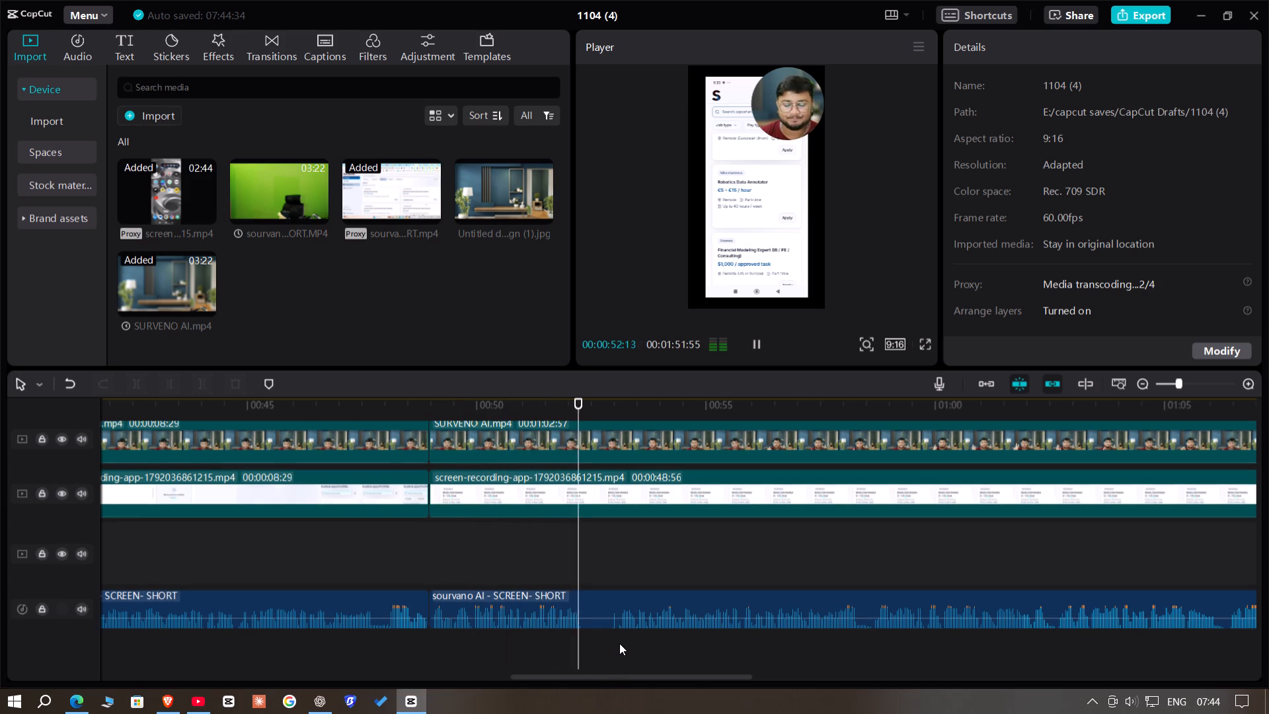
pyautogui.press('space')
pyautogui.moveTo(619, 642); pyautogui.dragTo(561, 381)
pyautogui.click(129, 380)
# Find where speech resumes, trim the last segment's start to 00:00:53:07 on all tracks and close the gap.
pyautogui.press('space')
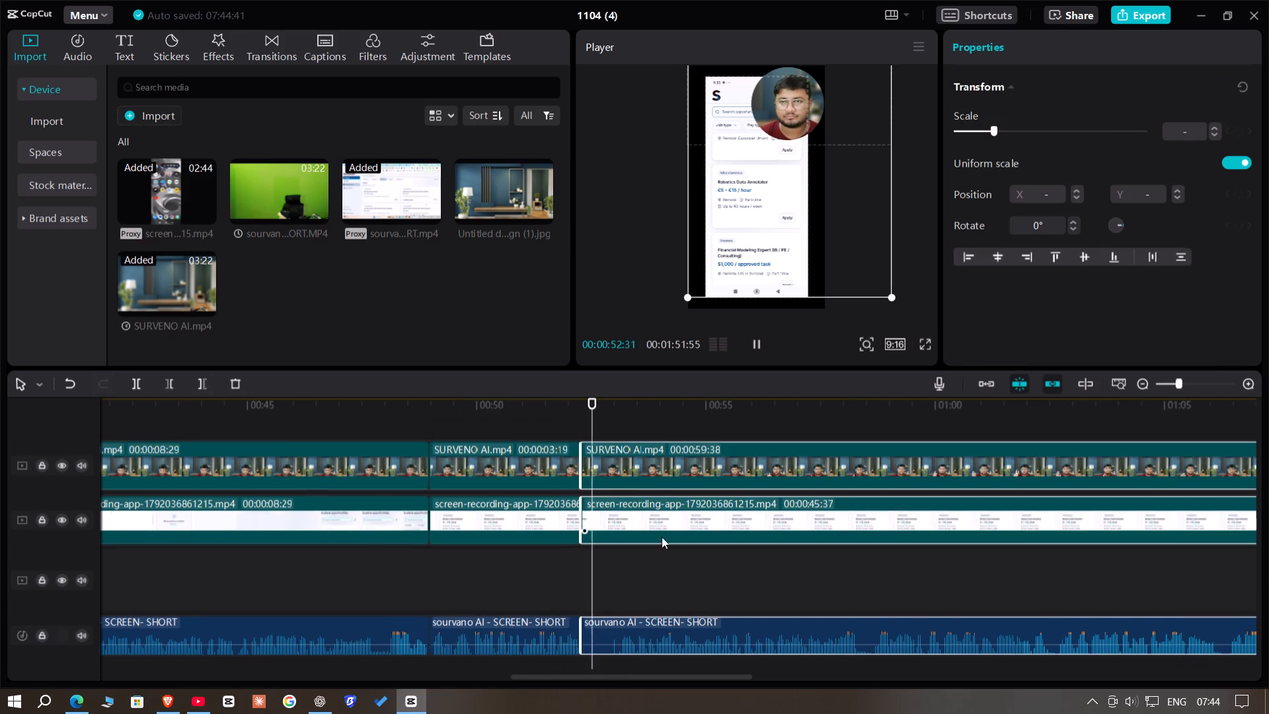
pyautogui.press('space')
pyautogui.press('space')
pyautogui.click(1182, 382)
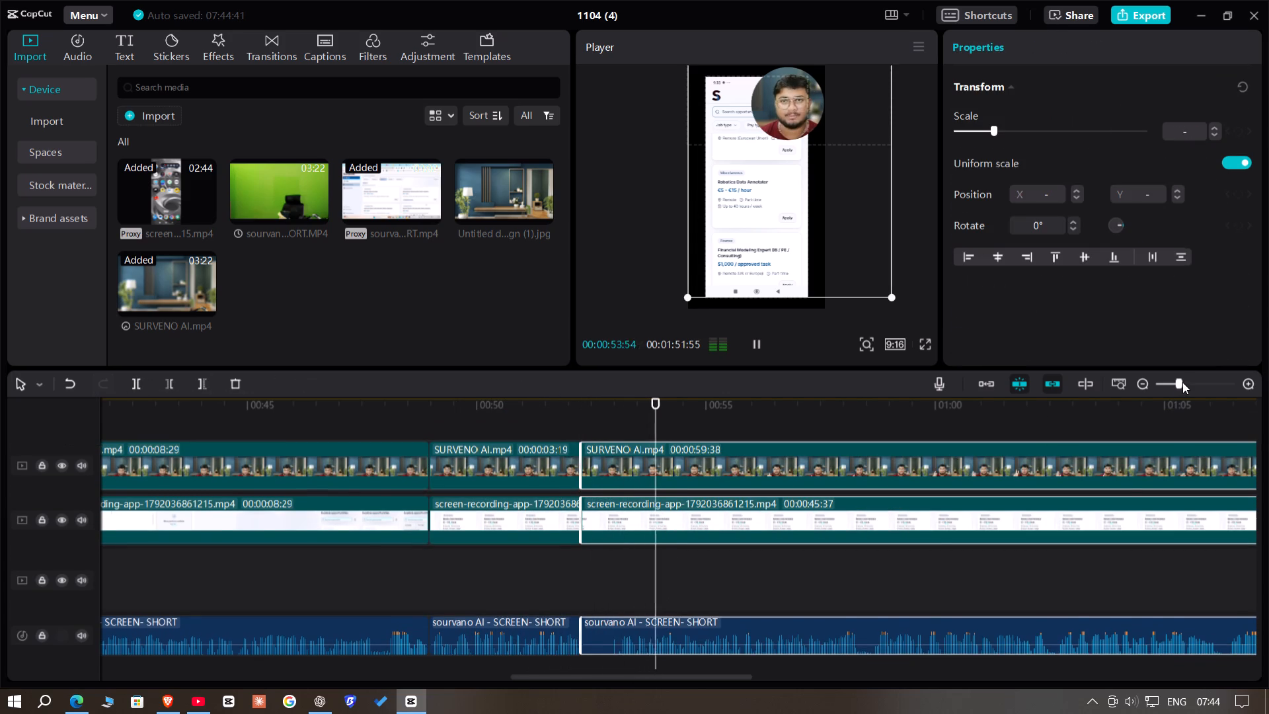
pyautogui.click(630, 413)
pyautogui.moveTo(630, 413); pyautogui.dragTo(607, 428)
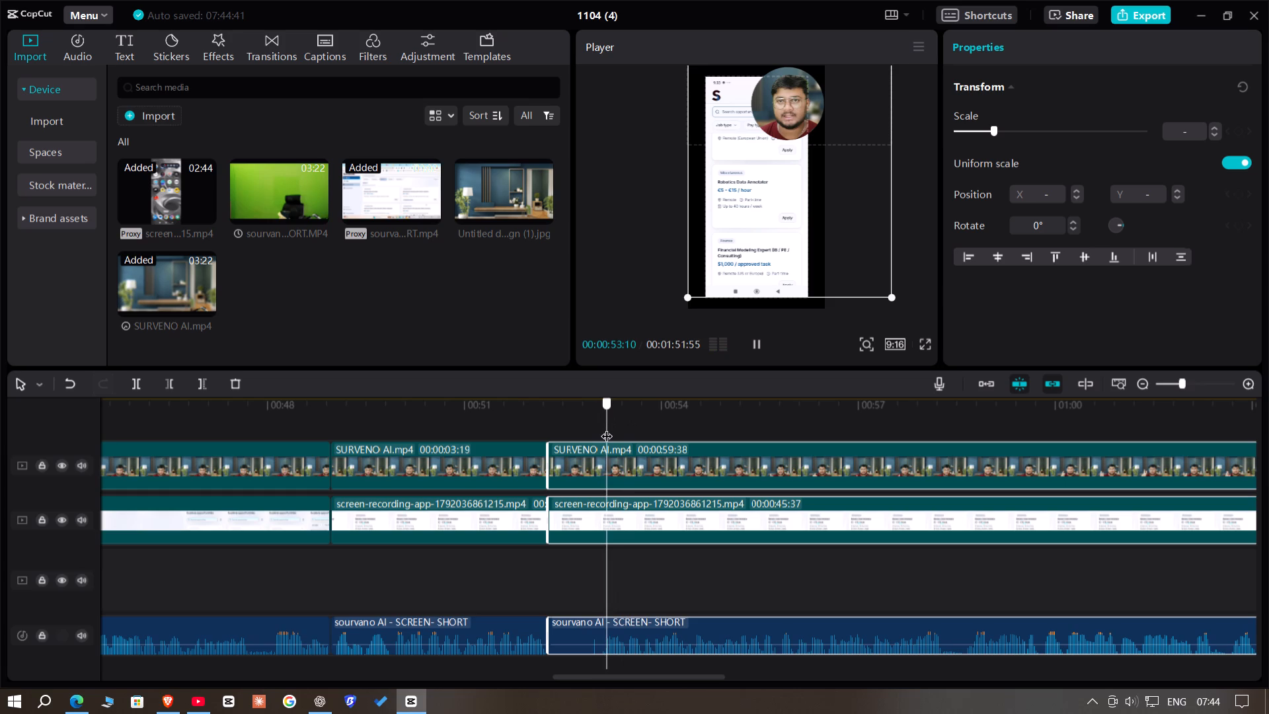
pyautogui.moveTo(607, 428); pyautogui.dragTo(603, 429)
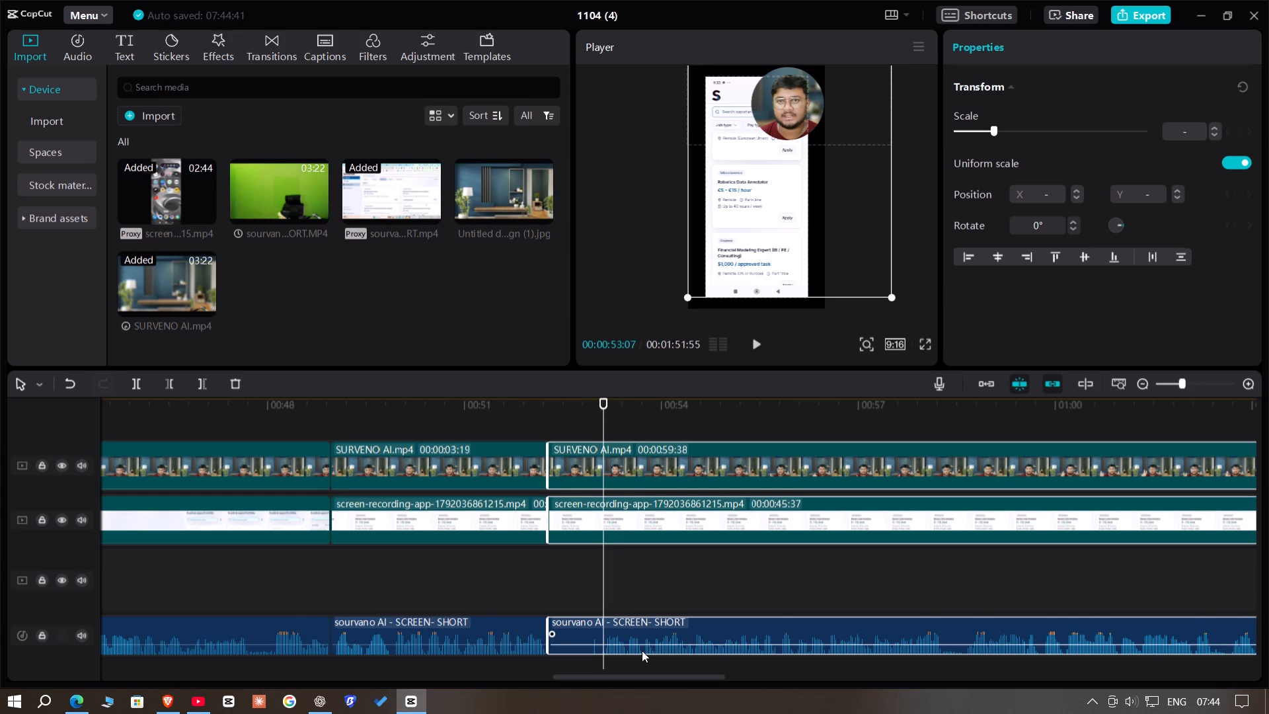
pyautogui.scroll(-2, 640, 651)
pyautogui.moveTo(638, 647); pyautogui.dragTo(794, 389)
pyautogui.click(167, 385)
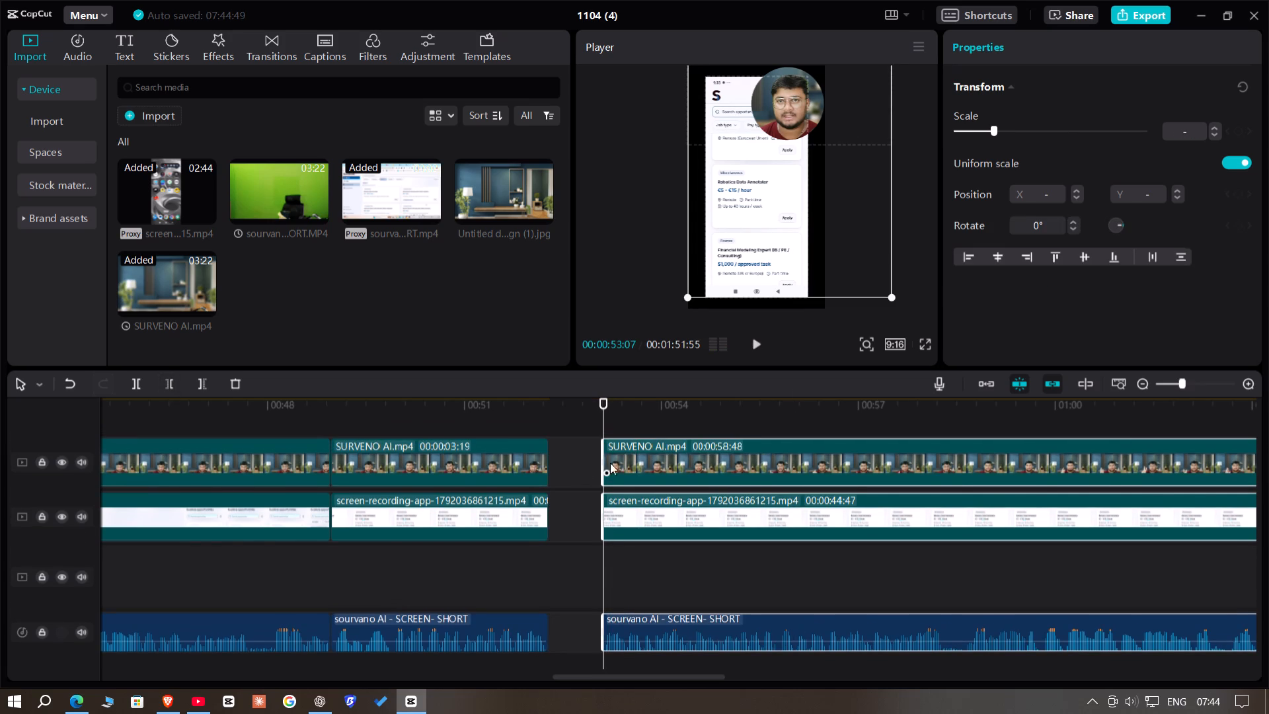
pyautogui.moveTo(633, 463); pyautogui.dragTo(576, 463)
# Replay from the newest join, pinpoint the end of the wanted phrase and split all three clips at 00:00:54:55.
pyautogui.click(529, 415)
pyautogui.press('space')
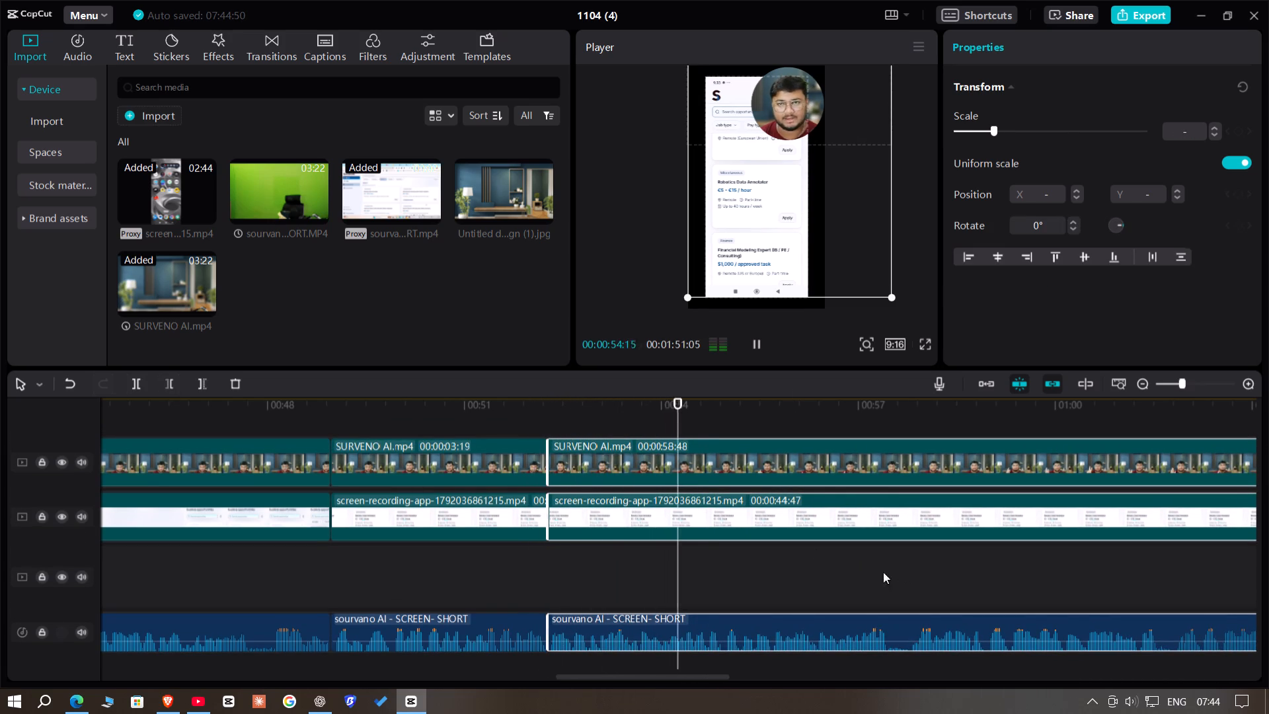
pyautogui.press('space')
pyautogui.press('space')
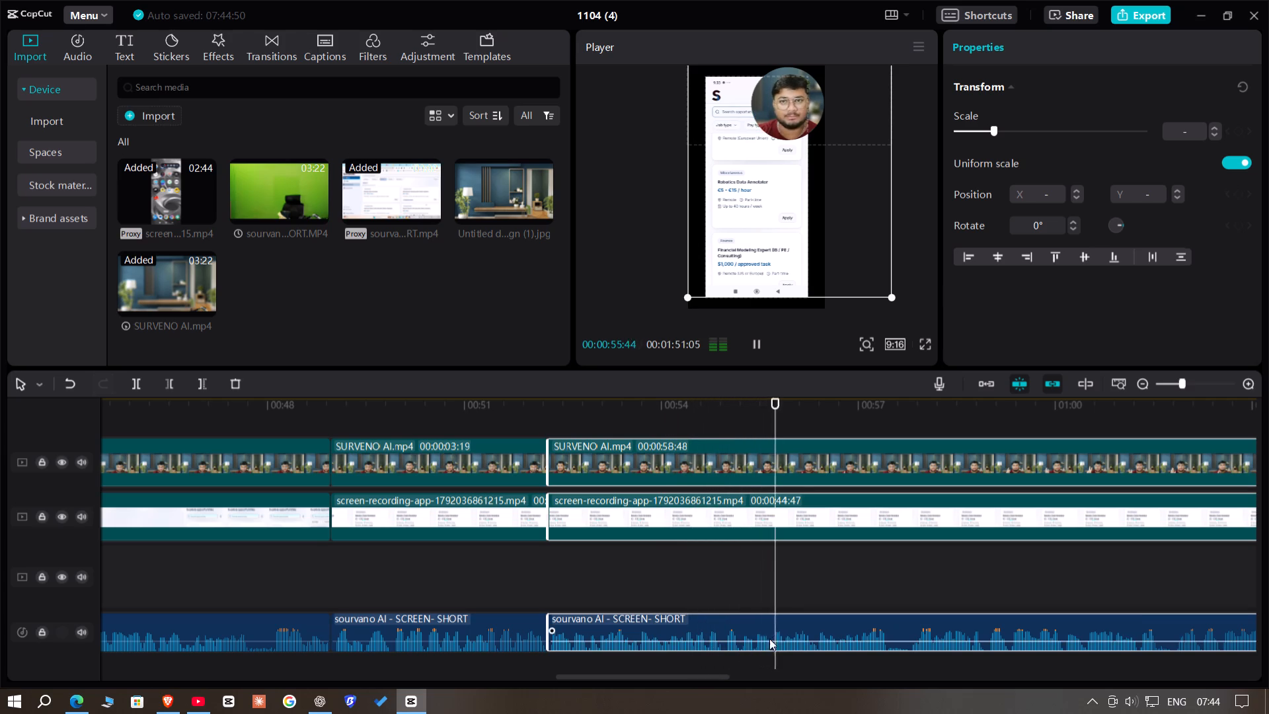
pyautogui.click(697, 411)
pyautogui.press('space')
pyautogui.press('space')
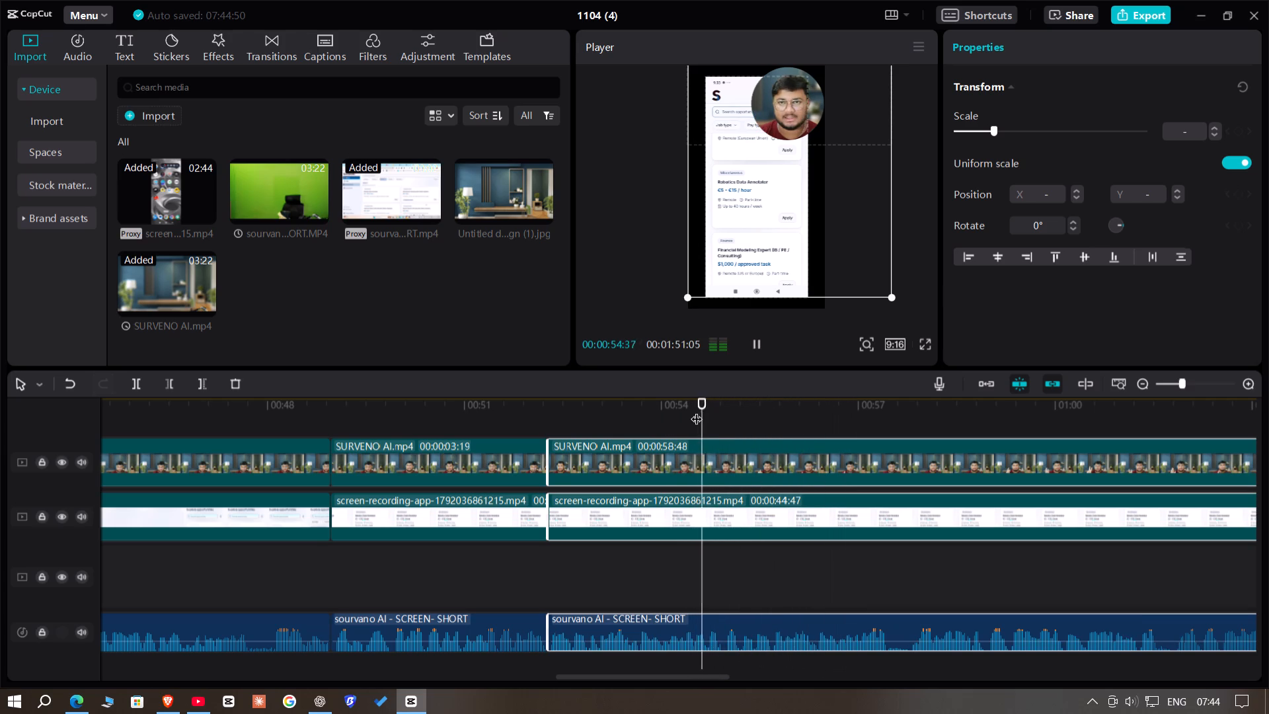
pyautogui.press('space')
pyautogui.press('Left')
pyautogui.press('Left')
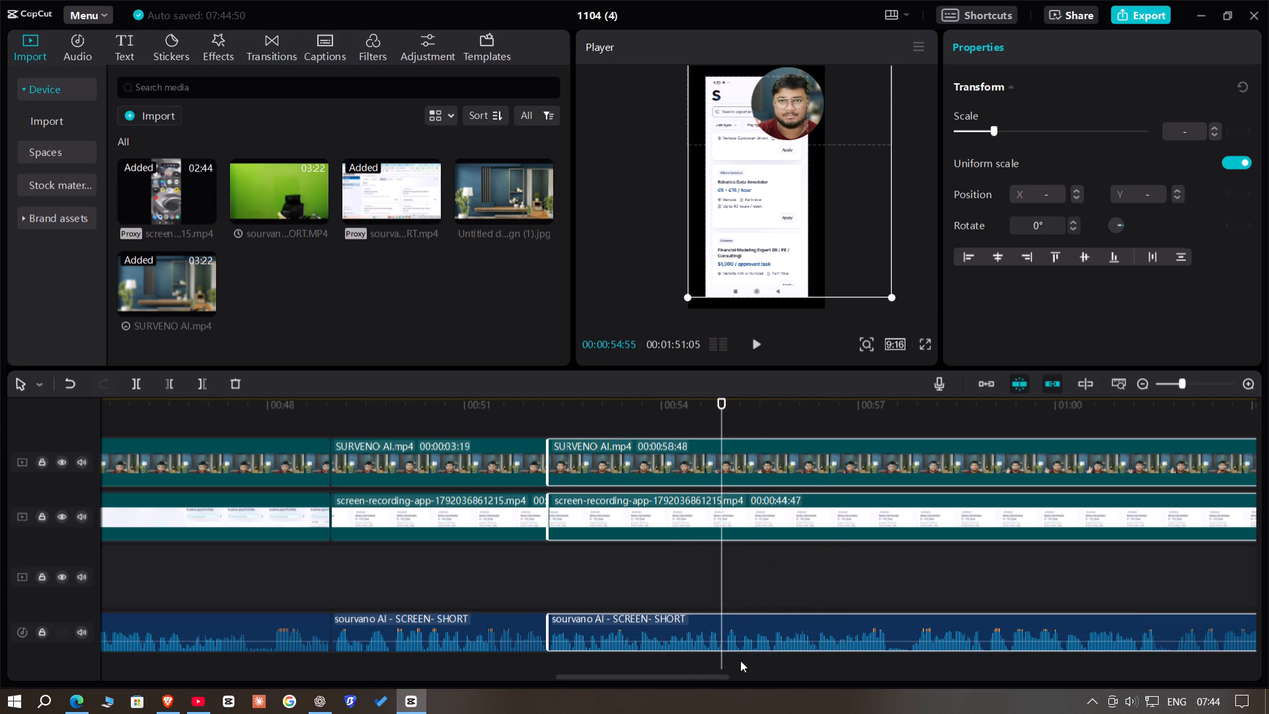
pyautogui.moveTo(740, 660); pyautogui.dragTo(834, 424)
pyautogui.click(132, 381)
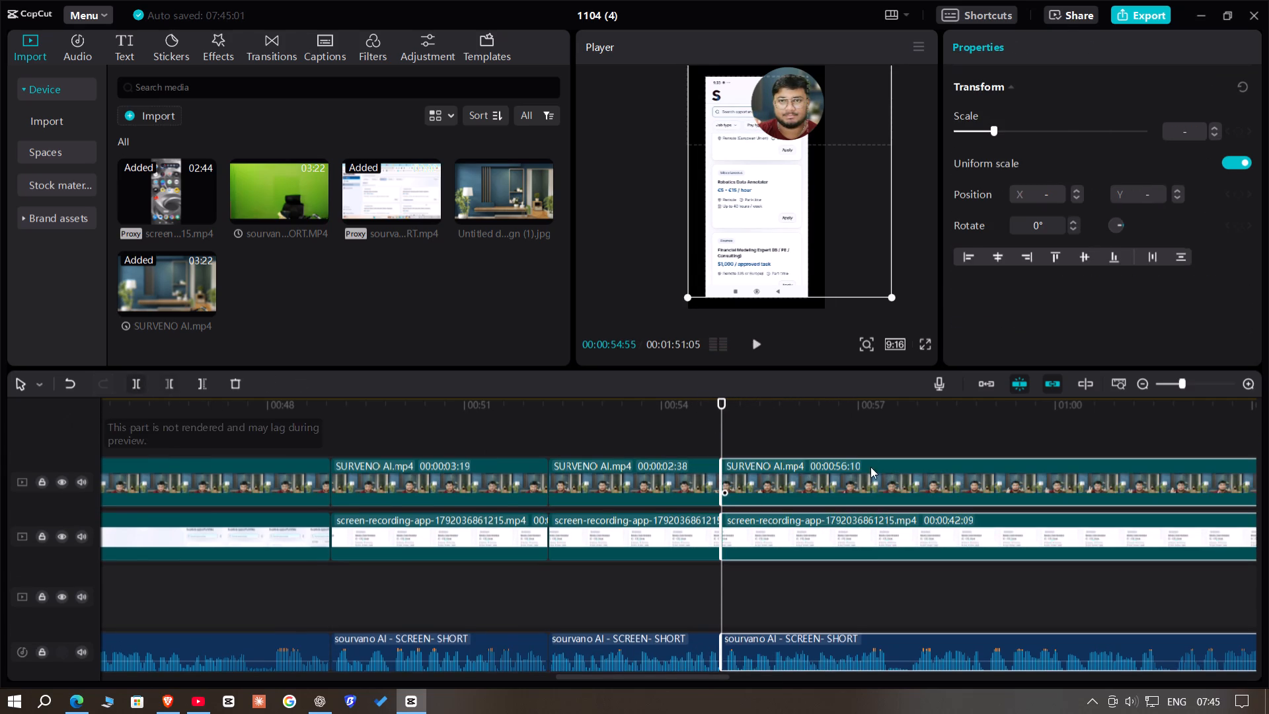
# Listen on past the 00:00:54:55 cut for where the wanted speech starts and trim the last segment's start to 00:01:06:52 on all tracks.
pyautogui.click(866, 436)
pyautogui.moveTo(866, 436); pyautogui.dragTo(913, 477)
pyautogui.press('space')
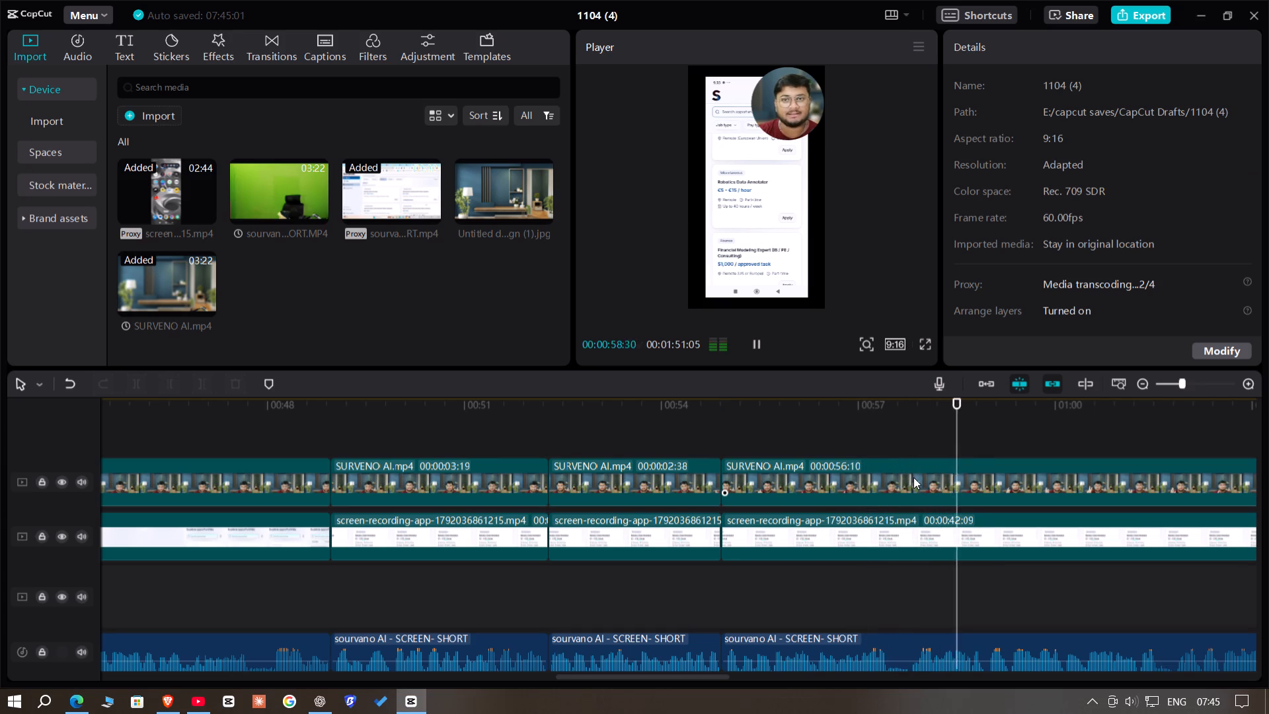
pyautogui.moveTo(652, 677); pyautogui.dragTo(653, 677)
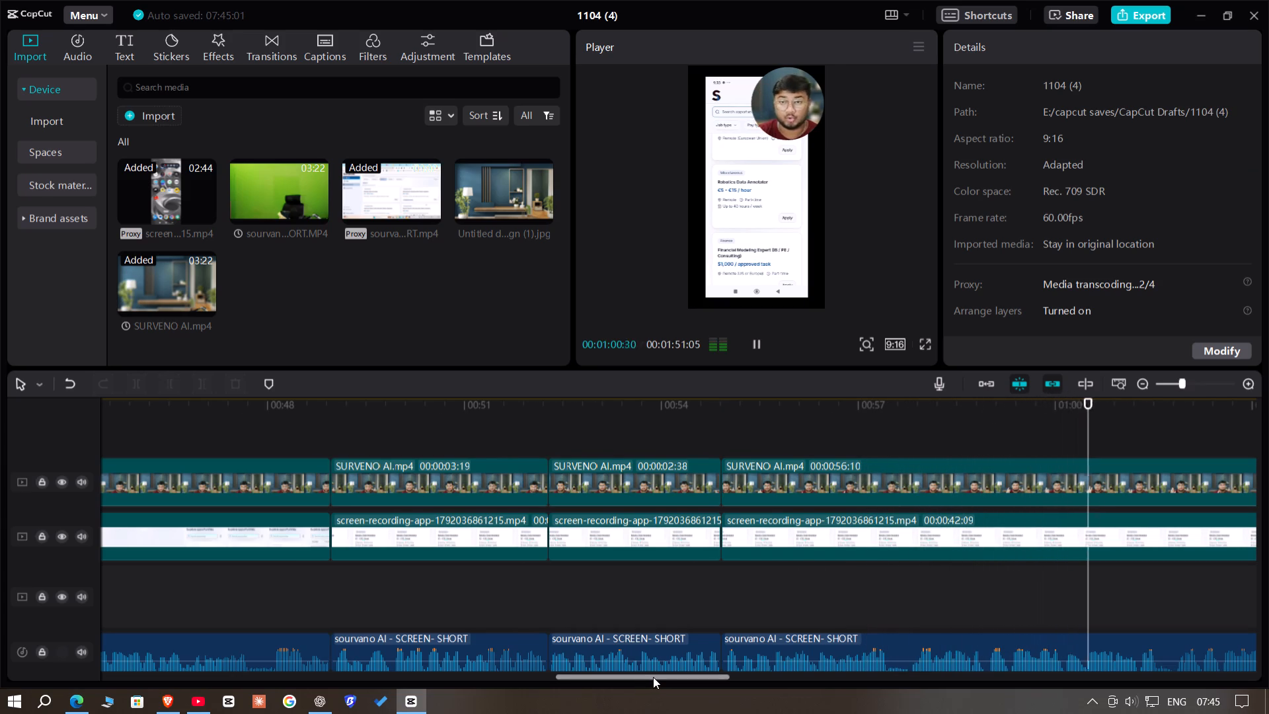
pyautogui.moveTo(653, 677); pyautogui.dragTo(730, 687)
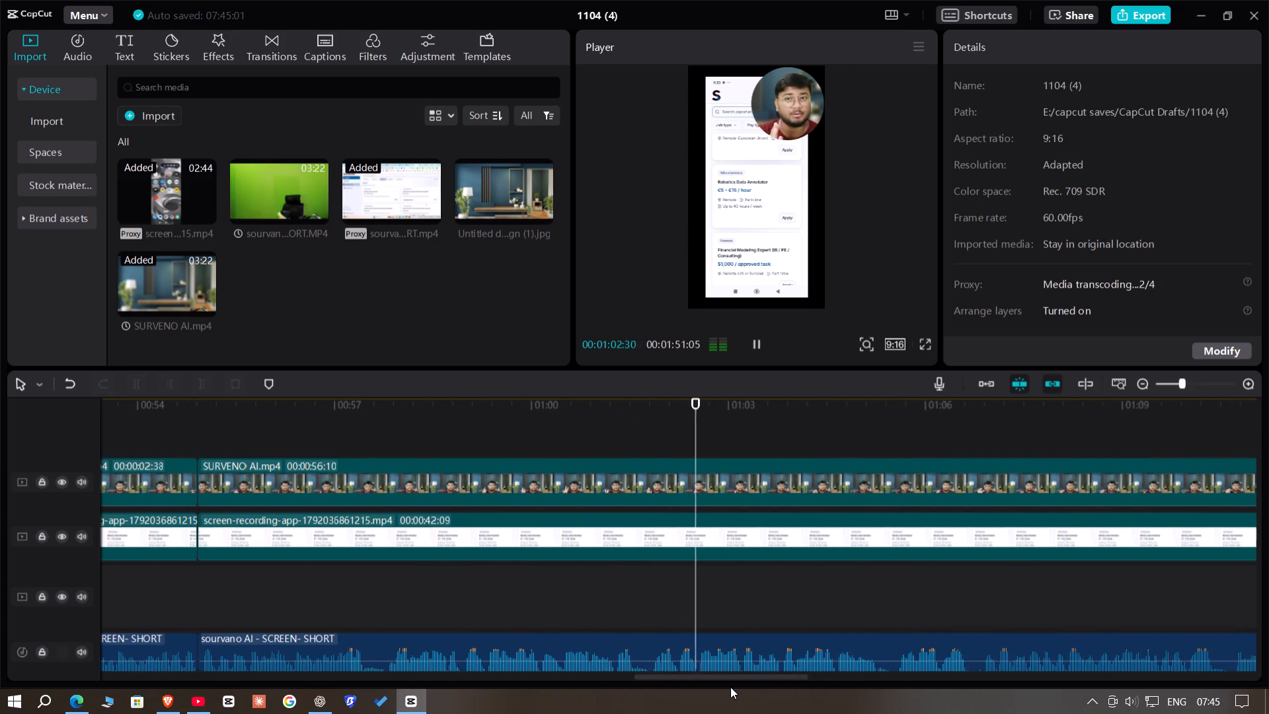
pyautogui.scroll(-6, 756, 652)
pyautogui.click(1173, 385)
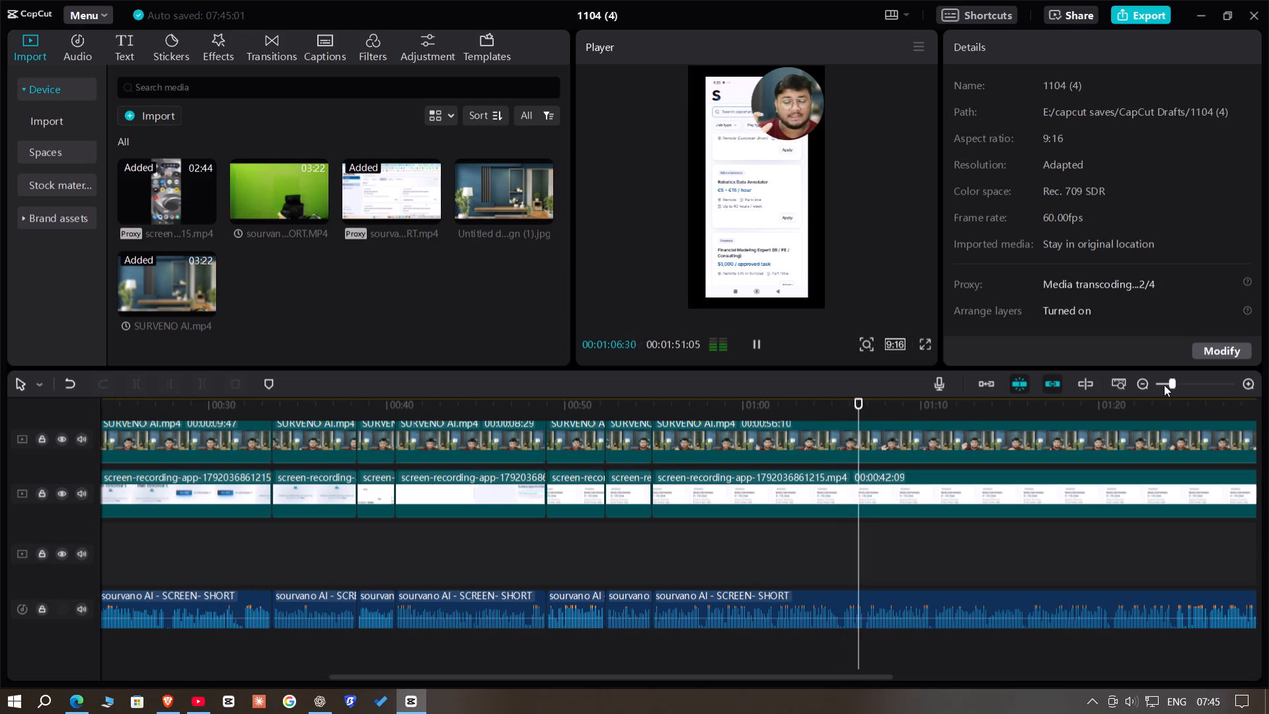
pyautogui.click(1176, 382)
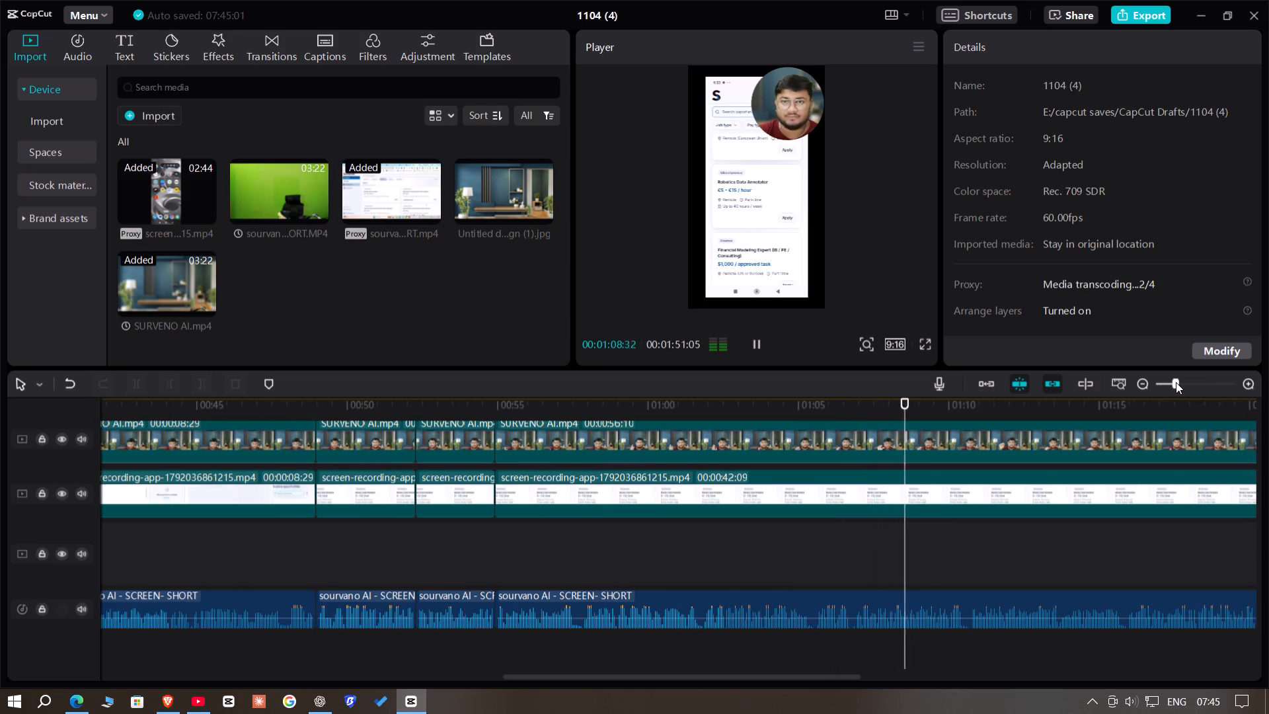
pyautogui.press('space')
pyautogui.click(846, 407)
pyautogui.press('space')
pyautogui.press('space')
pyautogui.moveTo(885, 660); pyautogui.dragTo(1042, 405)
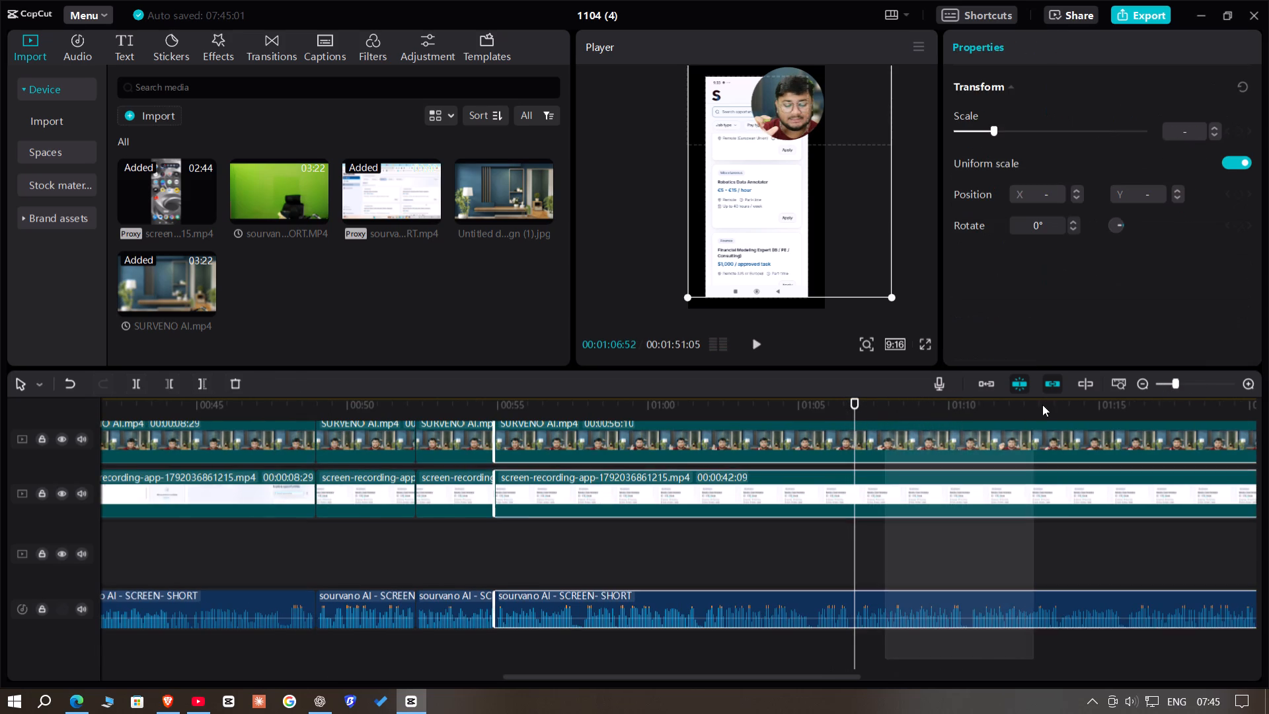
pyautogui.moveTo(1042, 405); pyautogui.dragTo(1039, 403)
pyautogui.click(169, 389)
# Replay the trimmed opening and extend the last segment's start earlier on all tracks, making its SURVENO AI.mp4 clip 00:00:45:37 long.
pyautogui.press('space')
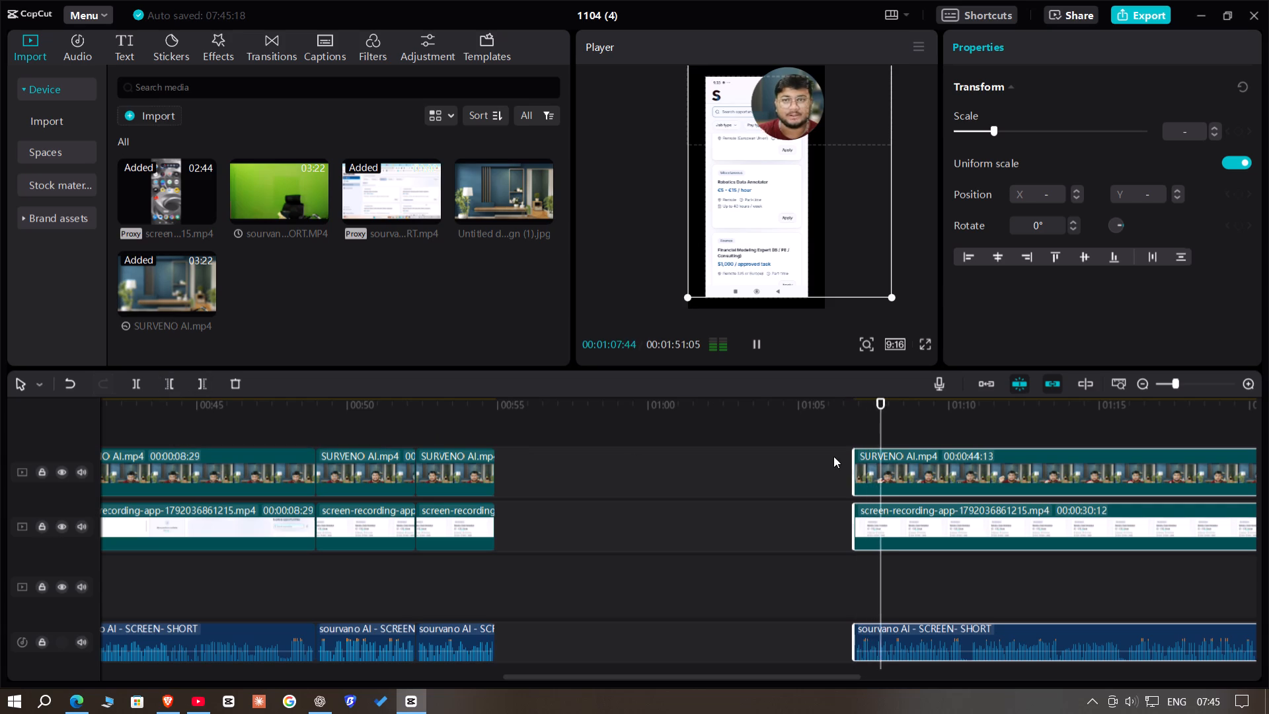
pyautogui.press('space')
pyautogui.moveTo(853, 454); pyautogui.dragTo(834, 454)
pyautogui.click(822, 422)
pyautogui.press('space')
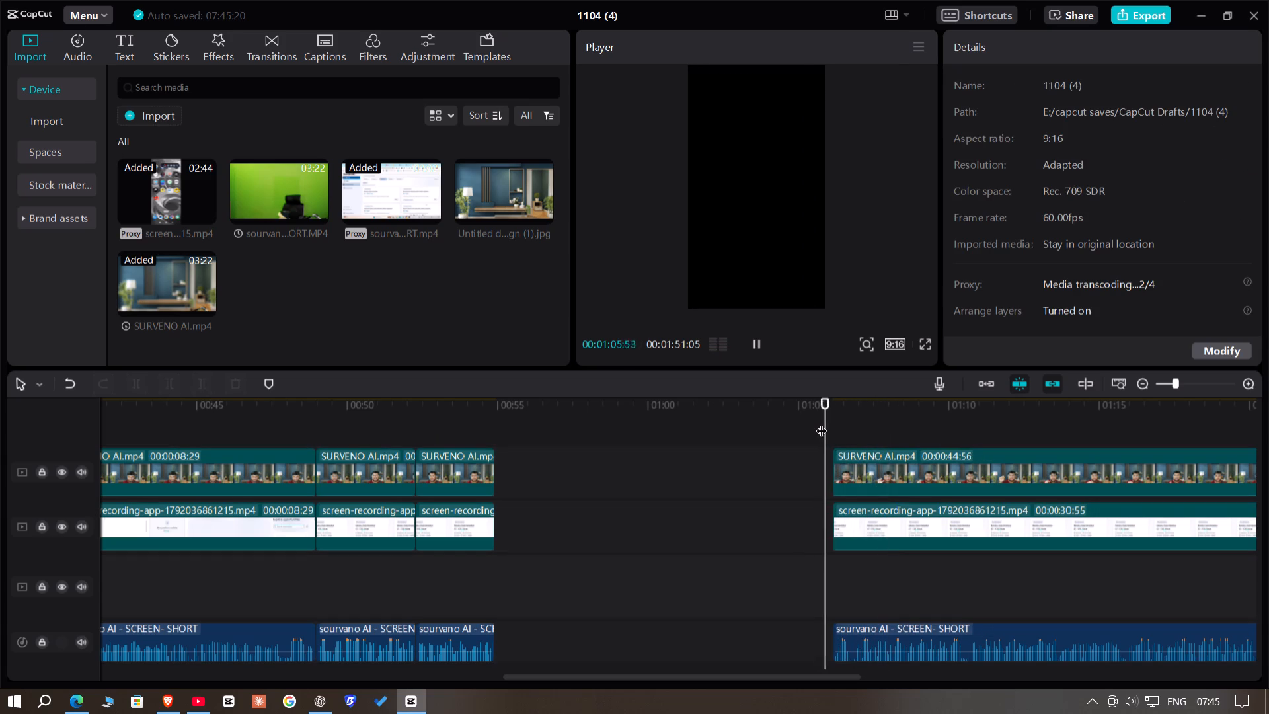
pyautogui.press('space')
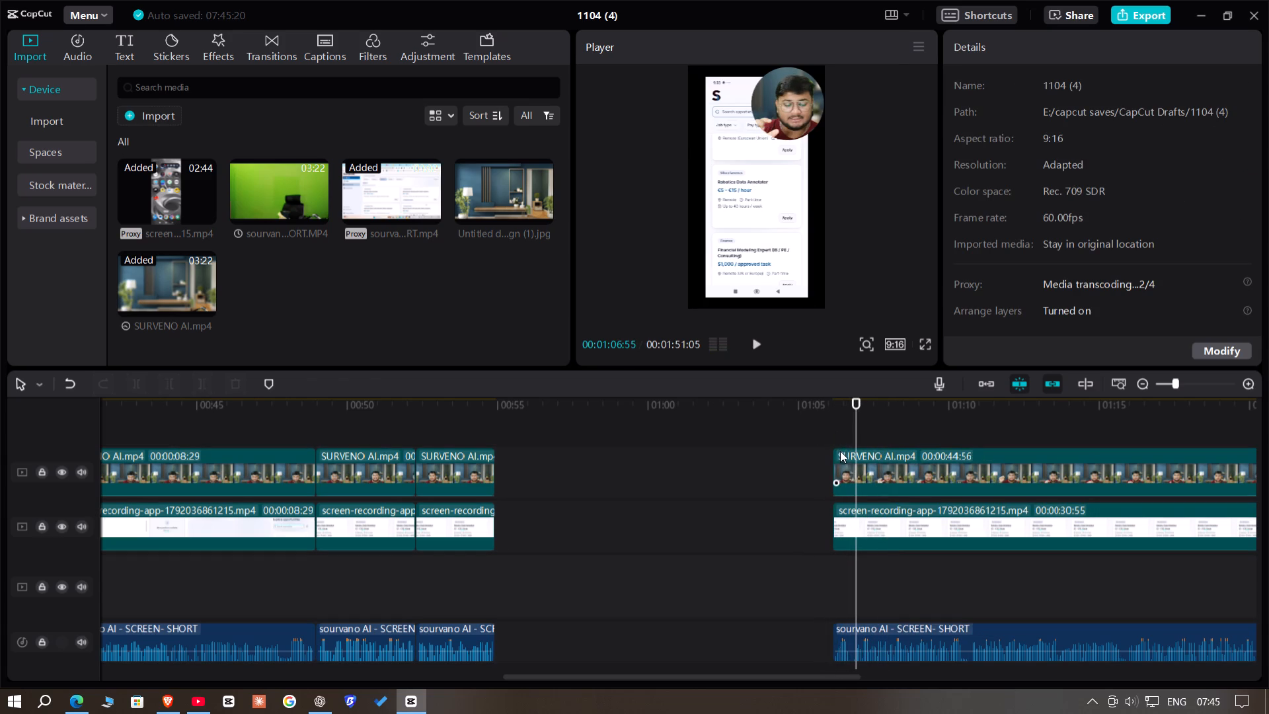
pyautogui.moveTo(840, 440); pyautogui.dragTo(894, 656)
pyautogui.moveTo(831, 451); pyautogui.dragTo(813, 451)
pyautogui.click(829, 414)
pyautogui.moveTo(829, 414); pyautogui.dragTo(812, 414)
pyautogui.press('space')
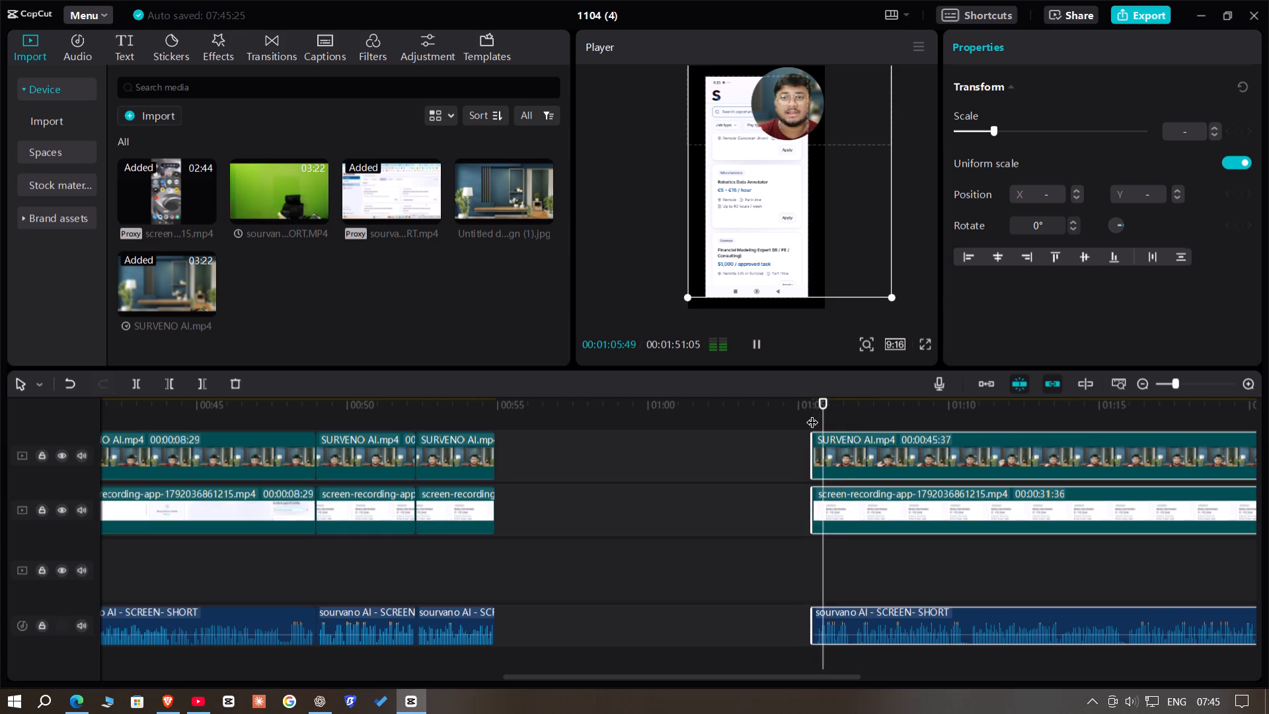
# Replay from around 00:00:49 and delete the two short segments before the gap, ending at 00:00:54:55, from all tracks.
pyautogui.press('space')
pyautogui.click(396, 414)
pyautogui.click(307, 415)
pyautogui.press('space')
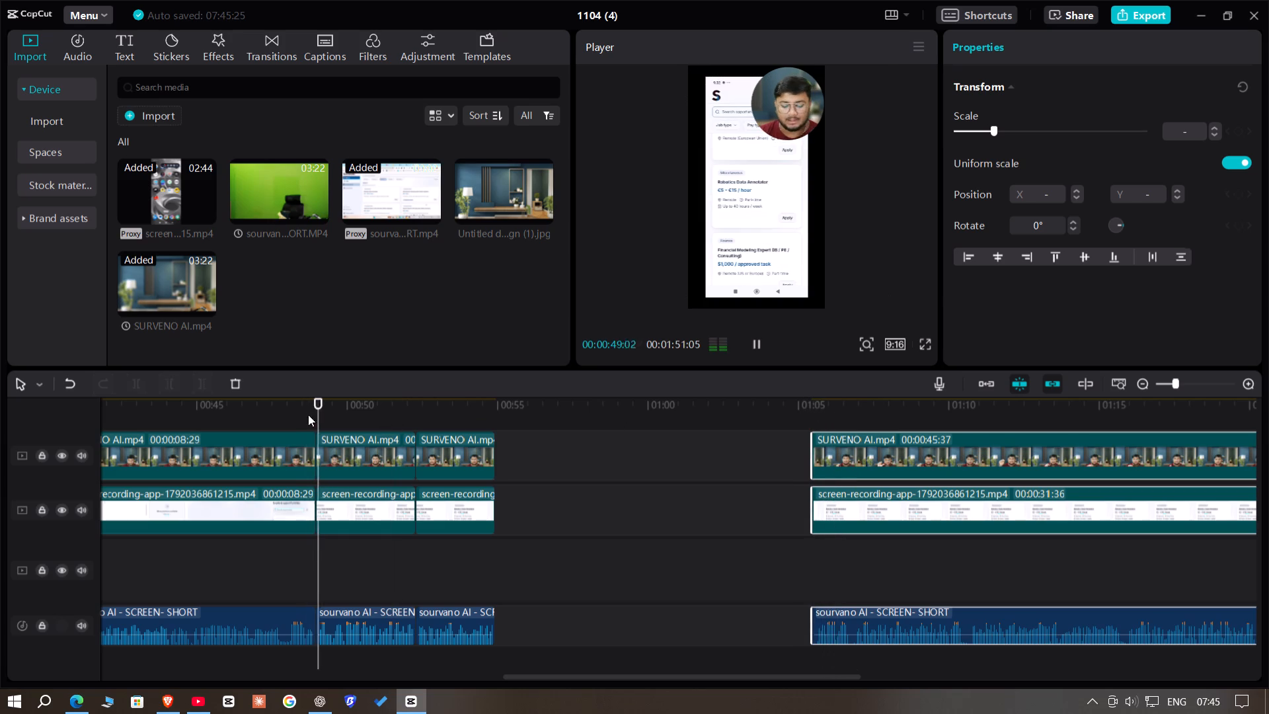
pyautogui.scroll(2, 552, 551)
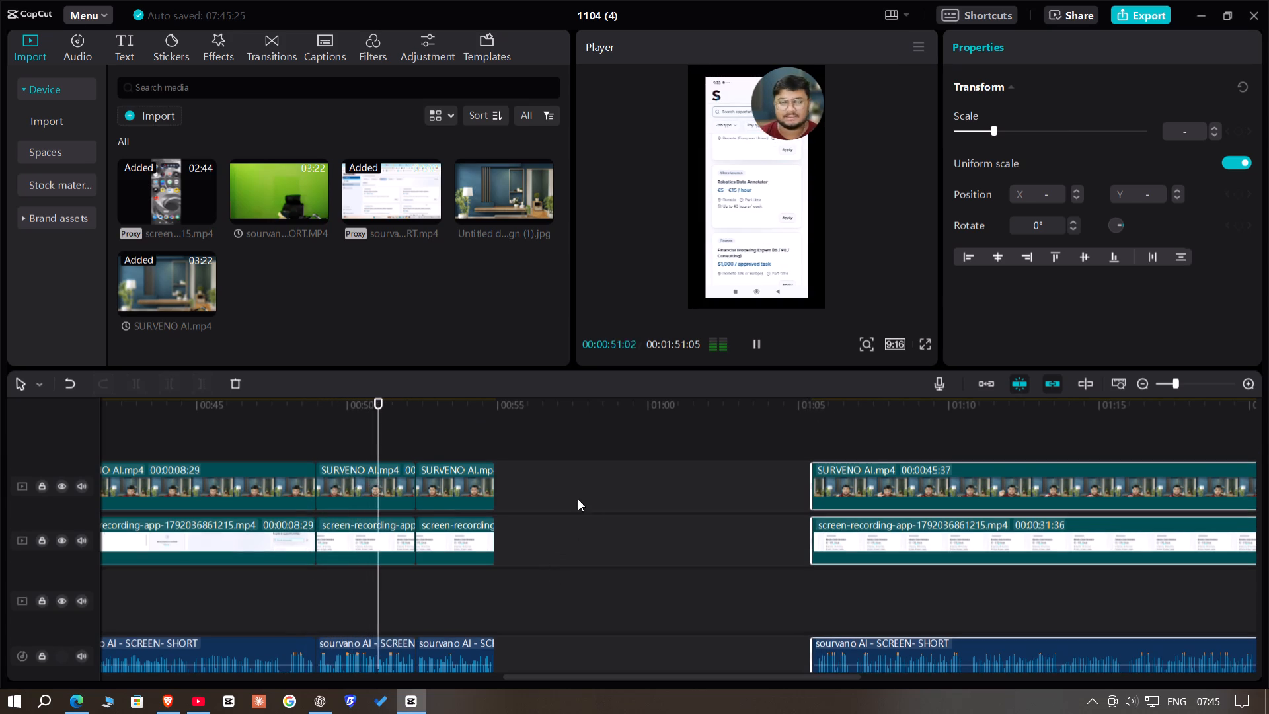
pyautogui.moveTo(568, 494); pyautogui.dragTo(370, 663)
pyautogui.click(236, 385)
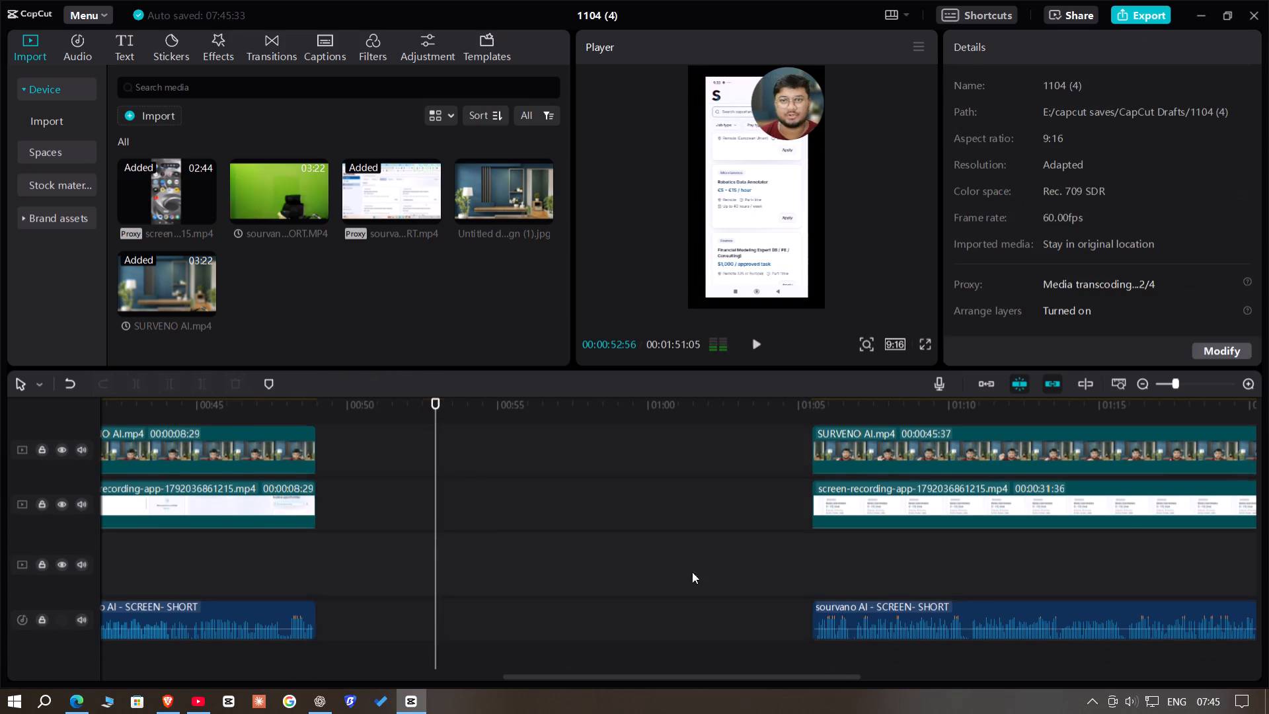
# Move the last segment's three clips earlier to close the gap after the 00:00:08:29 segment.
pyautogui.scroll(3, 876, 649)
pyautogui.click(887, 481)
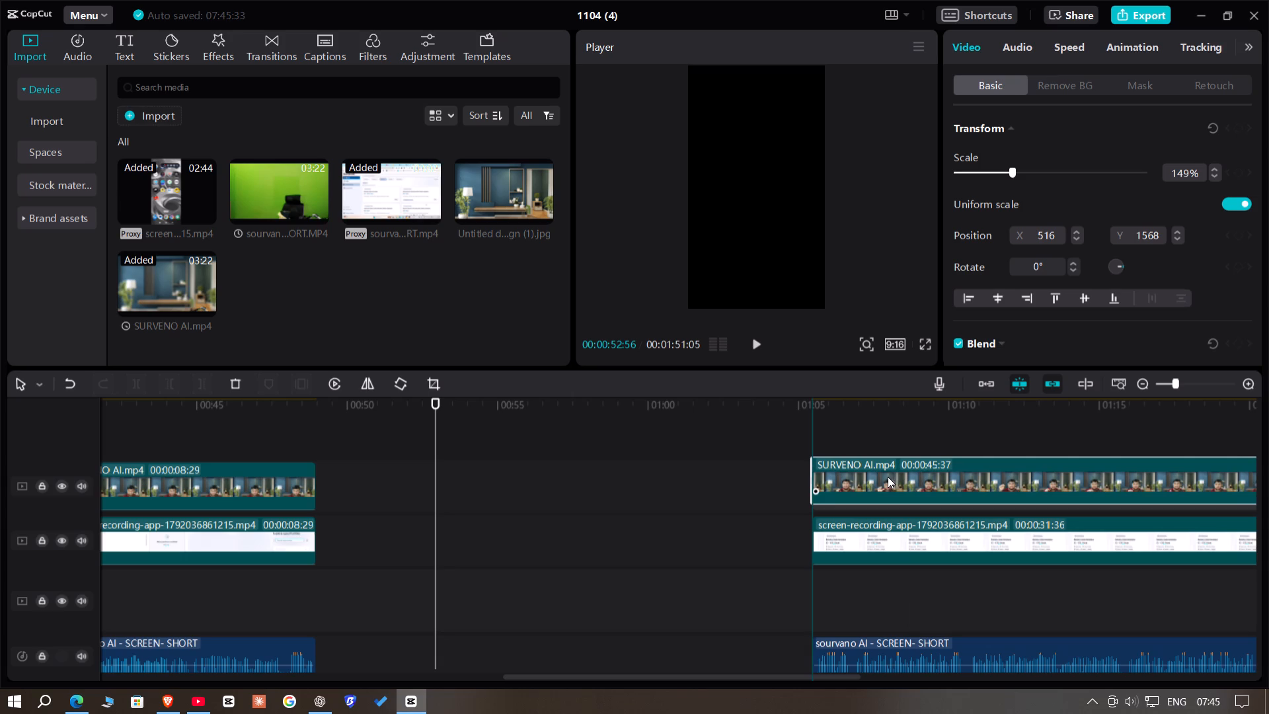
pyautogui.moveTo(794, 485); pyautogui.dragTo(954, 656)
pyautogui.moveTo(942, 498); pyautogui.dragTo(447, 502)
# Play across the newest join and replay the speech up to about 00:00:58 to locate the end of the wanted phrase.
pyautogui.click(303, 443)
pyautogui.press('space')
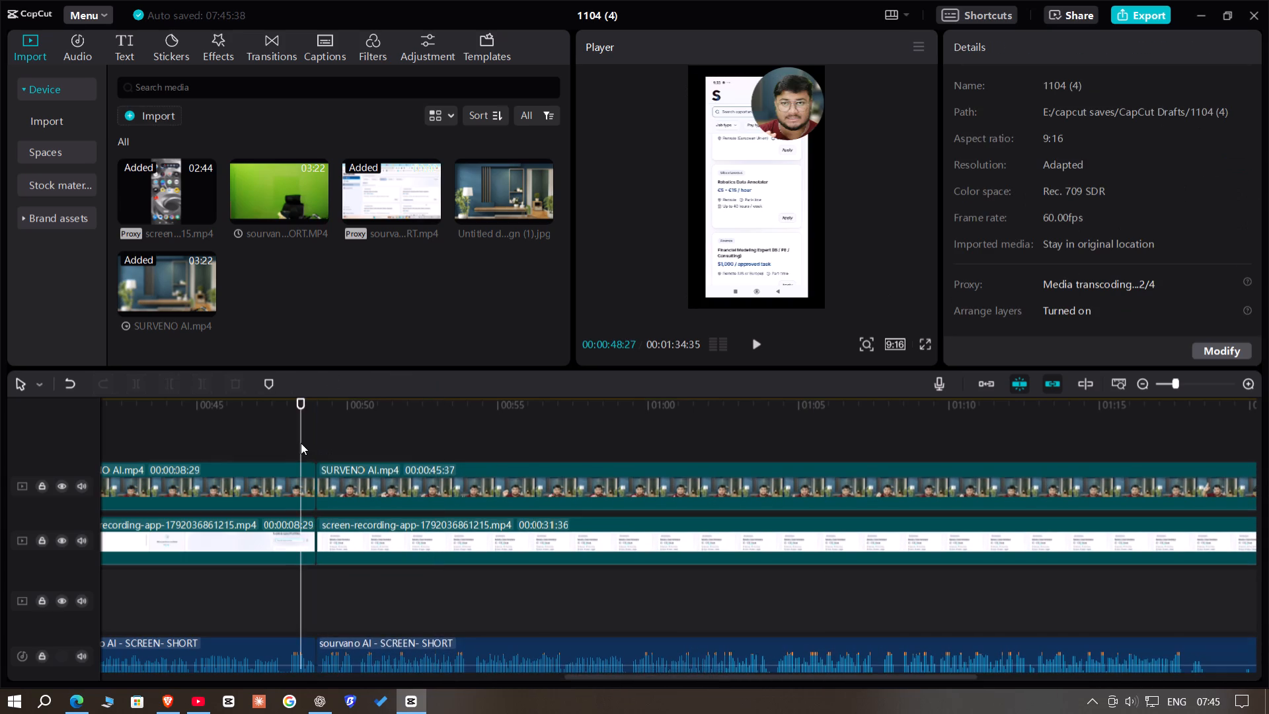
pyautogui.click(1180, 383)
pyautogui.scroll(-4, 413, 586)
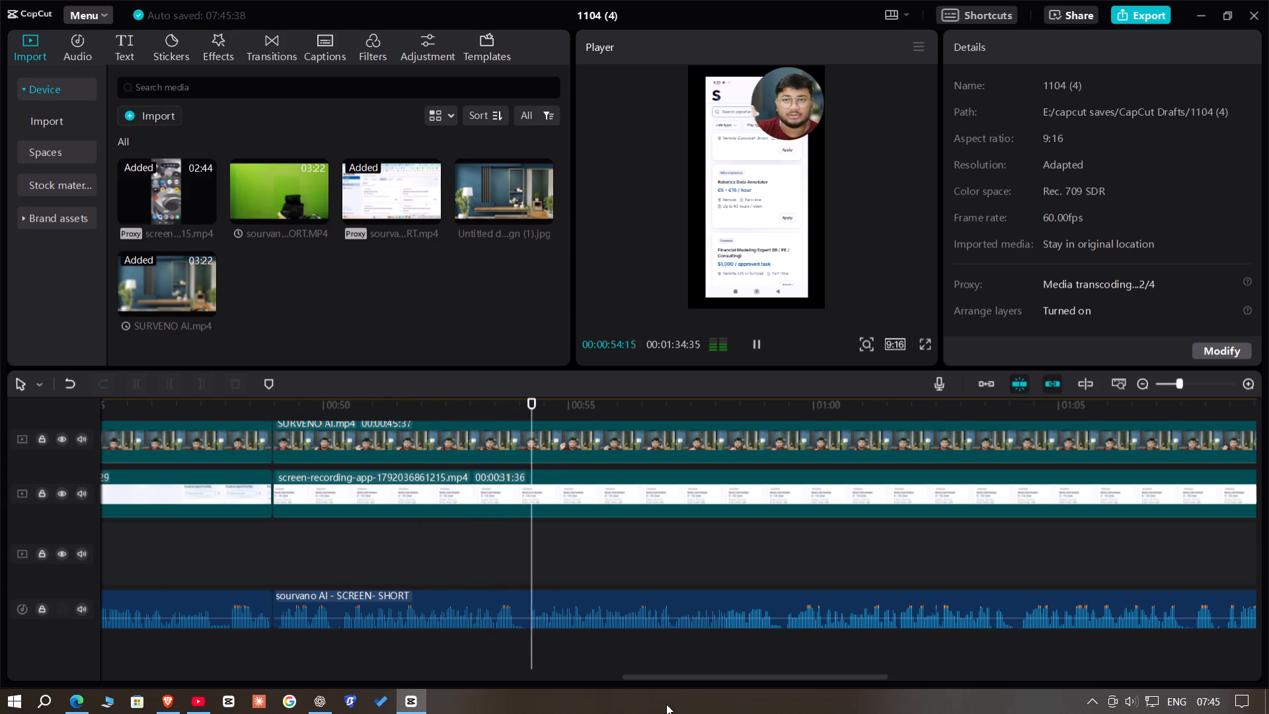
pyautogui.moveTo(699, 680); pyautogui.dragTo(749, 678)
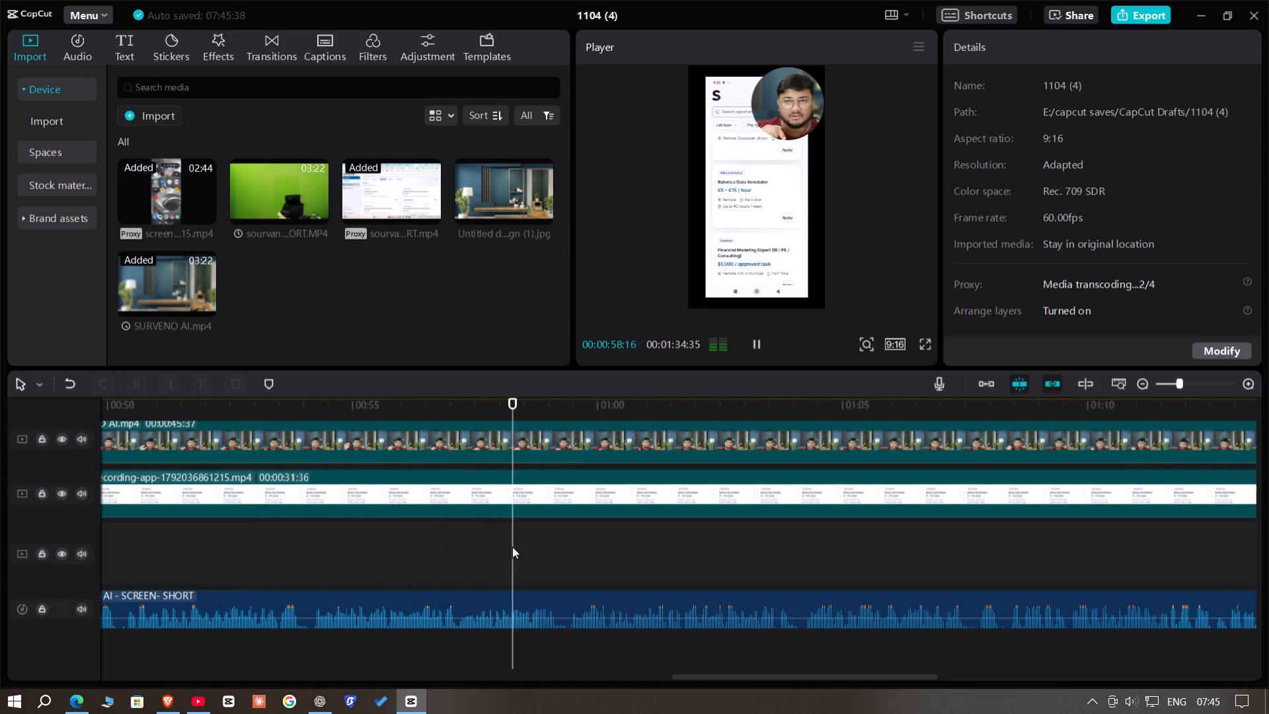
pyautogui.press('space')
pyautogui.click(426, 407)
pyautogui.press('space')
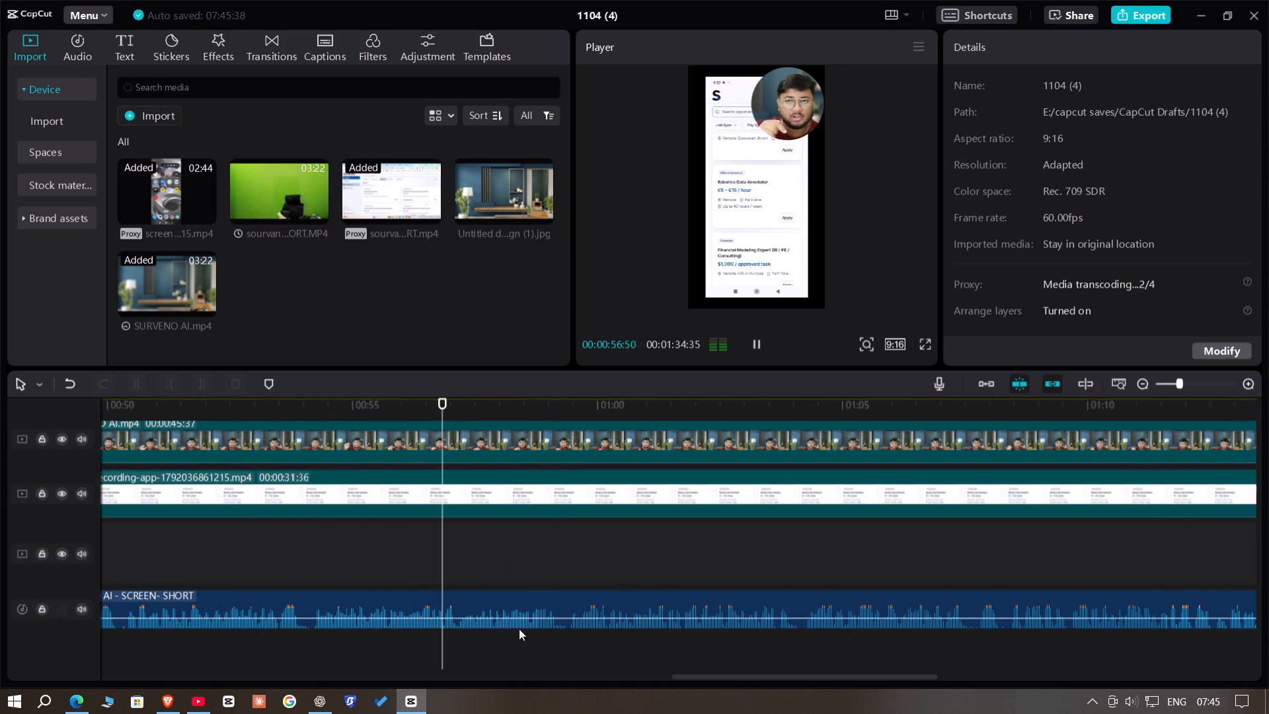
pyautogui.press('space')
pyautogui.click(330, 412)
pyautogui.press('space')
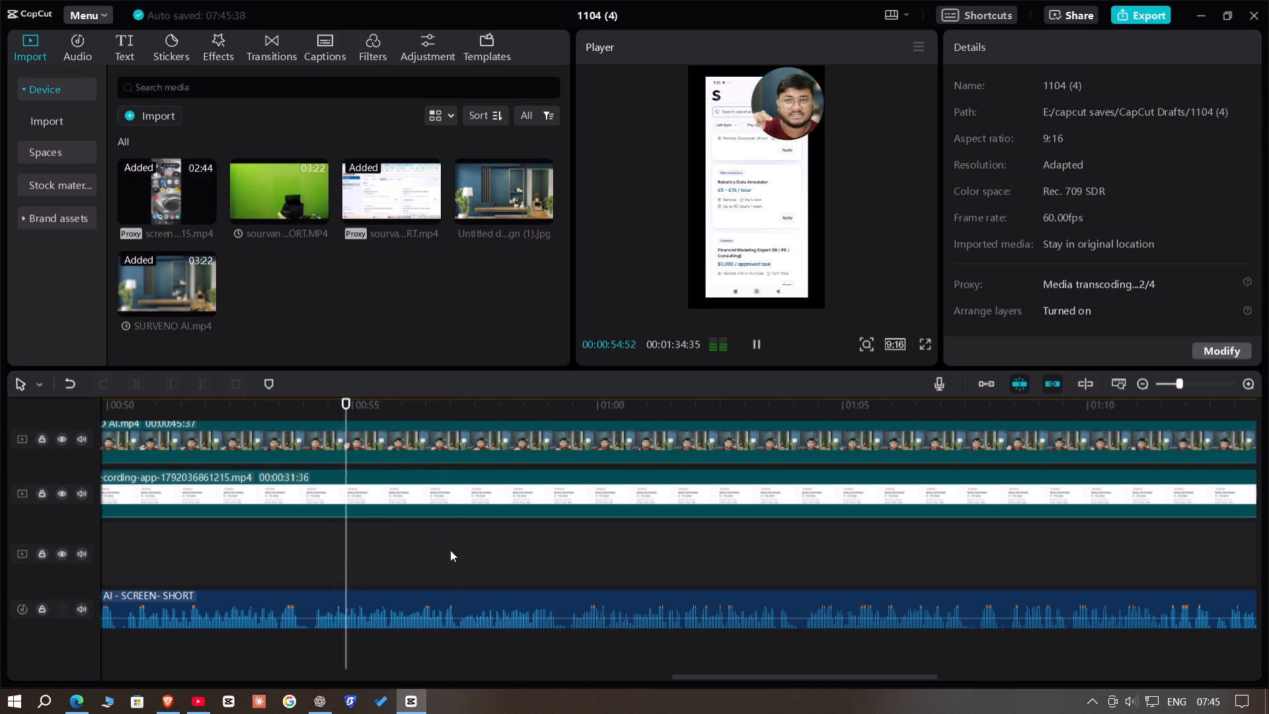
# Pinpoint the end of the wanted phrase and split all three clips at 00:00:56:42.
pyautogui.press('space')
pyautogui.press('space')
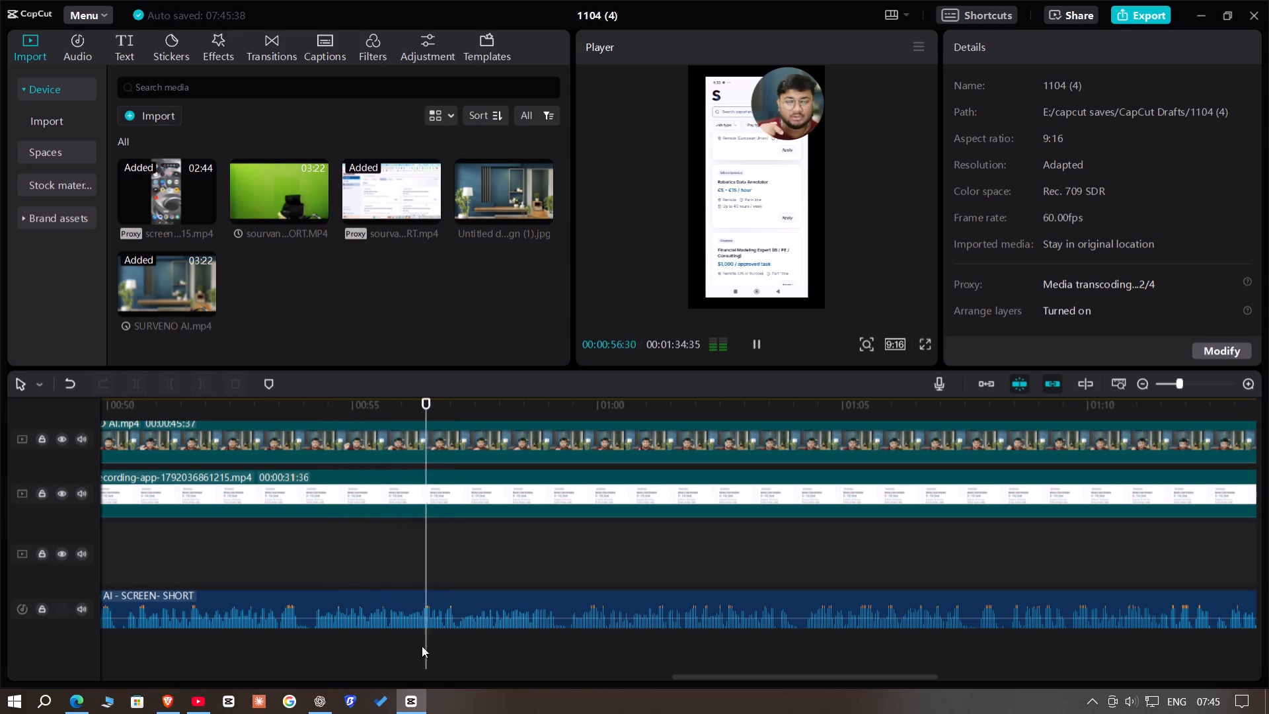
pyautogui.press('space')
pyautogui.click(420, 396)
pyautogui.click(407, 403)
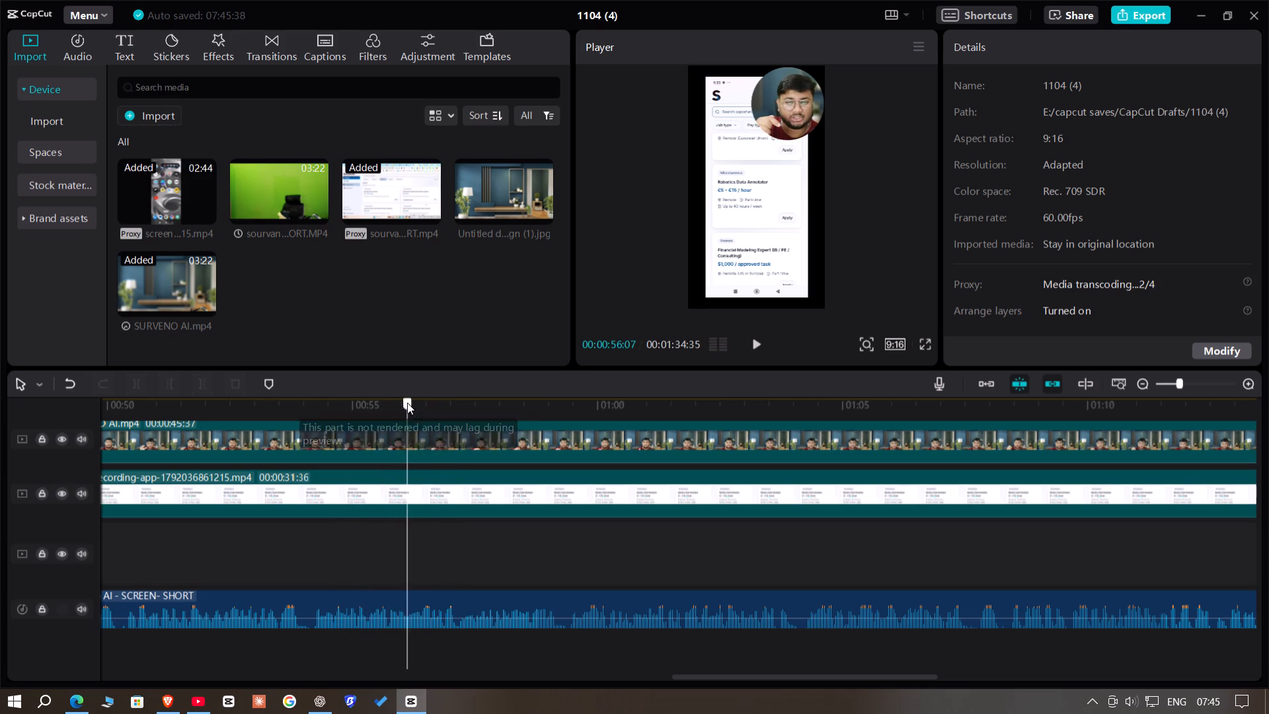
pyautogui.press('space')
pyautogui.press('space')
pyautogui.press('space')
pyautogui.press('space')
pyautogui.moveTo(466, 652); pyautogui.dragTo(554, 562)
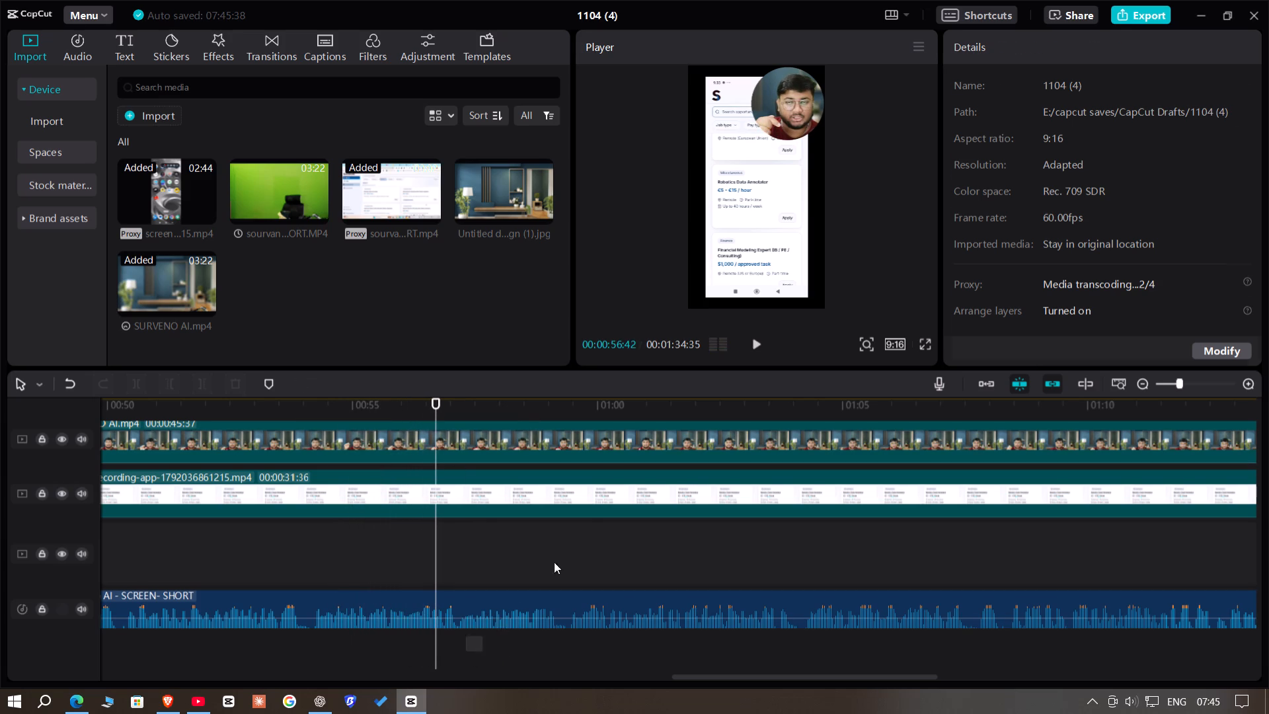
pyautogui.moveTo(554, 562); pyautogui.dragTo(633, 424)
pyautogui.click(134, 379)
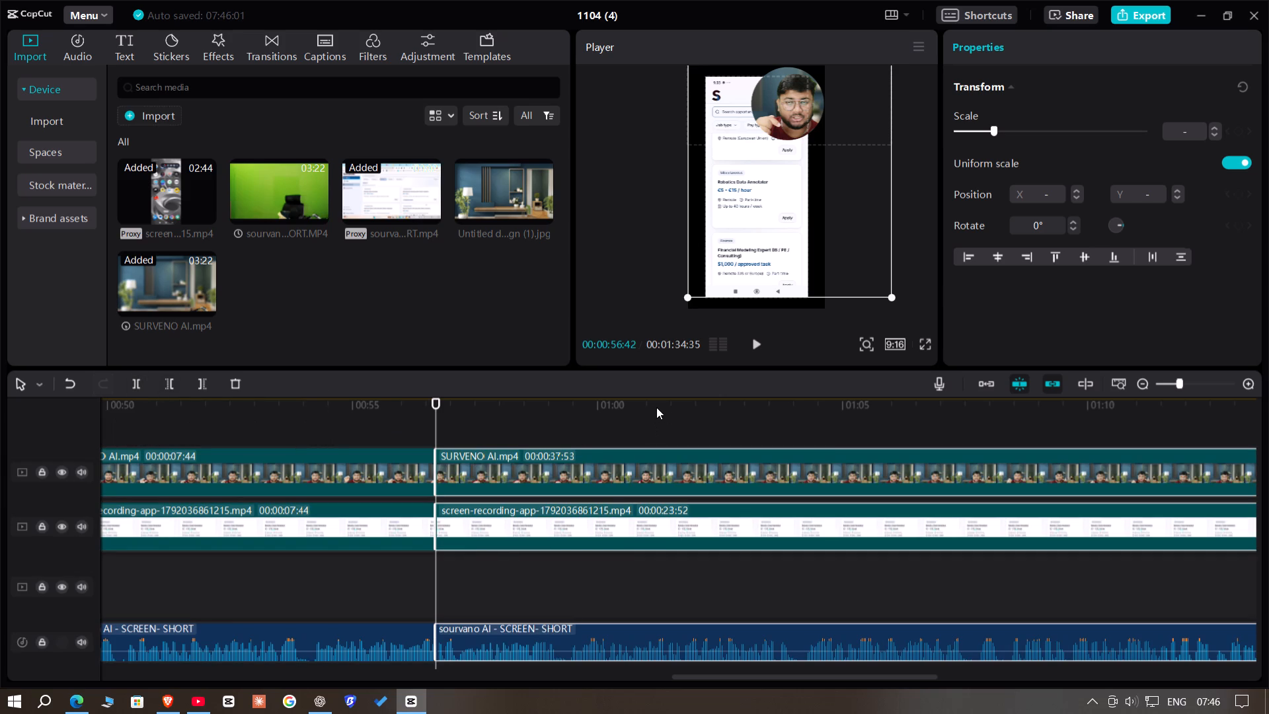
# Find where the wanted speech resumes, trim the last segment's start to 00:00:59:25 on all tracks and close the gap.
pyautogui.click(817, 442)
pyautogui.press('space')
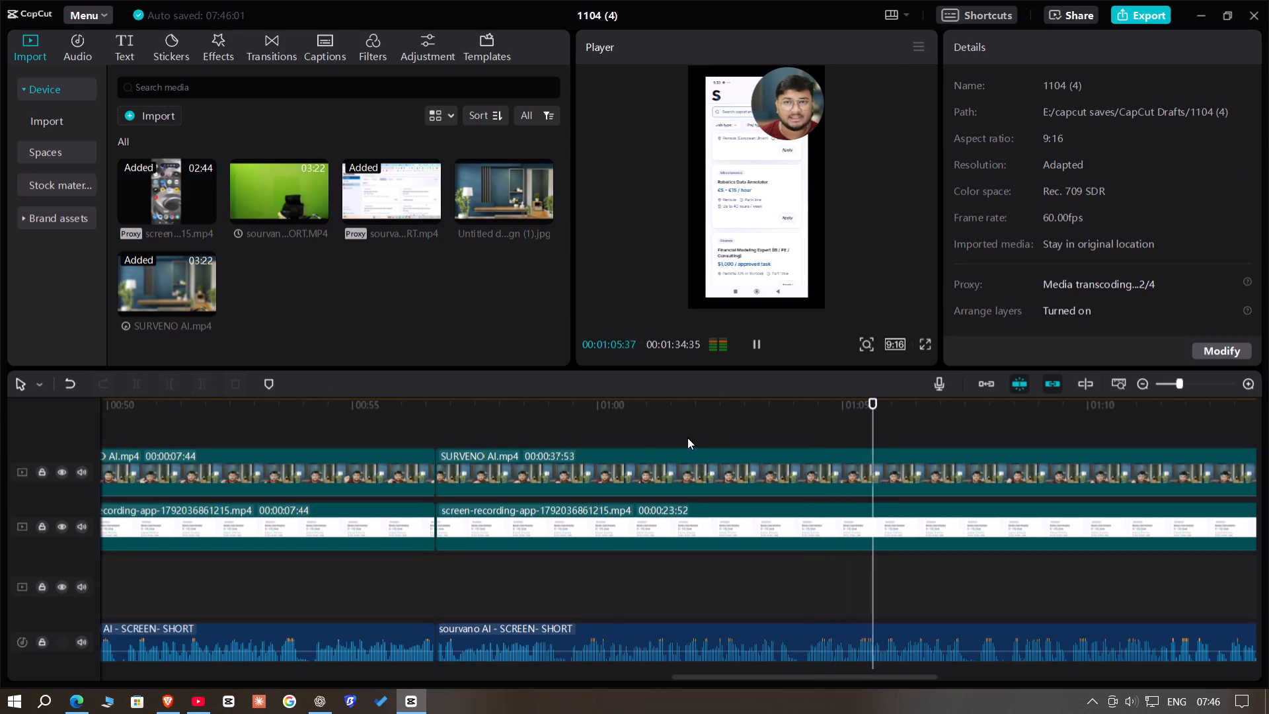
pyautogui.click(605, 424)
pyautogui.press('space')
pyautogui.press('space')
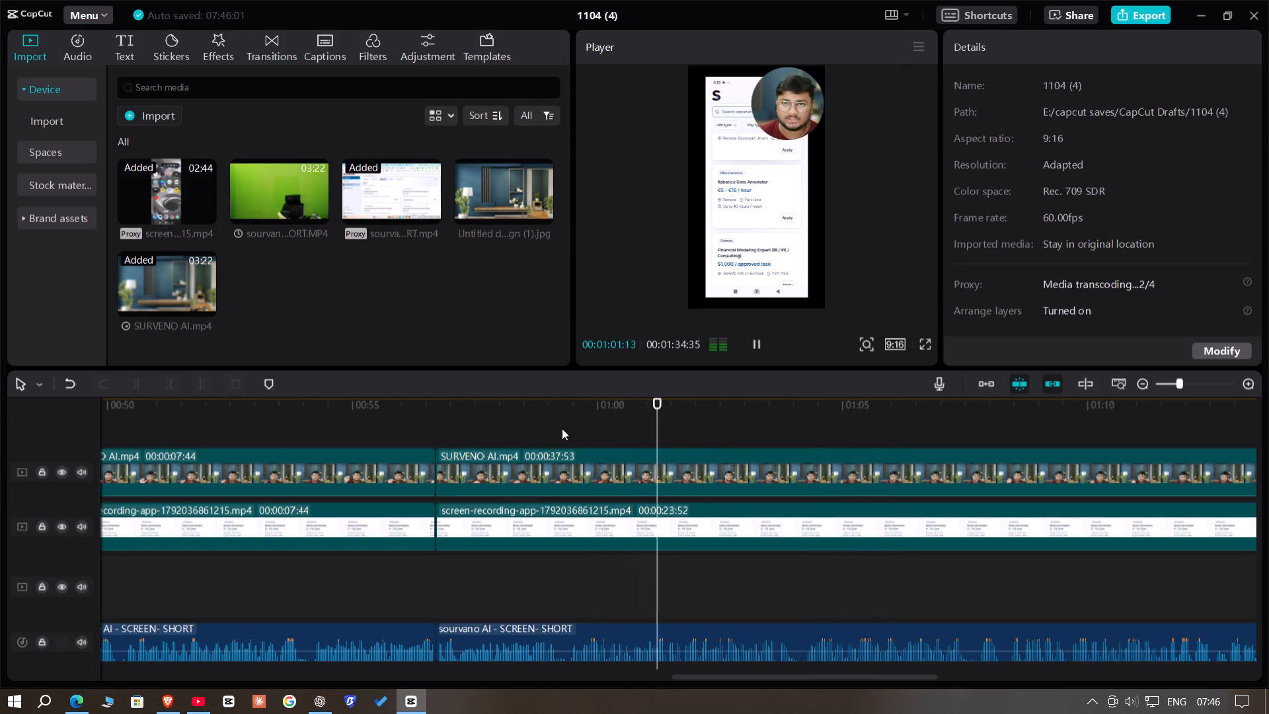
pyautogui.press('space')
pyautogui.click(566, 431)
pyautogui.moveTo(566, 431); pyautogui.dragTo(569, 440)
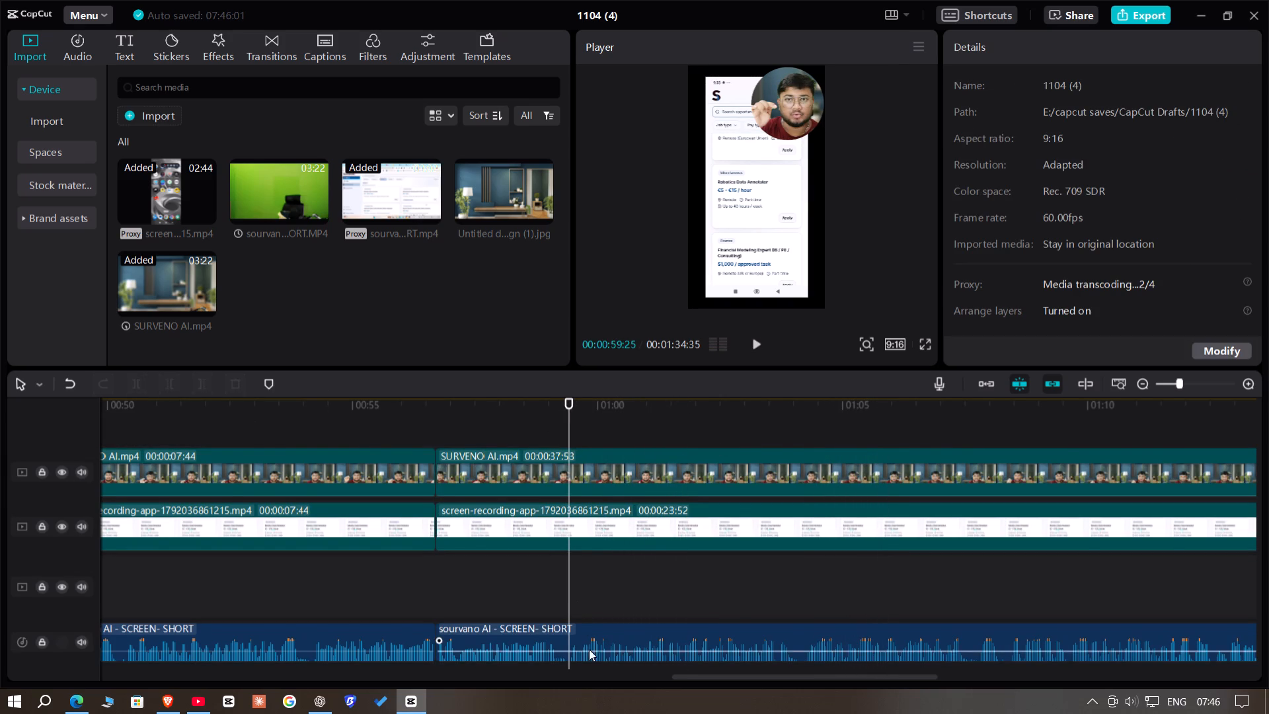
pyautogui.scroll(-3, 589, 650)
pyautogui.moveTo(608, 659); pyautogui.dragTo(756, 383)
pyautogui.click(177, 382)
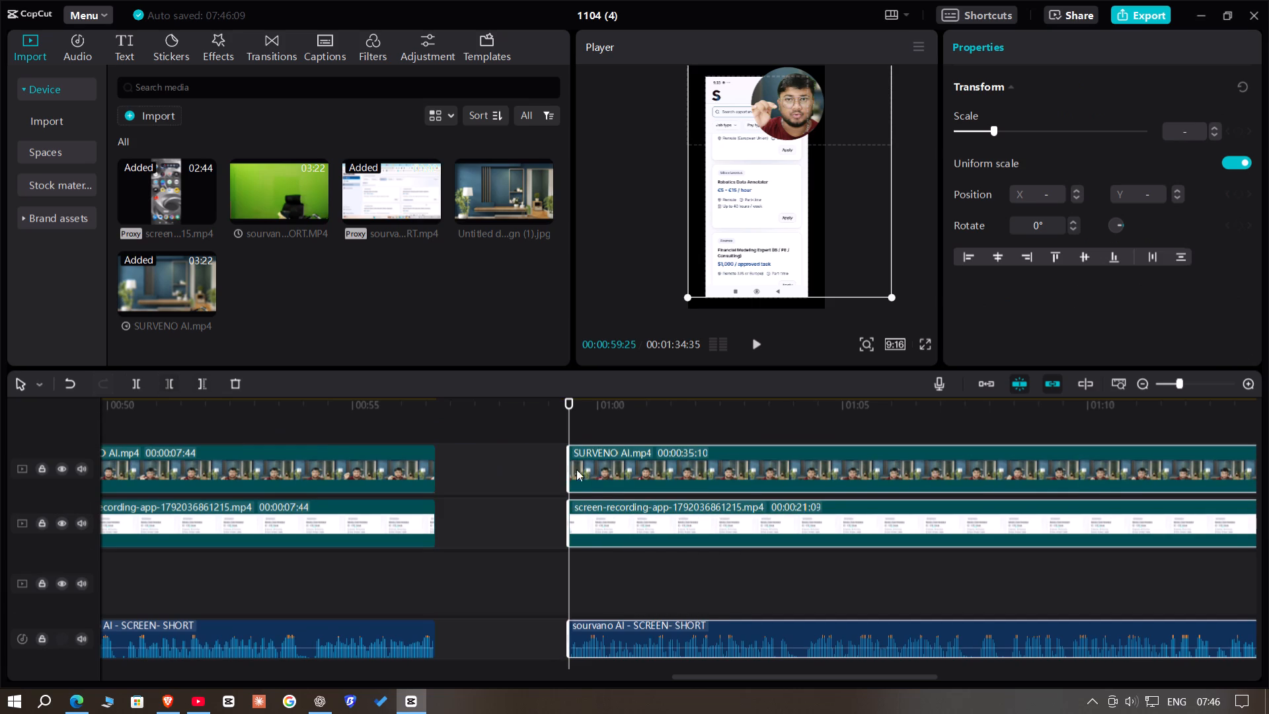
pyautogui.moveTo(604, 477); pyautogui.dragTo(473, 476)
# Replay from the newest join, pinpoint the end of the wanted phrase and split all three clips at 00:00:59:01.
pyautogui.click(423, 430)
pyautogui.press('space')
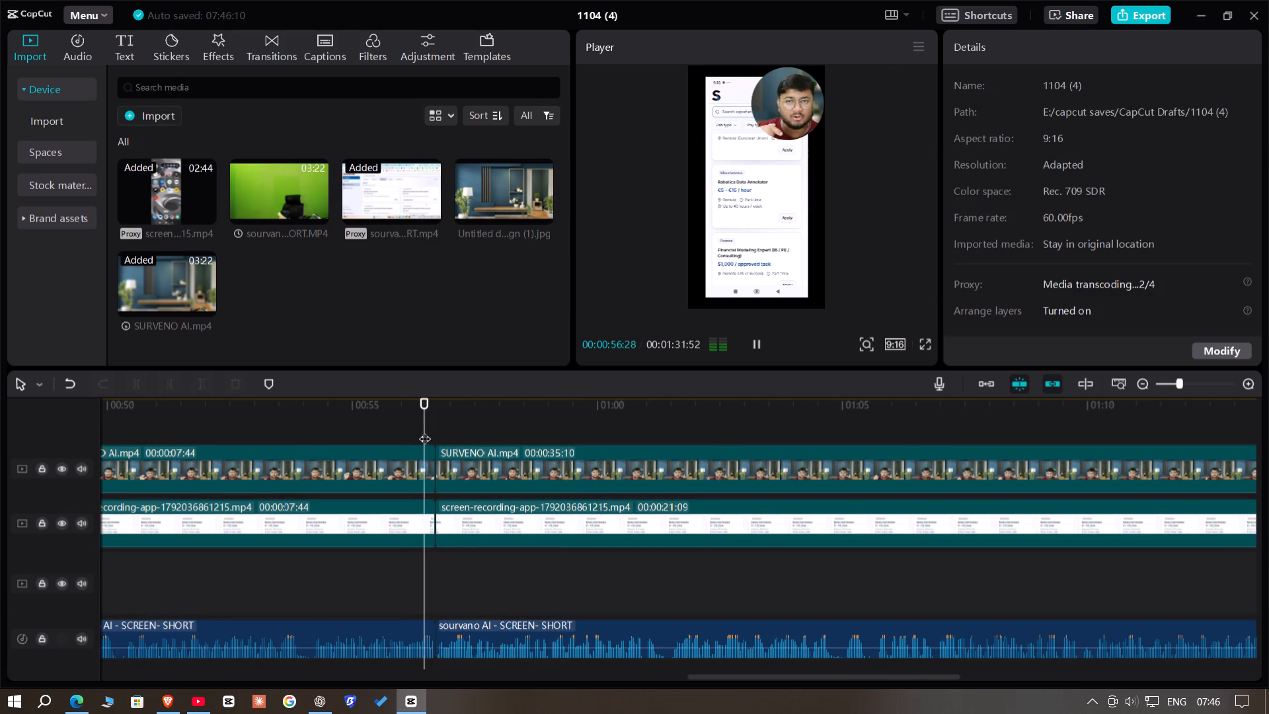
pyautogui.scroll(-5, 522, 547)
pyautogui.press('space')
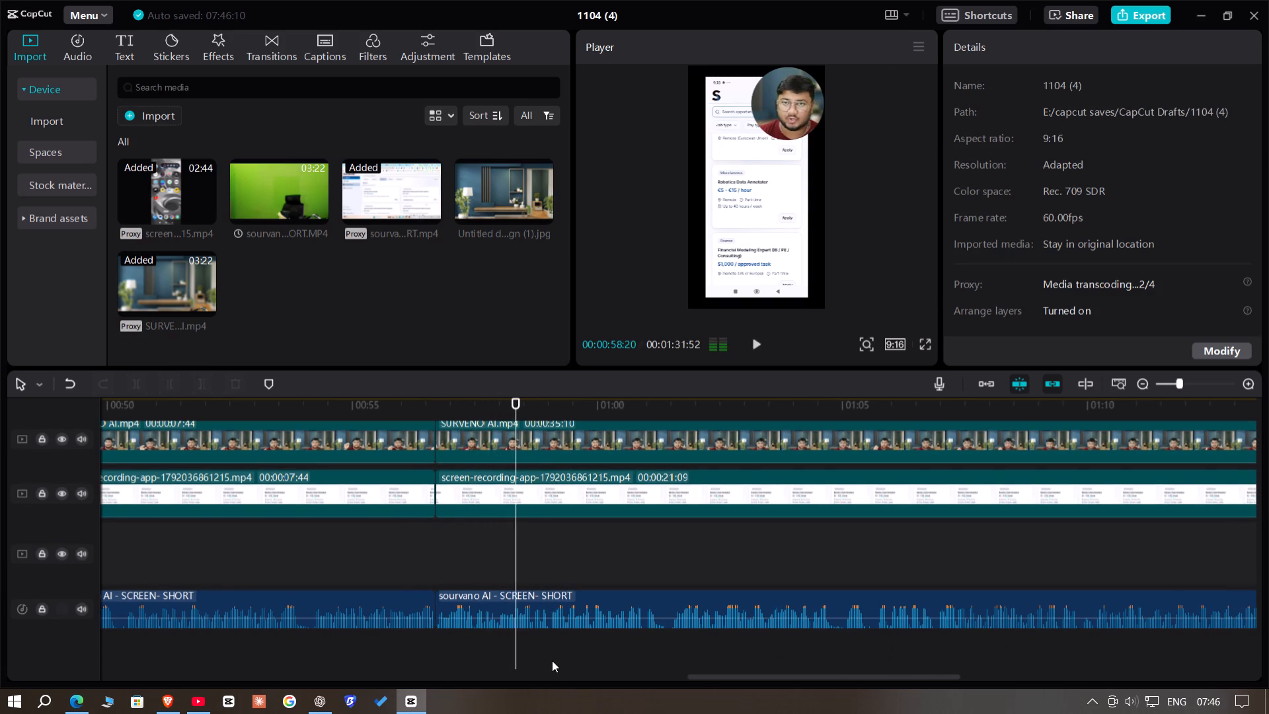
pyautogui.press('space')
pyautogui.press('space')
pyautogui.press('space')
pyautogui.press('space')
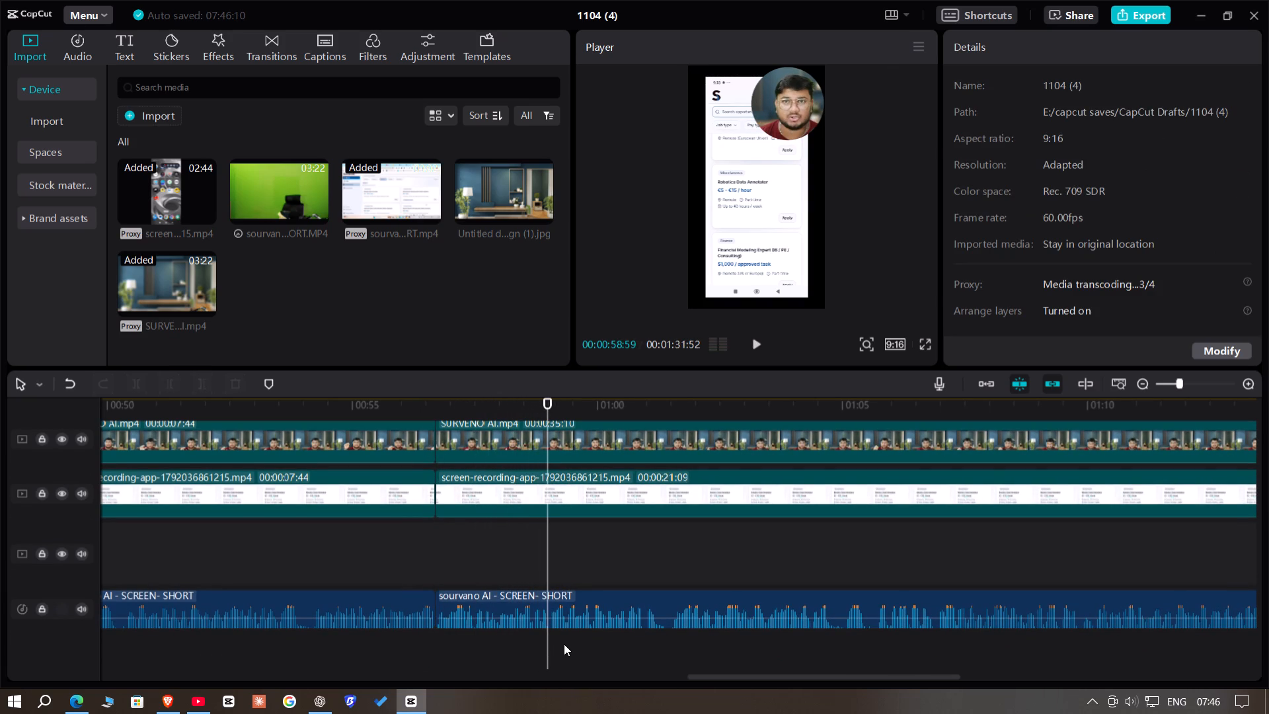
pyautogui.press('space')
pyautogui.press('space')
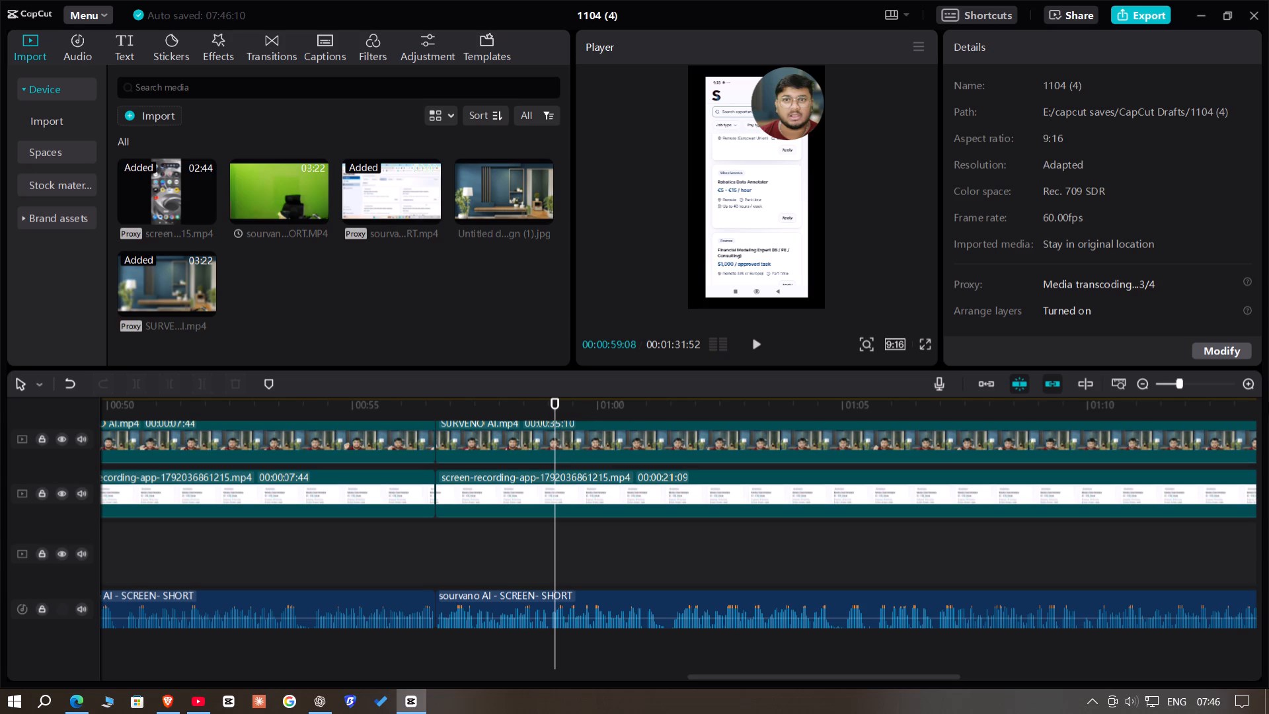
pyautogui.click(1184, 384)
pyautogui.press('Left')
pyautogui.press('Left')
pyautogui.press('Left')
pyautogui.press('Left')
pyautogui.press('Left')
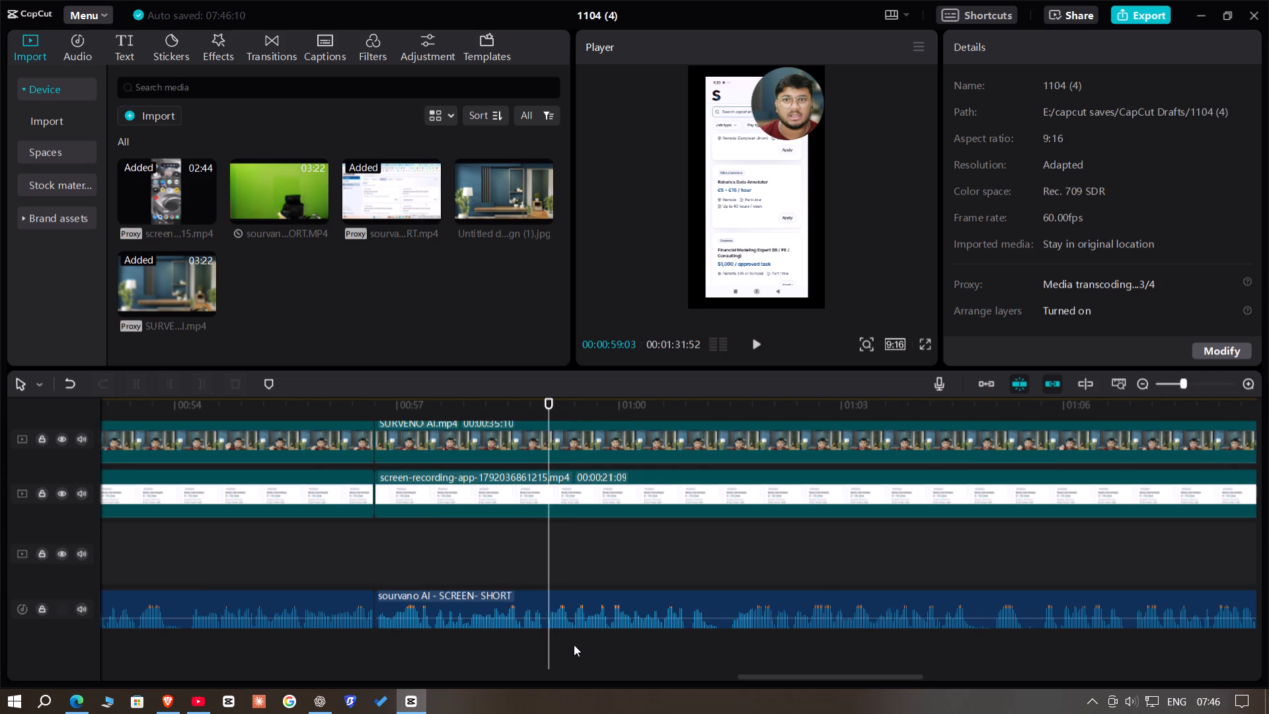
pyautogui.press('Left')
pyautogui.press('Left')
pyautogui.moveTo(574, 645); pyautogui.dragTo(789, 395)
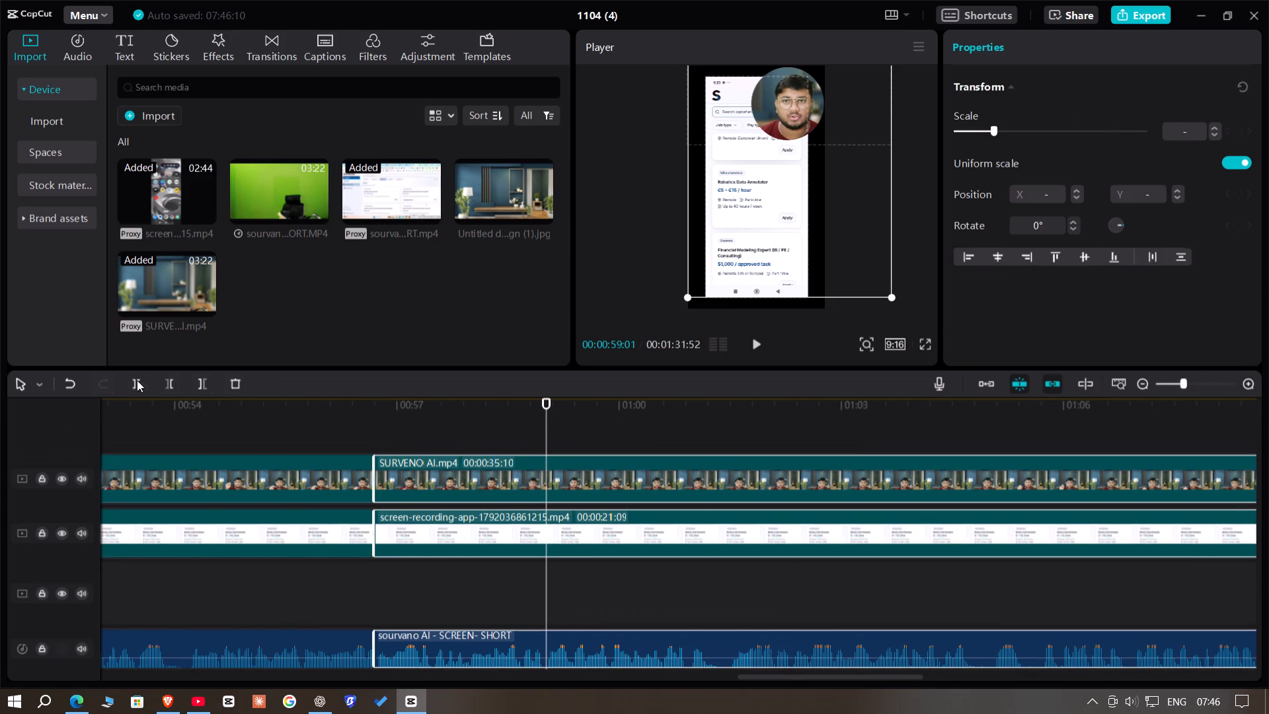
pyautogui.click(149, 380)
pyautogui.click(142, 381)
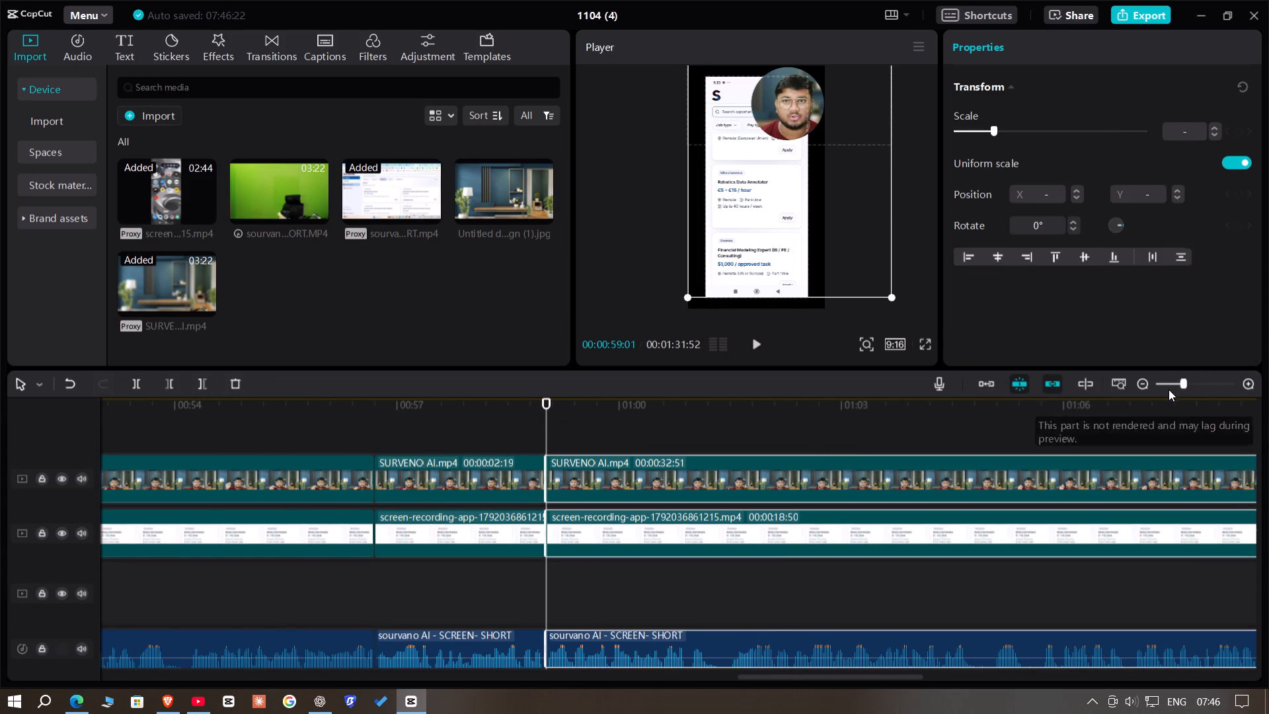
# Listen on for the closing speech, trim the last segment's start to 00:01:12:48 on all tracks and close the gap.
pyautogui.click(1174, 385)
pyautogui.click(918, 422)
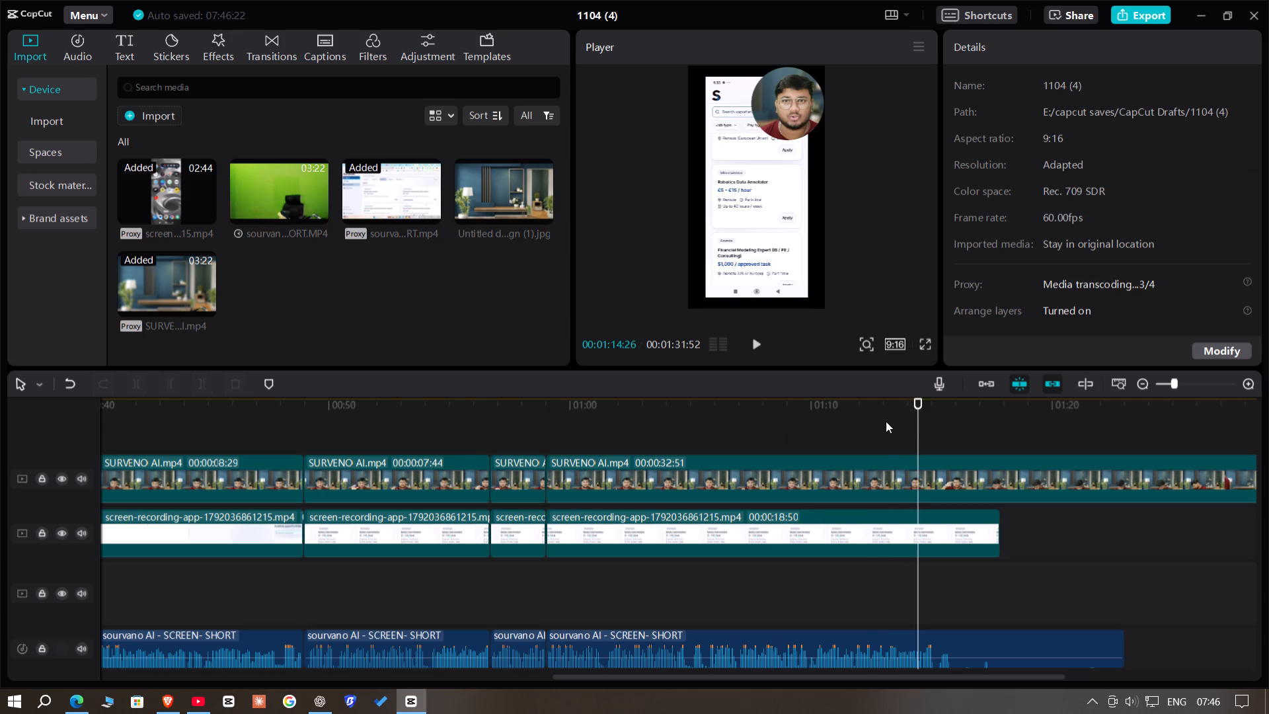
pyautogui.click(886, 421)
pyautogui.press('space')
pyautogui.click(1178, 387)
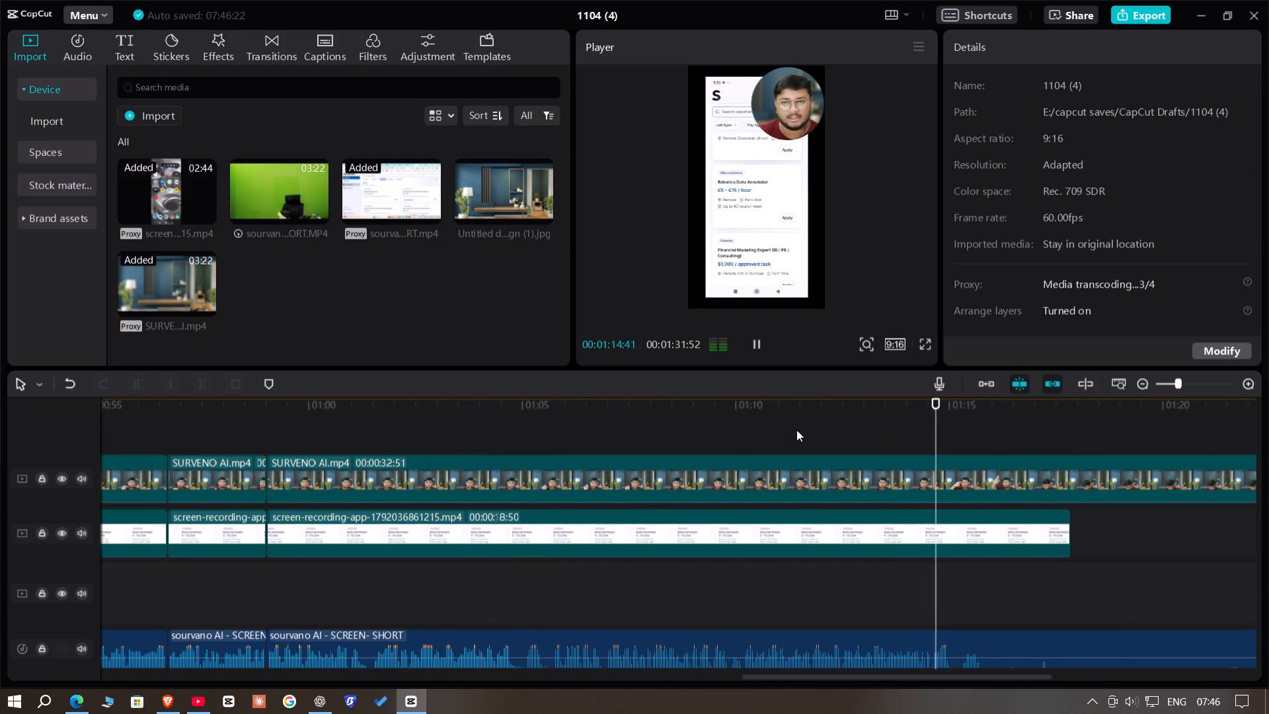
pyautogui.click(796, 430)
pyautogui.press('space')
pyautogui.scroll(-5, 874, 617)
pyautogui.press('space')
pyautogui.press('space')
pyautogui.press('space')
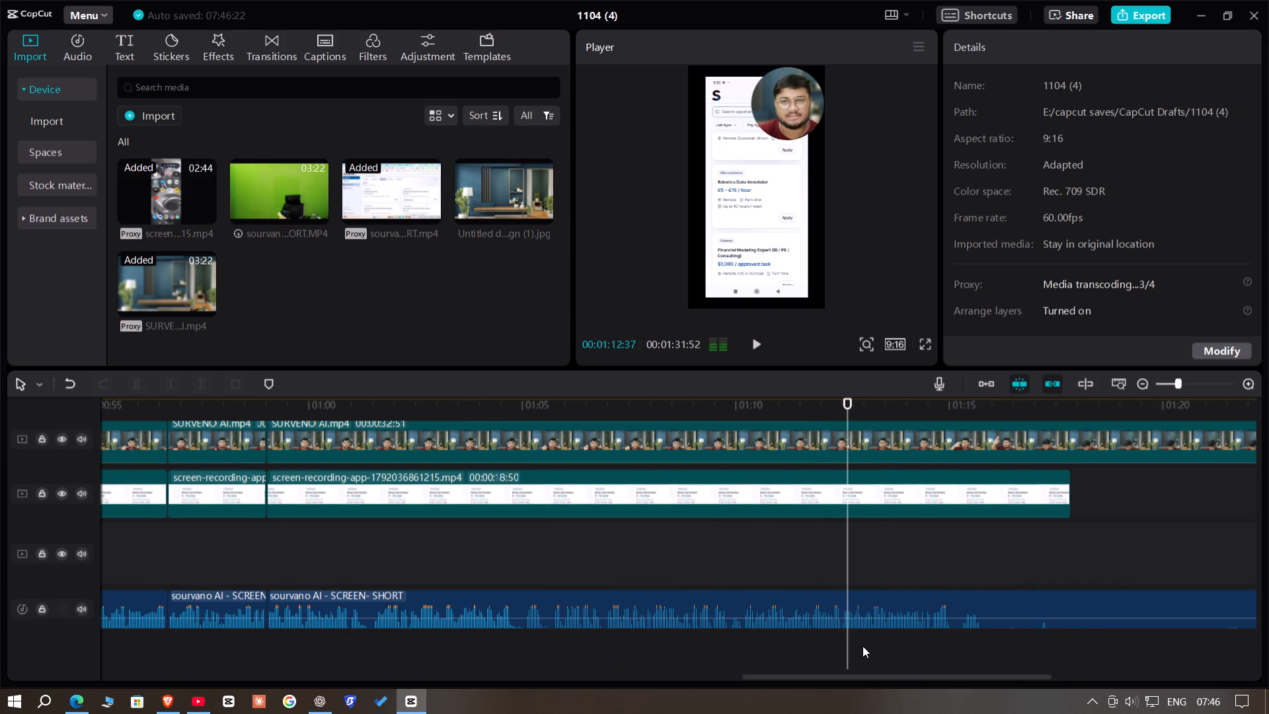
pyautogui.press('space')
pyautogui.press('space')
pyautogui.moveTo(870, 643); pyautogui.dragTo(985, 440)
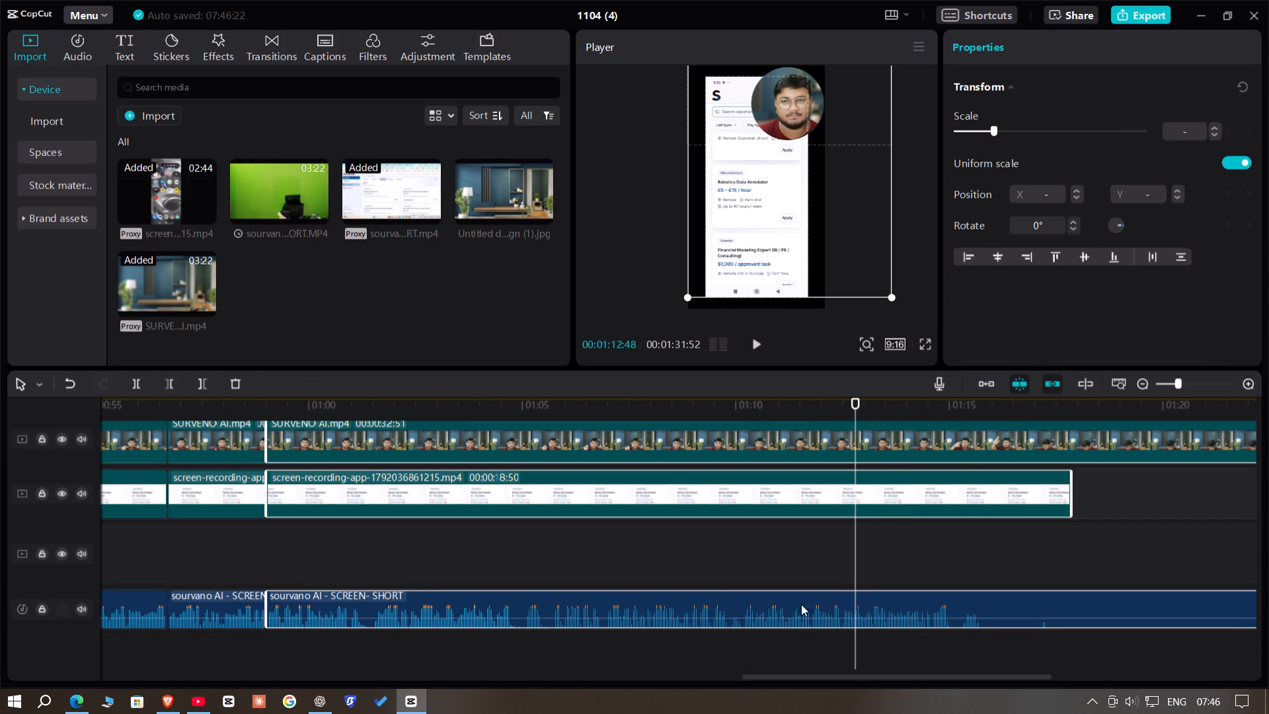
pyautogui.click(173, 376)
pyautogui.moveTo(921, 448); pyautogui.dragTo(329, 450)
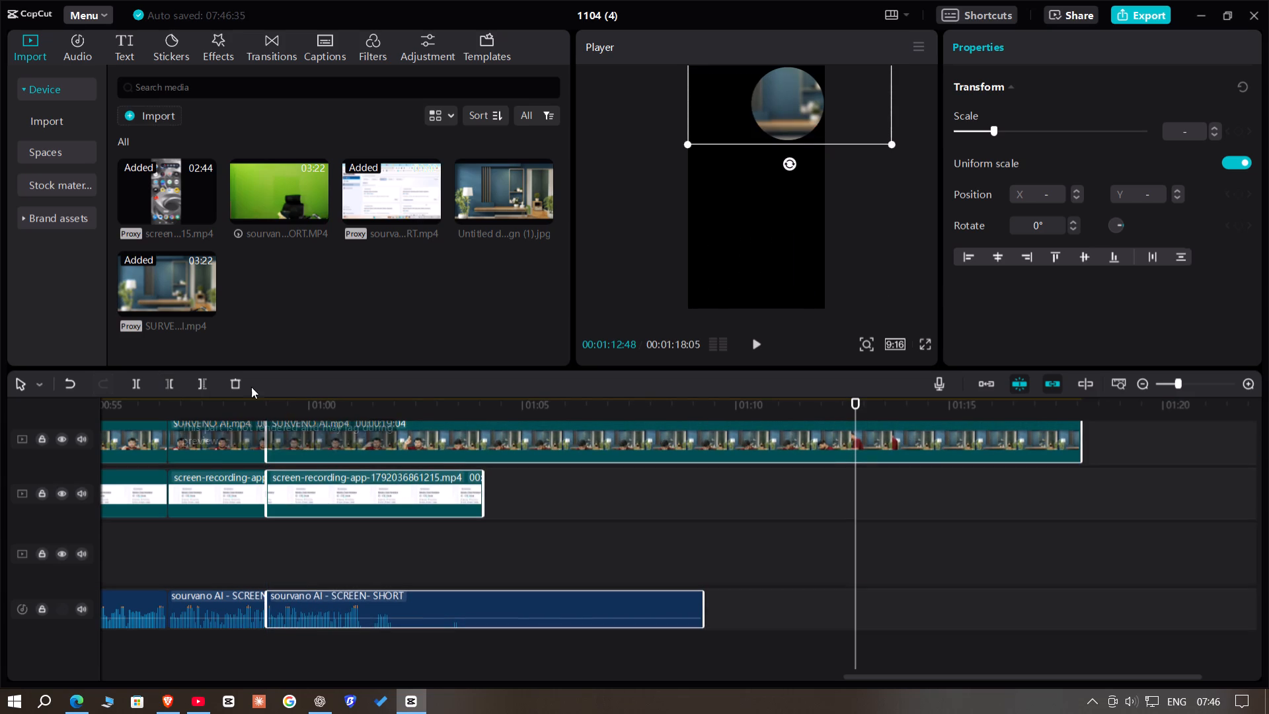
# Replay the ending and trim the last segment's end on all three tracks to 00:01:02:00, just after the speech stops.
pyautogui.click(258, 403)
pyautogui.press('space')
pyautogui.scroll(-7, 434, 536)
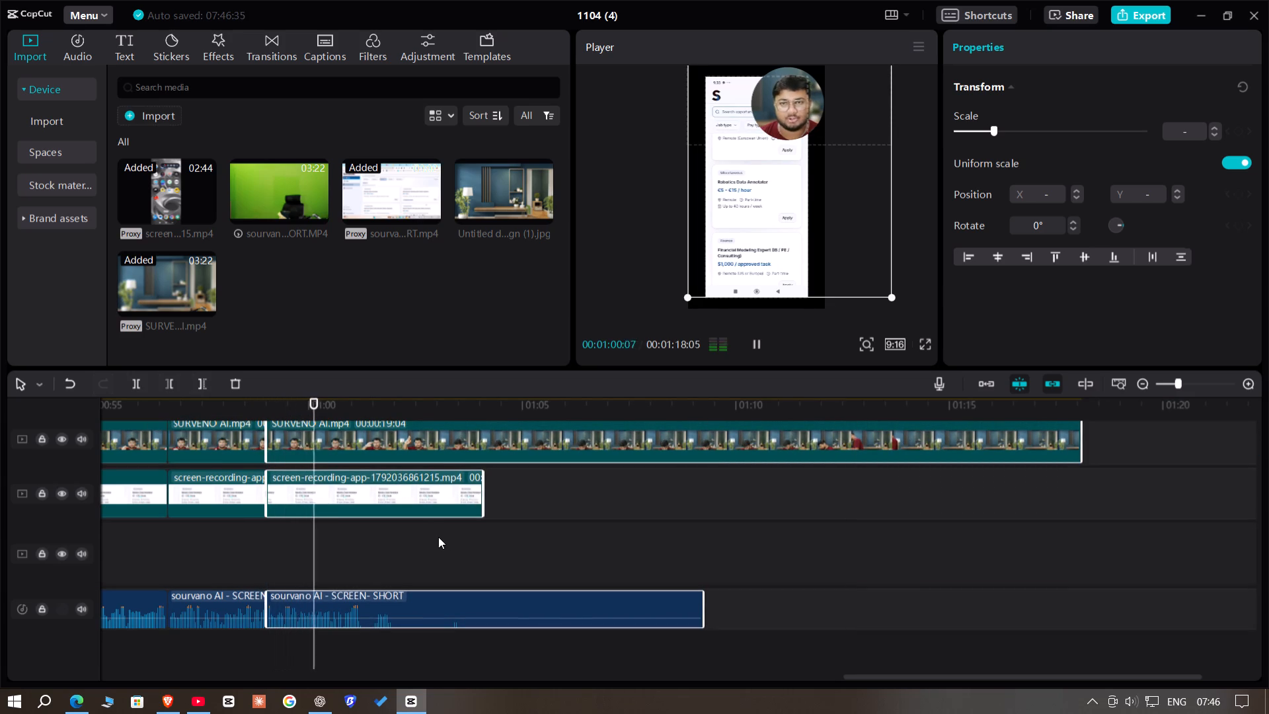
pyautogui.press('space')
pyautogui.moveTo(404, 653); pyautogui.dragTo(393, 447)
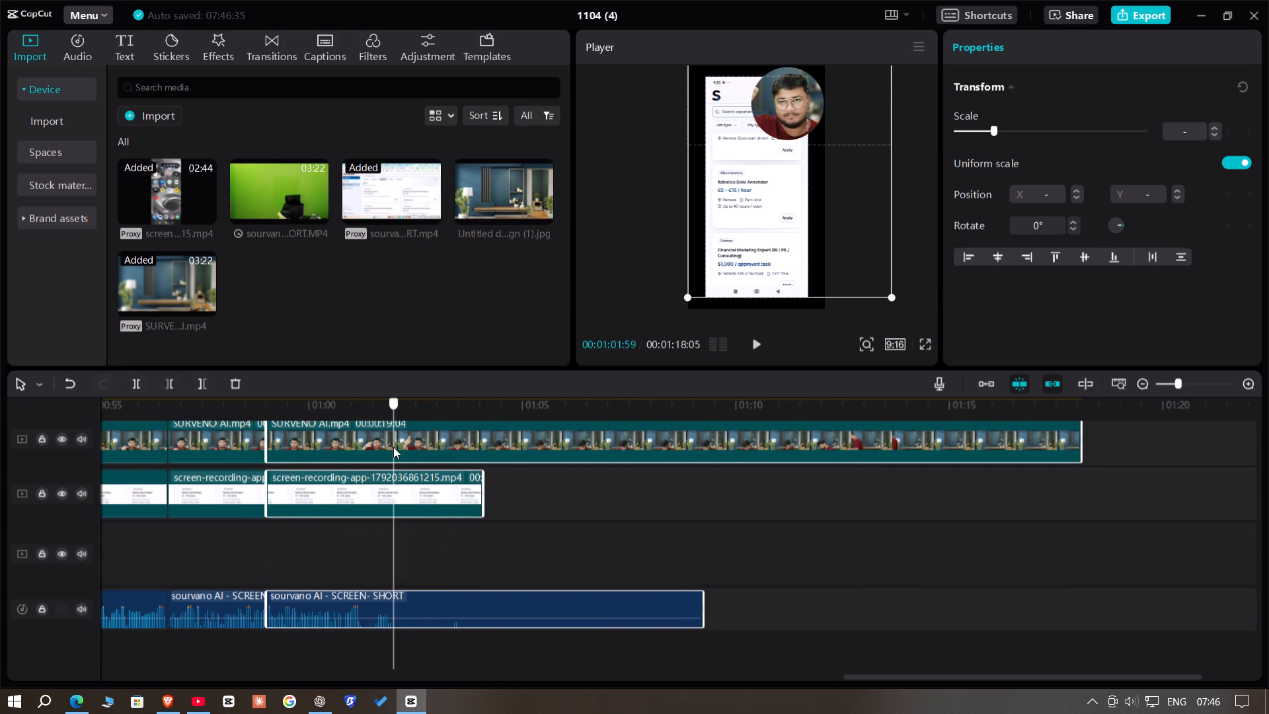
pyautogui.moveTo(393, 447); pyautogui.dragTo(393, 449)
pyautogui.press('Right')
pyautogui.press('Right')
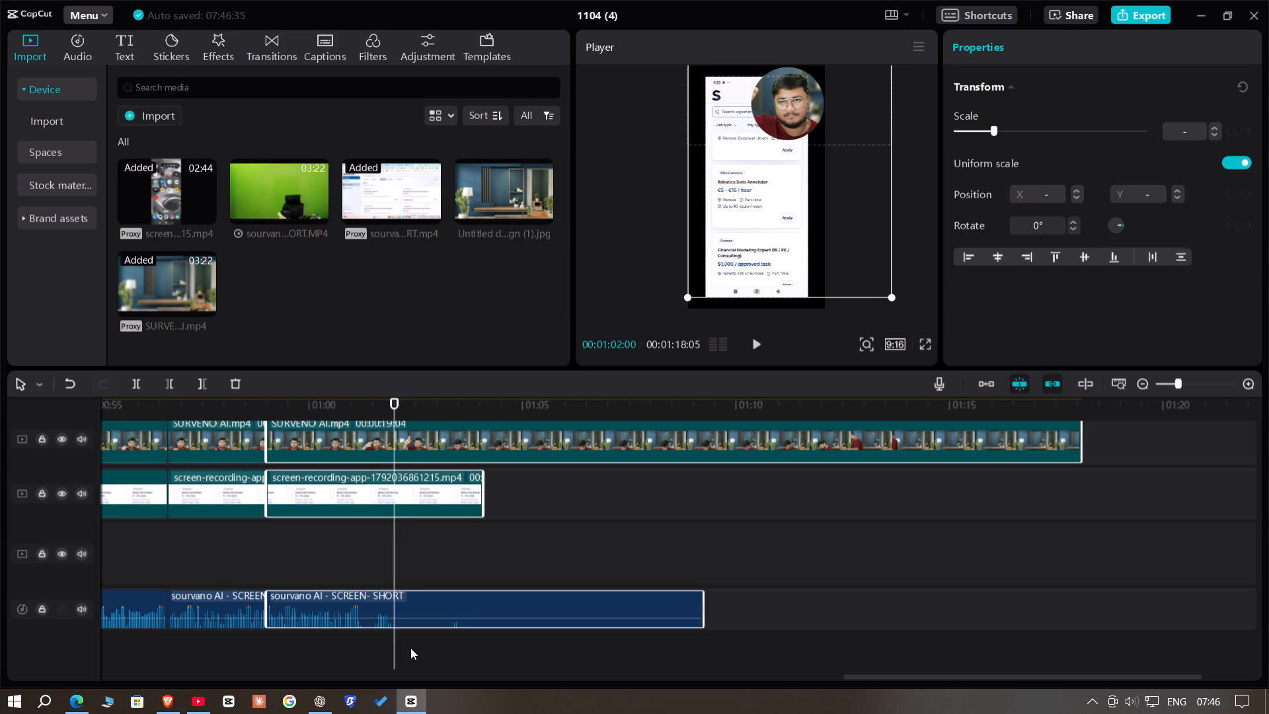
pyautogui.moveTo(411, 651); pyautogui.dragTo(482, 407)
pyautogui.click(204, 380)
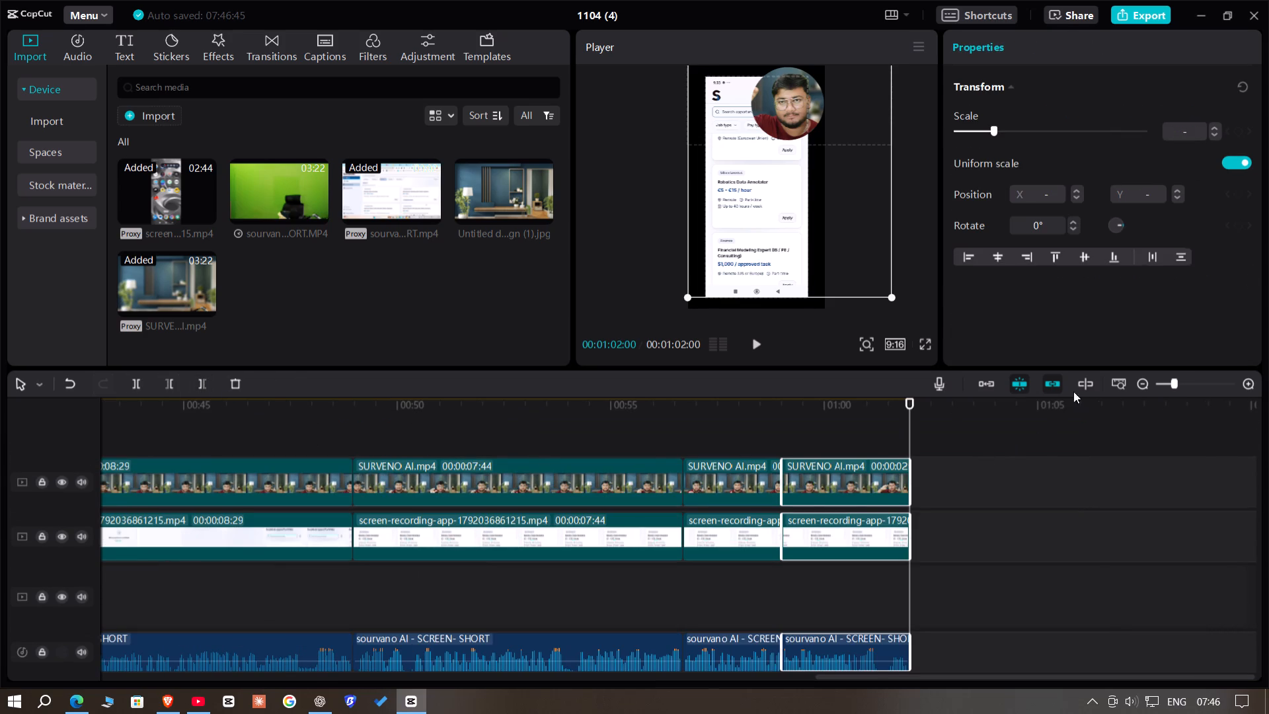
# Replay the middle segments and the join near 00:00:38:20 to check whether the short stretch after it is wanted.
pyautogui.click(1169, 384)
pyautogui.click(836, 575)
pyautogui.moveTo(836, 575); pyautogui.dragTo(699, 582)
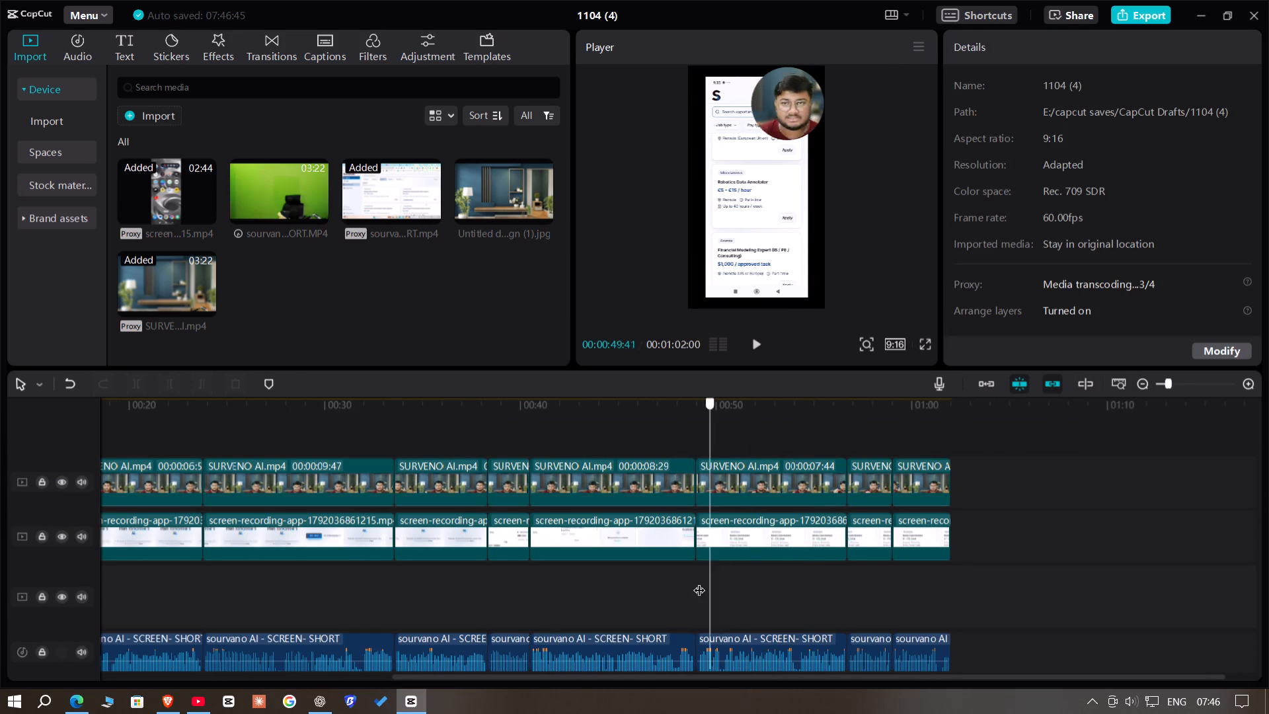
pyautogui.moveTo(699, 582); pyautogui.dragTo(466, 610)
pyautogui.press('space')
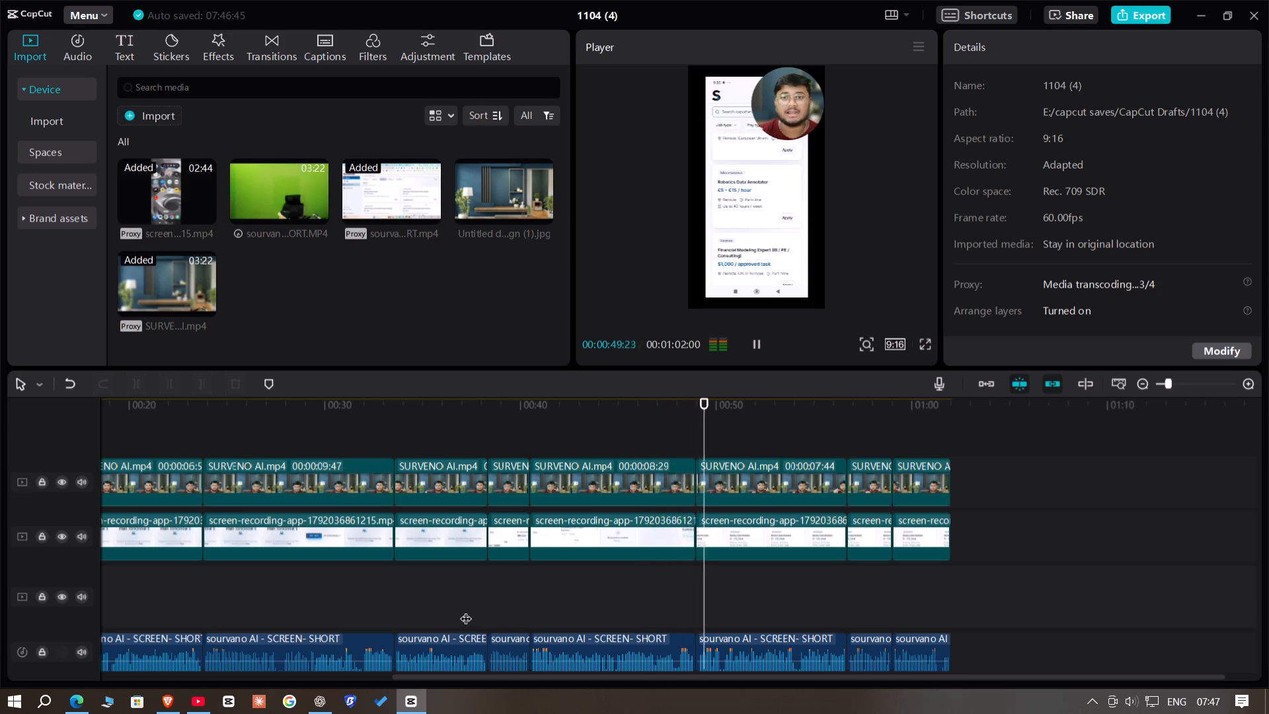
pyautogui.click(496, 439)
pyautogui.moveTo(496, 439); pyautogui.dragTo(491, 439)
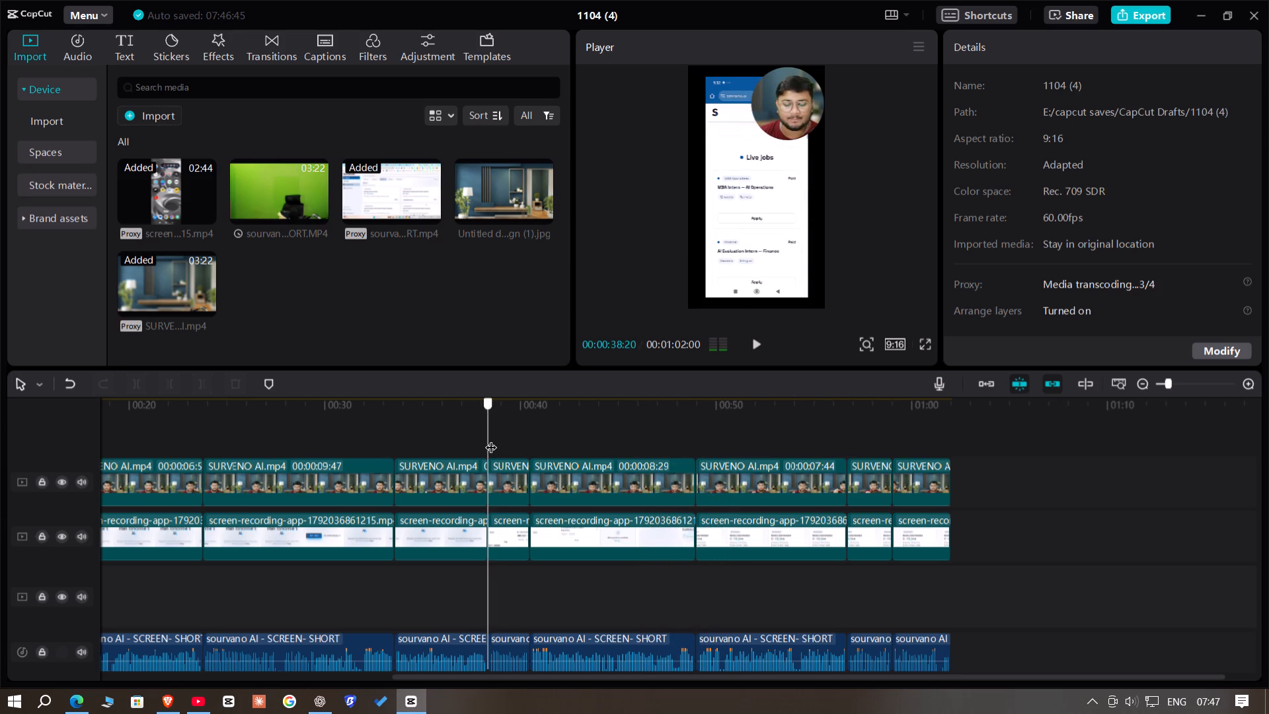
pyautogui.moveTo(491, 439); pyautogui.dragTo(490, 439)
pyautogui.press('space')
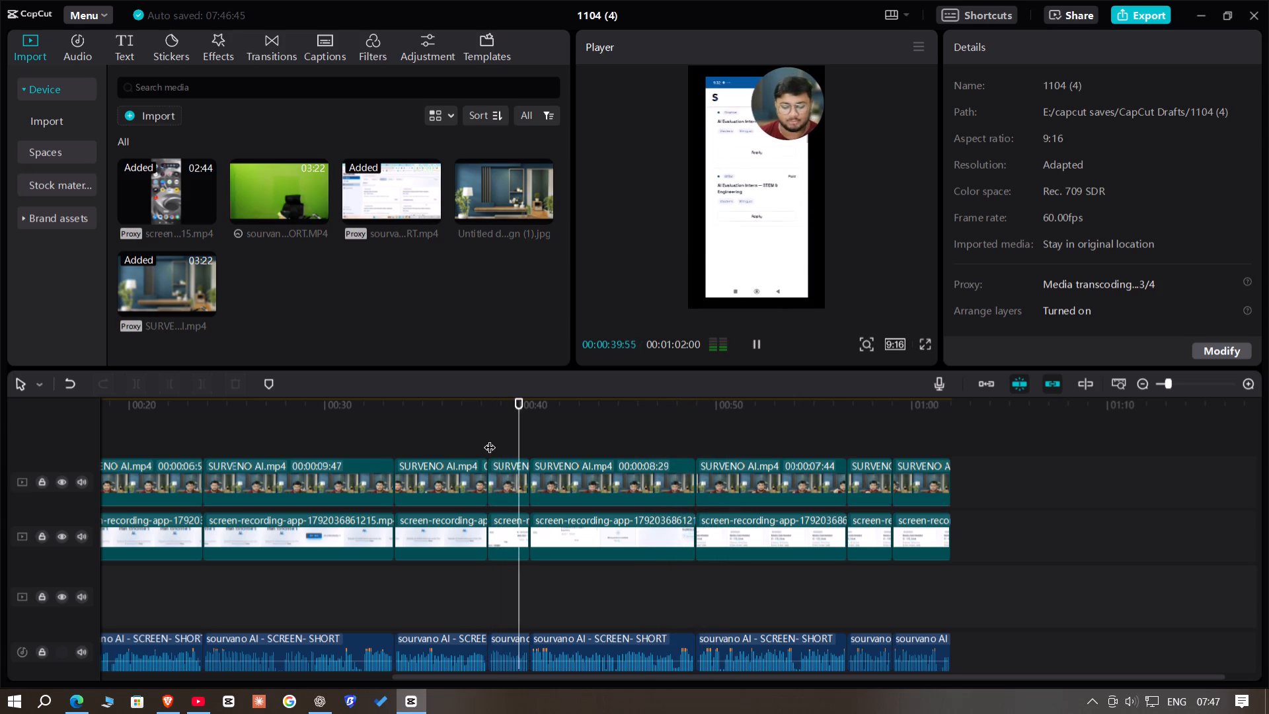
pyautogui.click(465, 432)
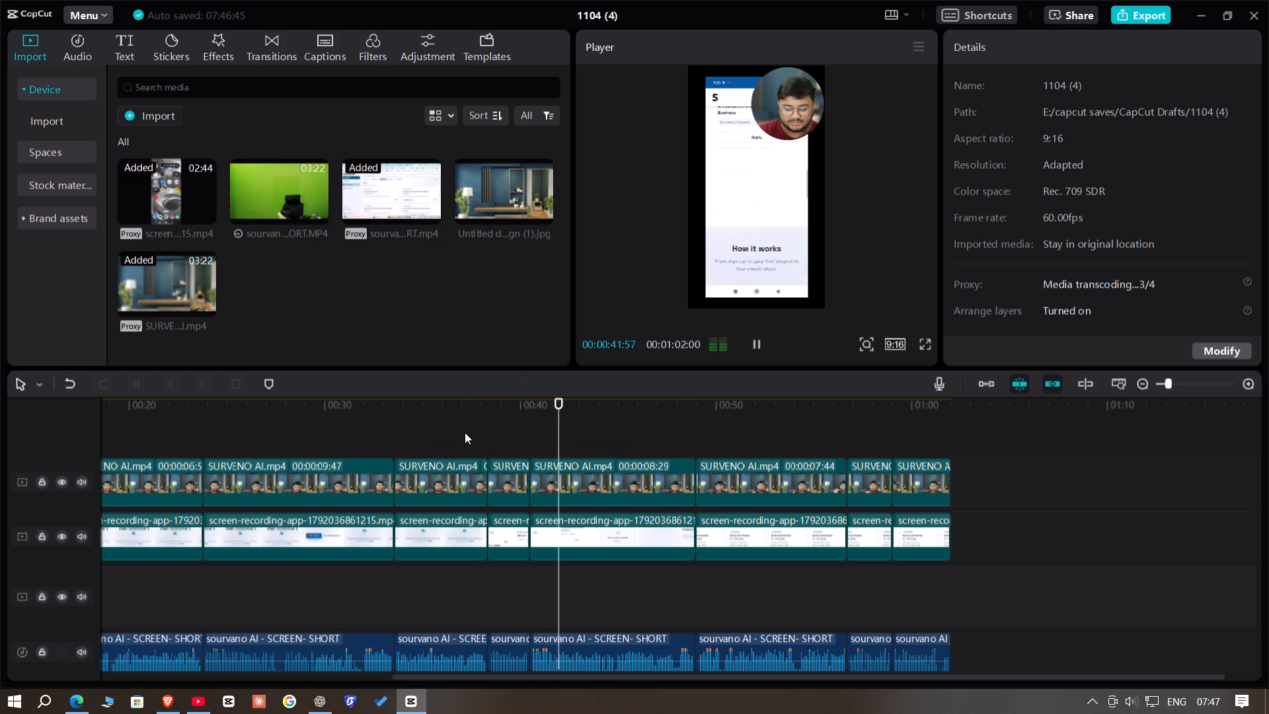
pyautogui.press('space')
pyautogui.press('space')
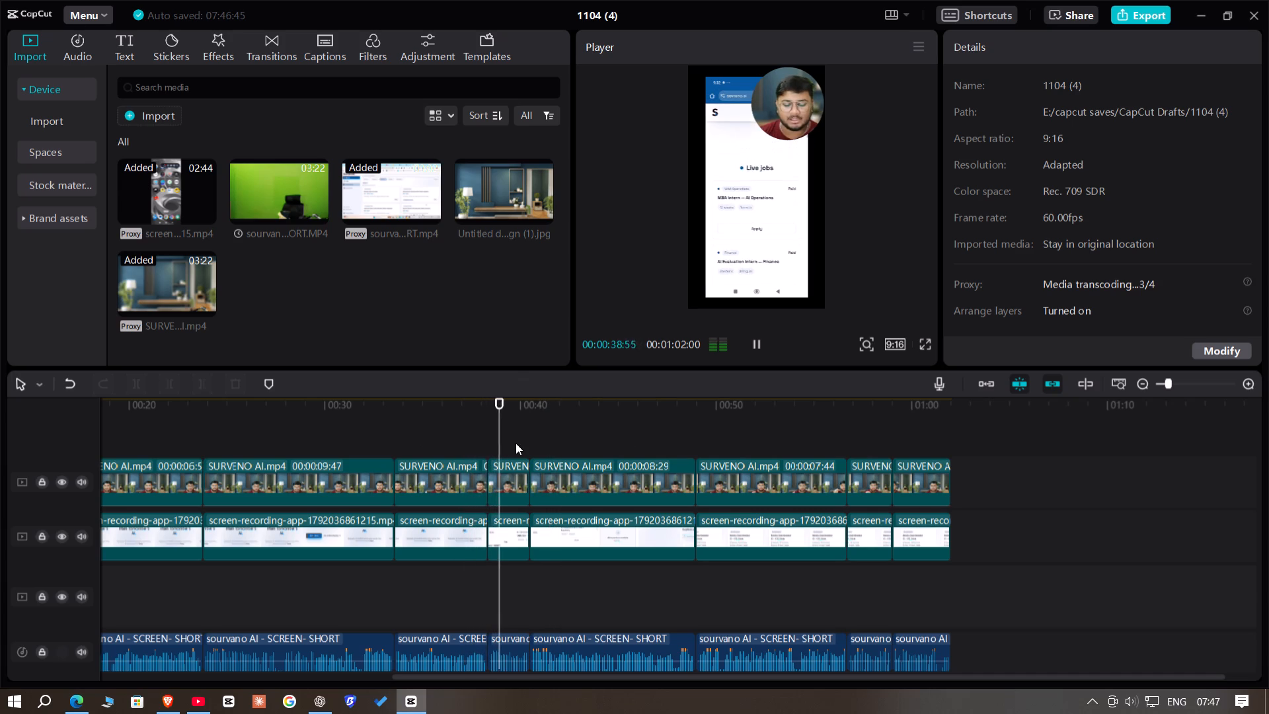
pyautogui.press('space')
# Delete the short segment after 00:00:38:20 on all three tracks and move all following segments earlier to close the gap.
pyautogui.click(498, 442)
pyautogui.moveTo(516, 444); pyautogui.dragTo(528, 525)
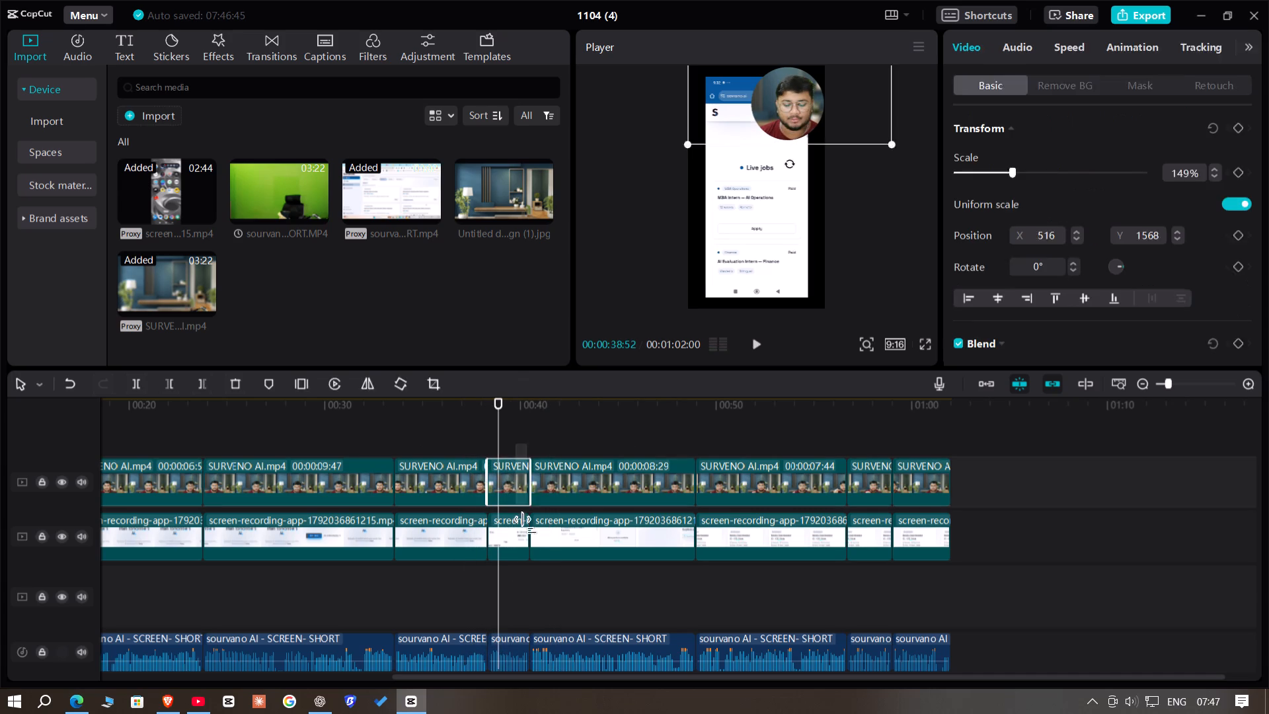
pyautogui.moveTo(528, 525); pyautogui.dragTo(520, 674)
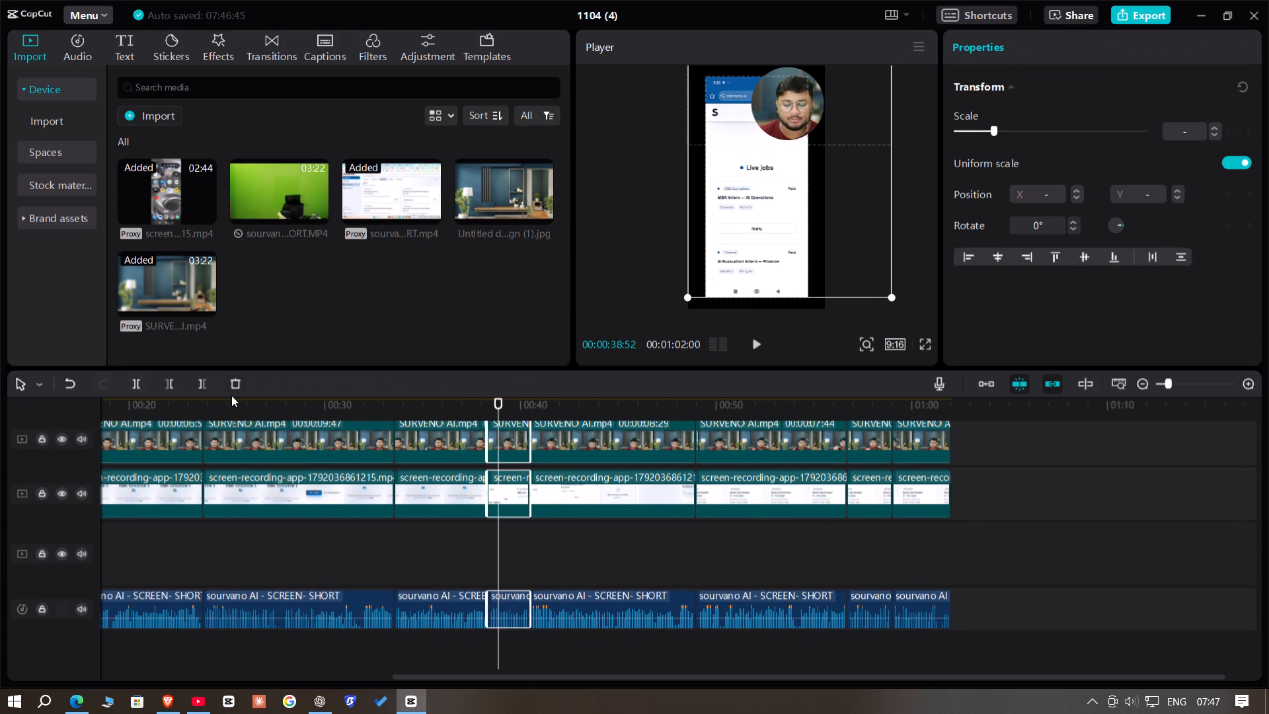
pyautogui.click(231, 395)
pyautogui.click(235, 387)
pyautogui.scroll(4, 800, 629)
pyautogui.moveTo(554, 451); pyautogui.dragTo(660, 475)
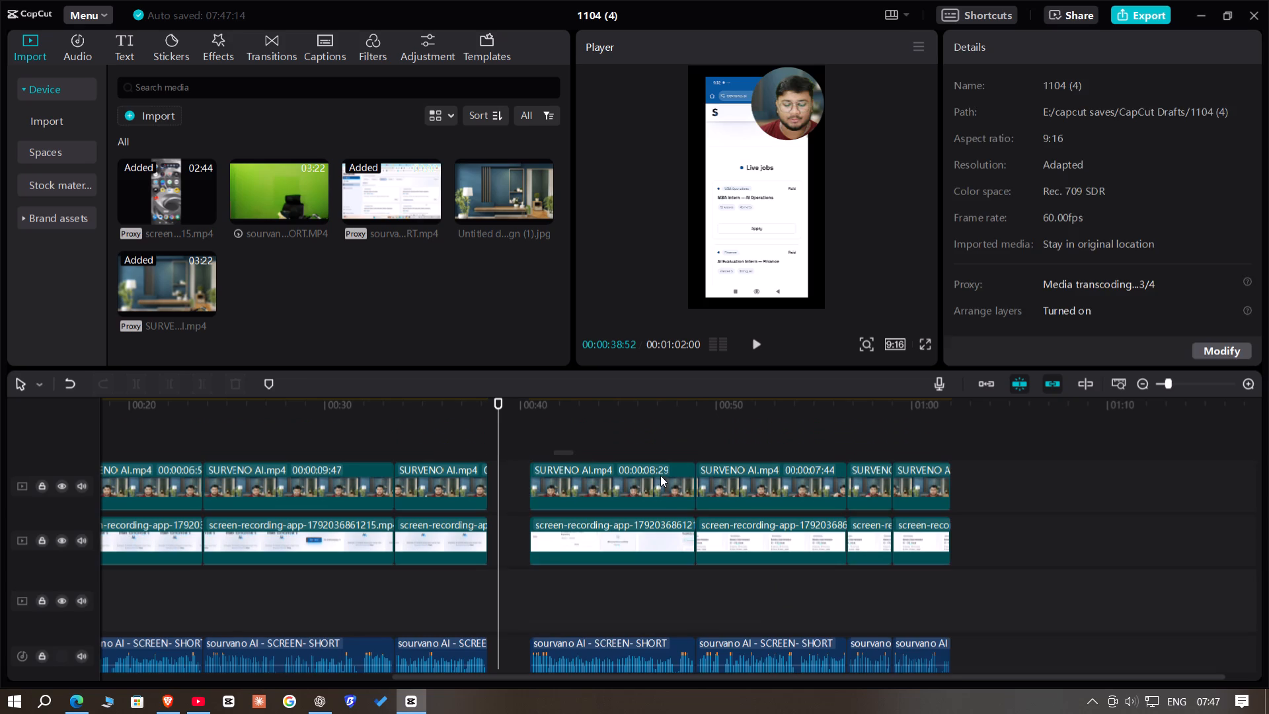
pyautogui.moveTo(660, 475); pyautogui.dragTo(943, 674)
pyautogui.moveTo(797, 495); pyautogui.dragTo(756, 495)
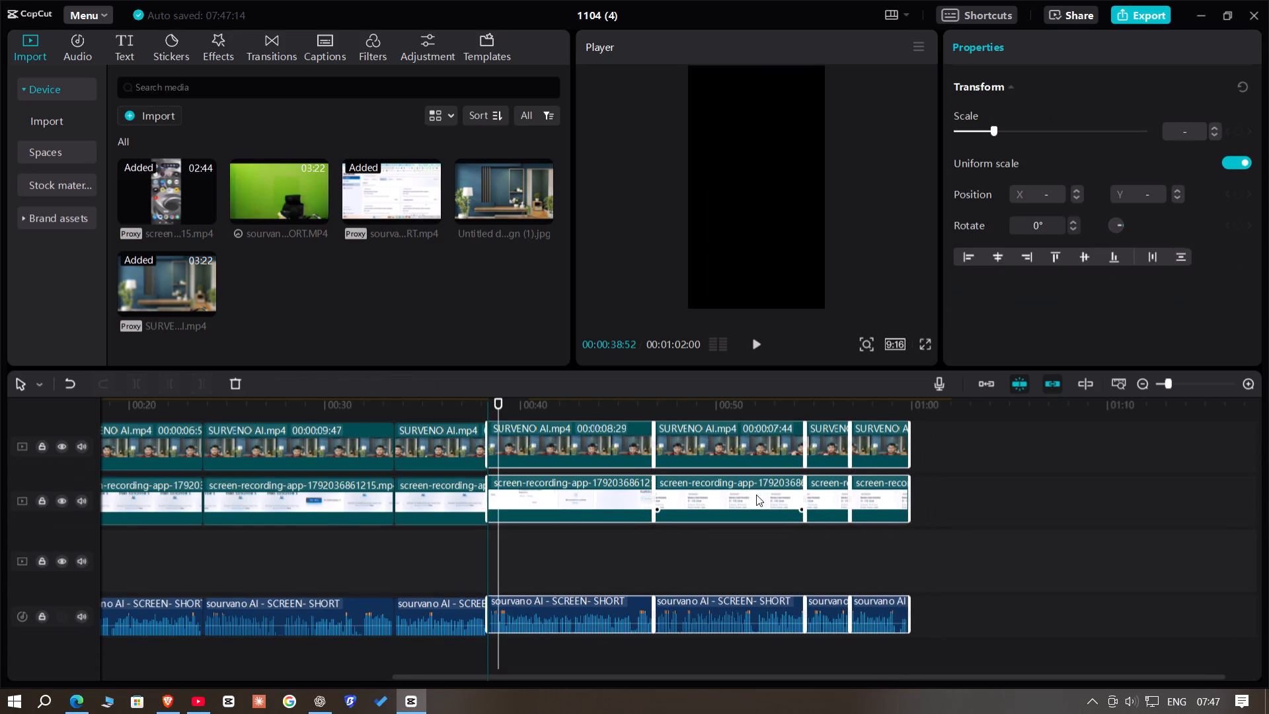
pyautogui.moveTo(756, 495); pyautogui.dragTo(755, 495)
pyautogui.click(835, 411)
pyautogui.moveTo(835, 411); pyautogui.dragTo(900, 422)
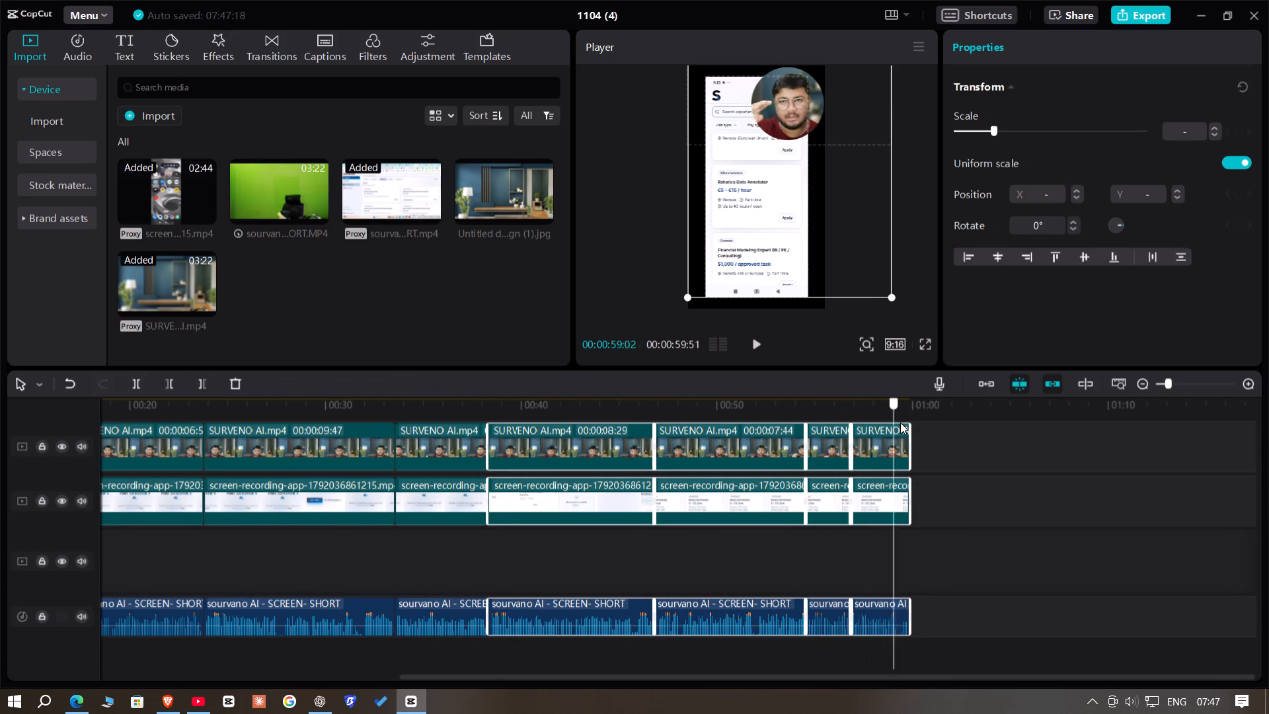
pyautogui.moveTo(900, 422); pyautogui.dragTo(1001, 433)
pyautogui.click(968, 530)
# Import the Dark Red Gradient Loop video from the Pexels Videos Overlays folder and place it at 00:00:00:00 on the empty main track.
pyautogui.click(879, 582)
pyautogui.moveTo(879, 582); pyautogui.dragTo(879, 582)
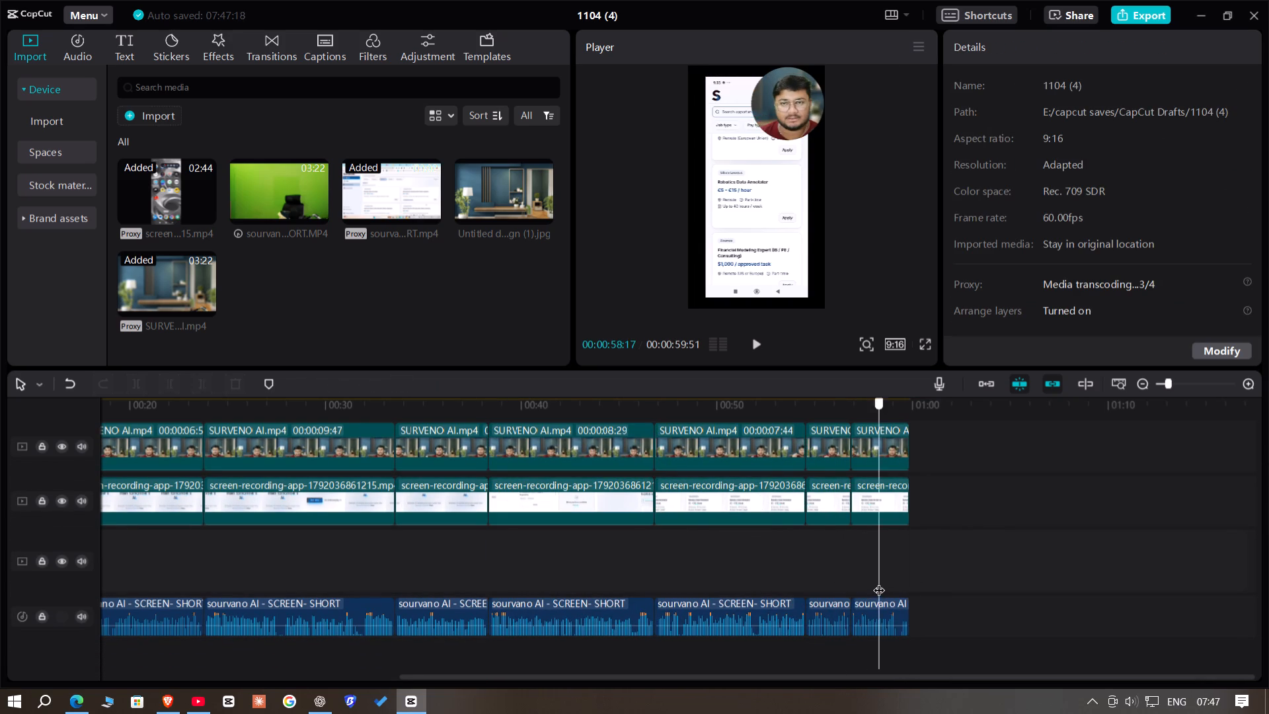
pyautogui.moveTo(879, 582); pyautogui.dragTo(19, 575)
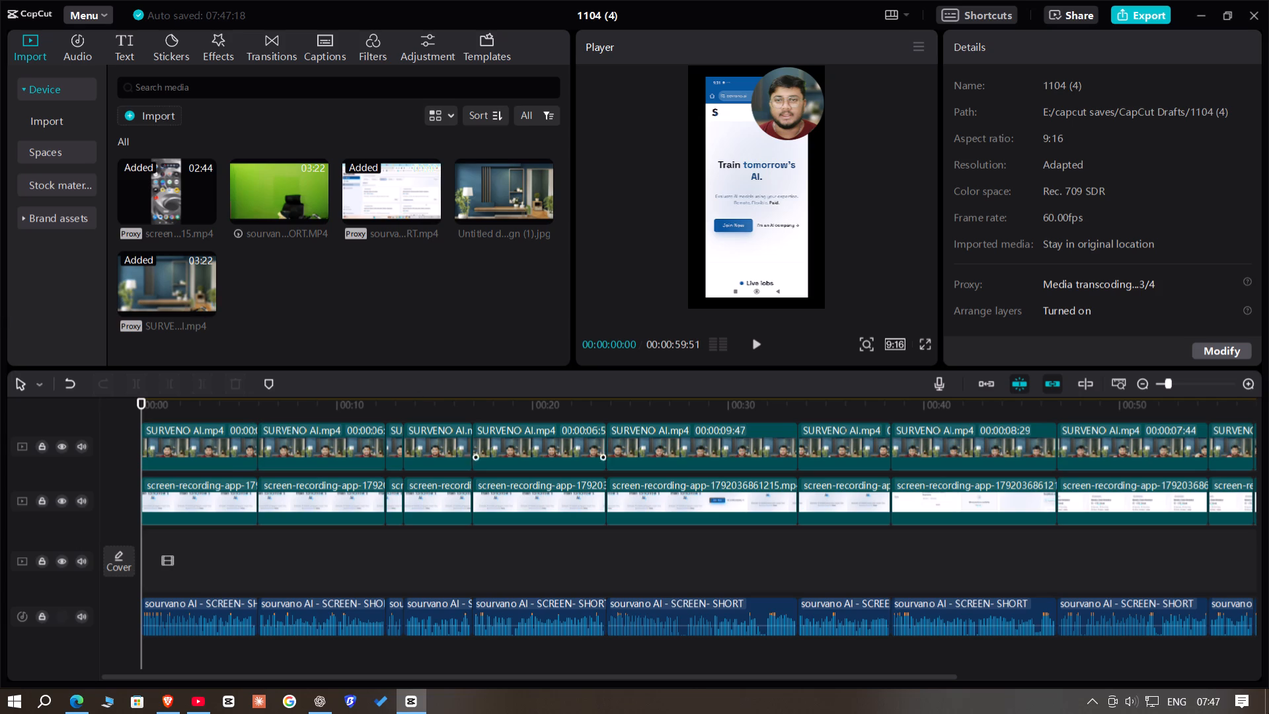
pyautogui.moveTo(1173, 388); pyautogui.dragTo(1178, 388)
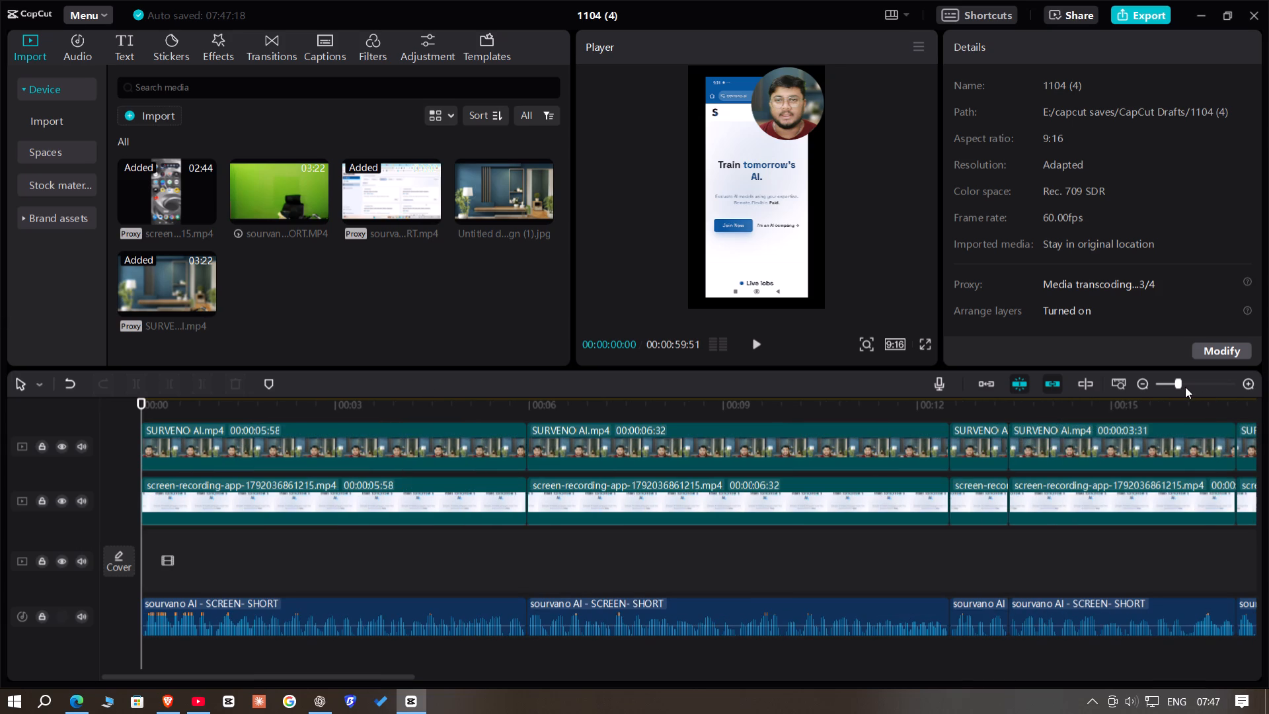
pyautogui.press('space')
pyautogui.press('space')
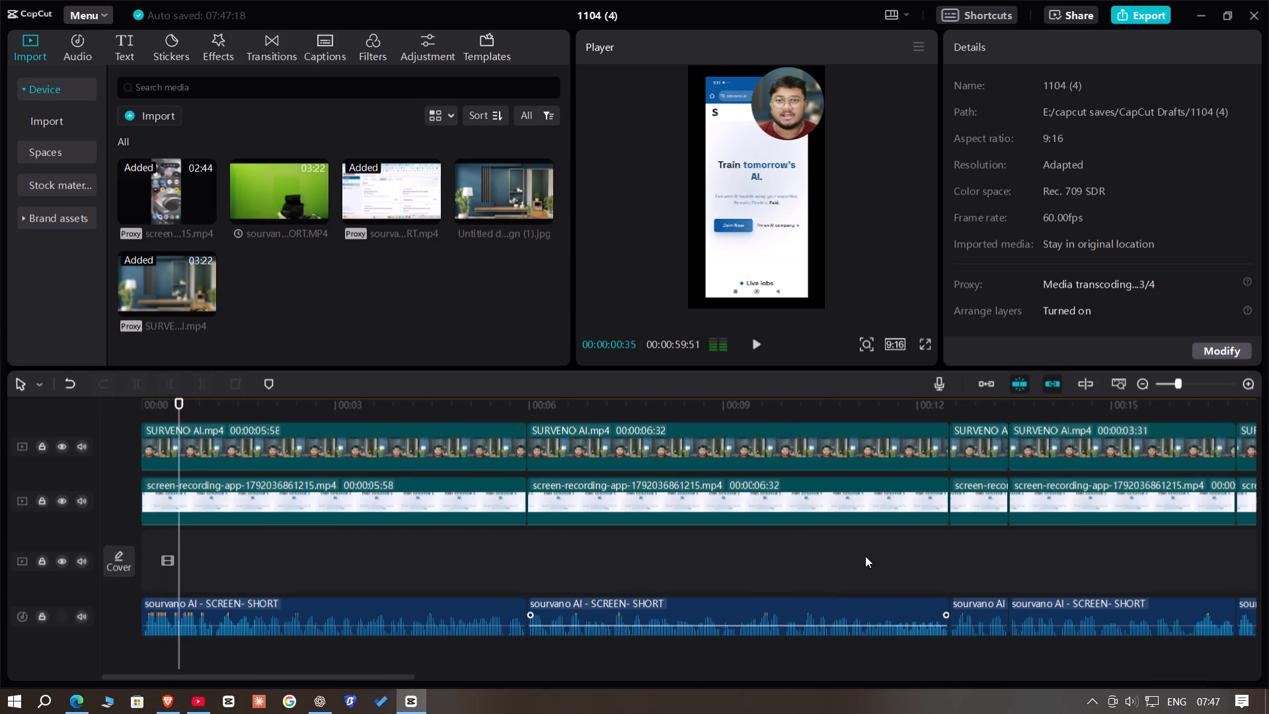
pyautogui.click(153, 114)
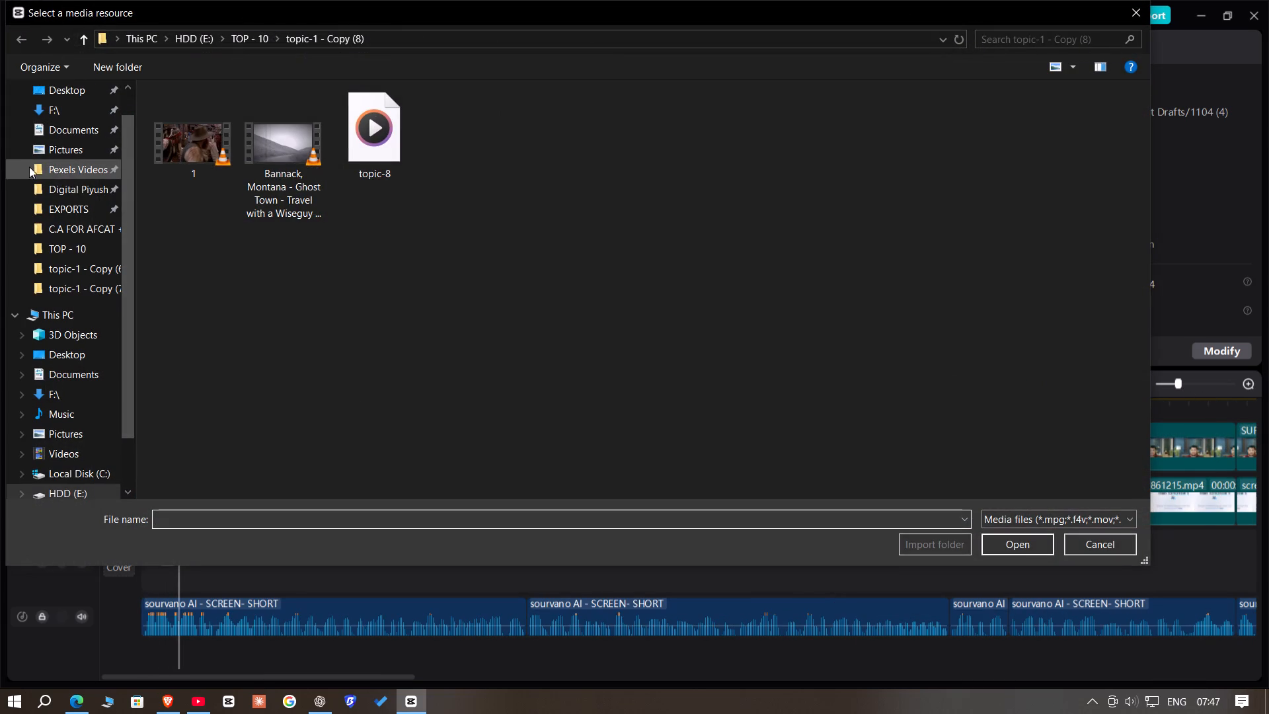
pyautogui.click(63, 175)
pyautogui.doubleClick(201, 128)
pyautogui.doubleClick(282, 163)
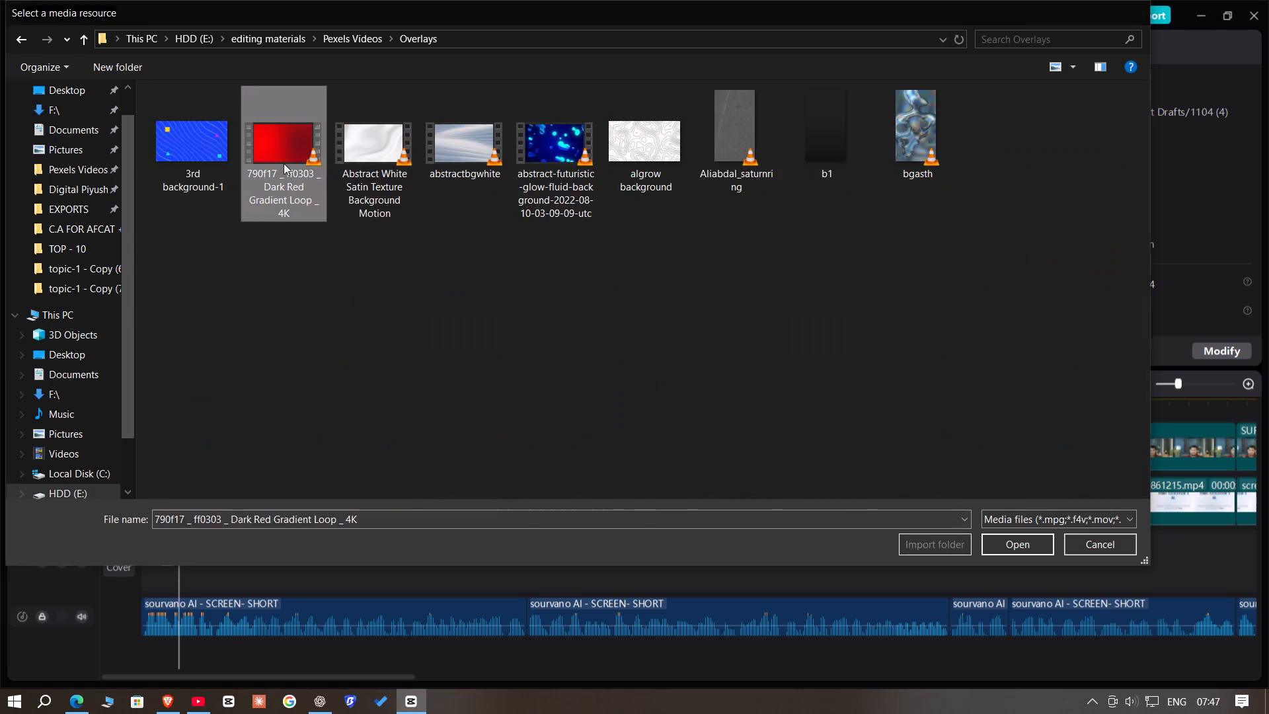
pyautogui.moveTo(267, 298); pyautogui.dragTo(145, 565)
# Replay the first second of the video several times to find where the opening words end.
pyautogui.click(162, 419)
pyautogui.click(161, 409)
pyautogui.moveTo(161, 409); pyautogui.dragTo(50, 409)
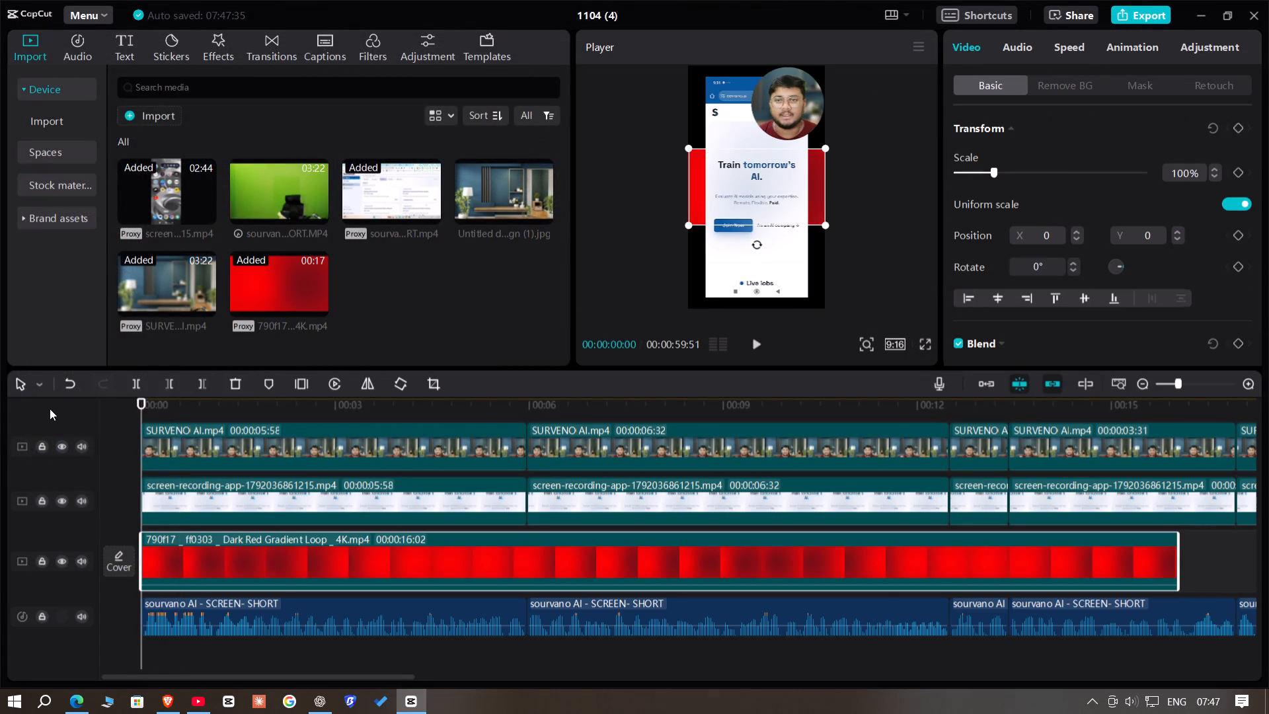
pyautogui.press('space')
pyautogui.press('space')
pyautogui.click(168, 405)
pyautogui.moveTo(168, 405); pyautogui.dragTo(168, 407)
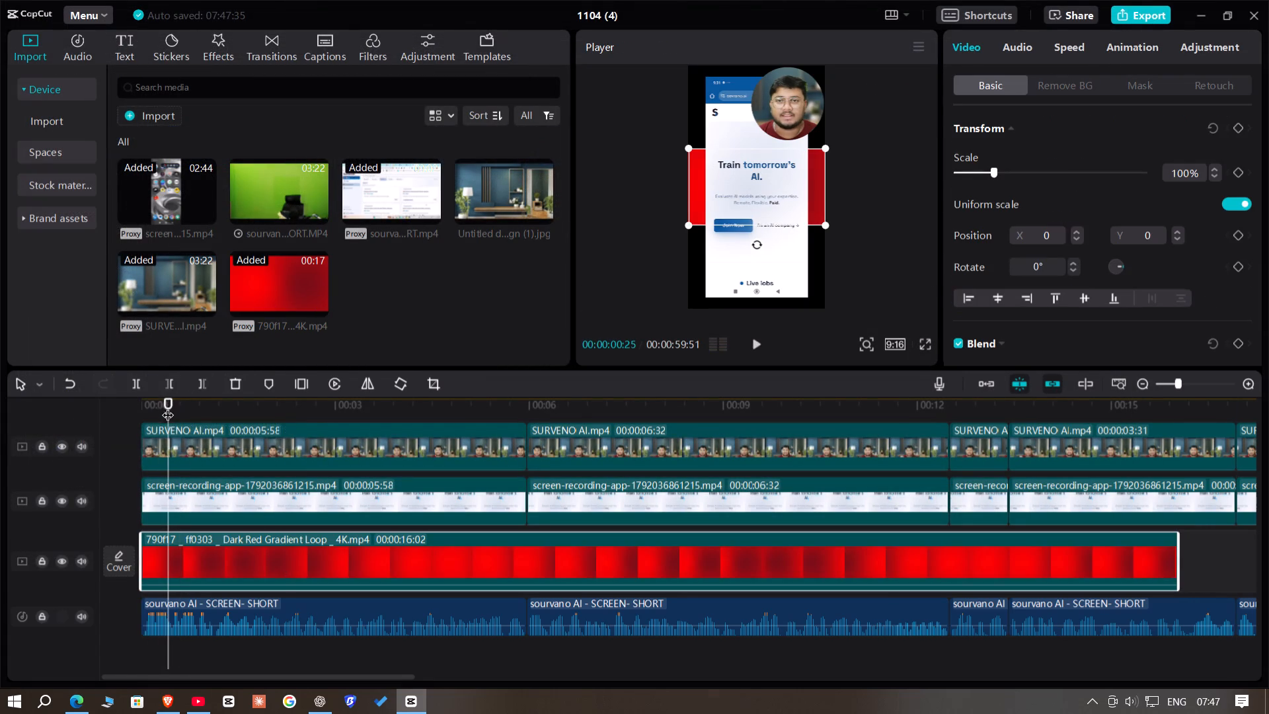
pyautogui.moveTo(168, 407); pyautogui.dragTo(169, 418)
pyautogui.click(164, 408)
pyautogui.moveTo(164, 408); pyautogui.dragTo(111, 415)
pyautogui.press('space')
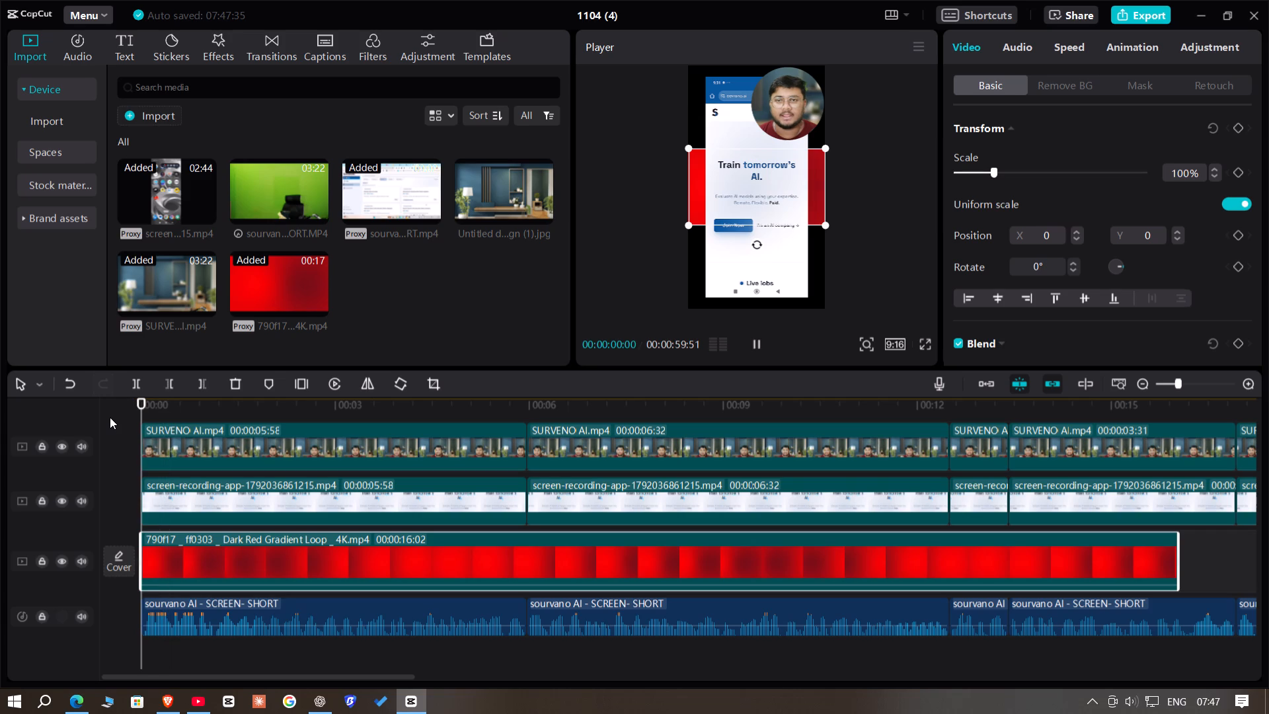
pyautogui.press('space')
pyautogui.press('space')
pyautogui.press('space')
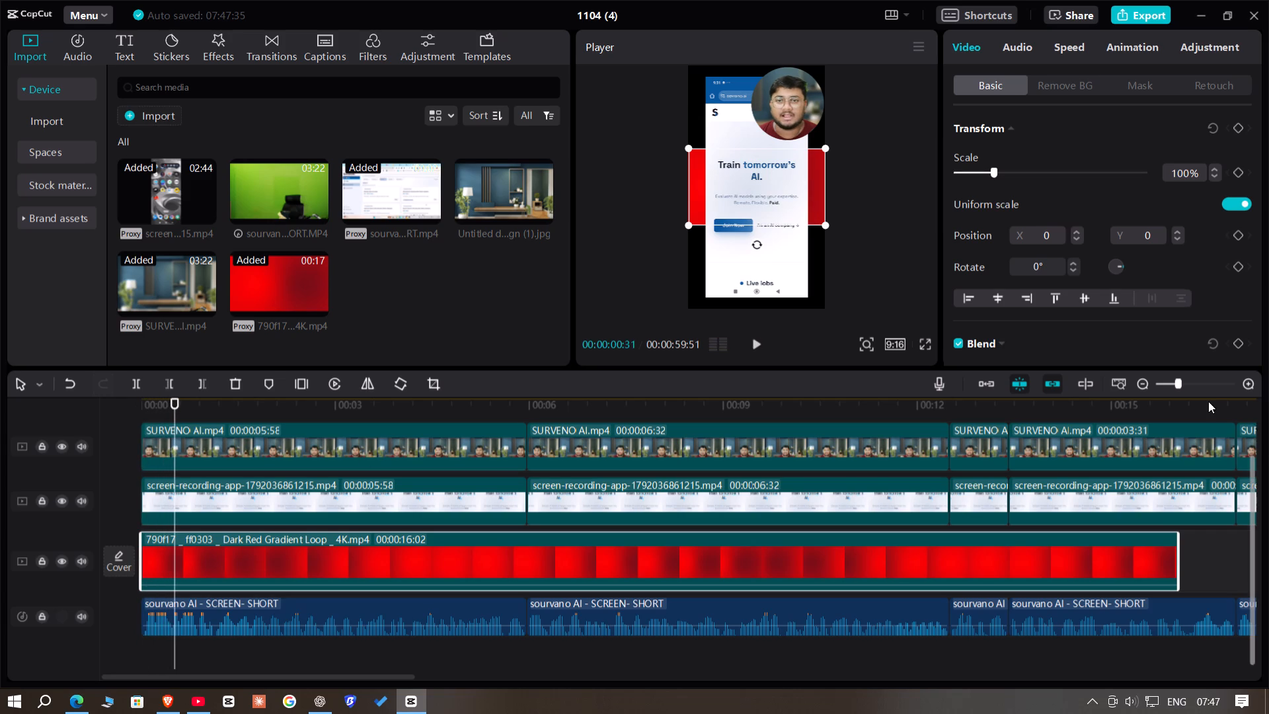
# Trim the red gradient clip's end to 00:00:00:28 to match the opening words and replay past the cut.
pyautogui.click(1186, 382)
pyautogui.click(255, 409)
pyautogui.moveTo(255, 409); pyautogui.dragTo(132, 453)
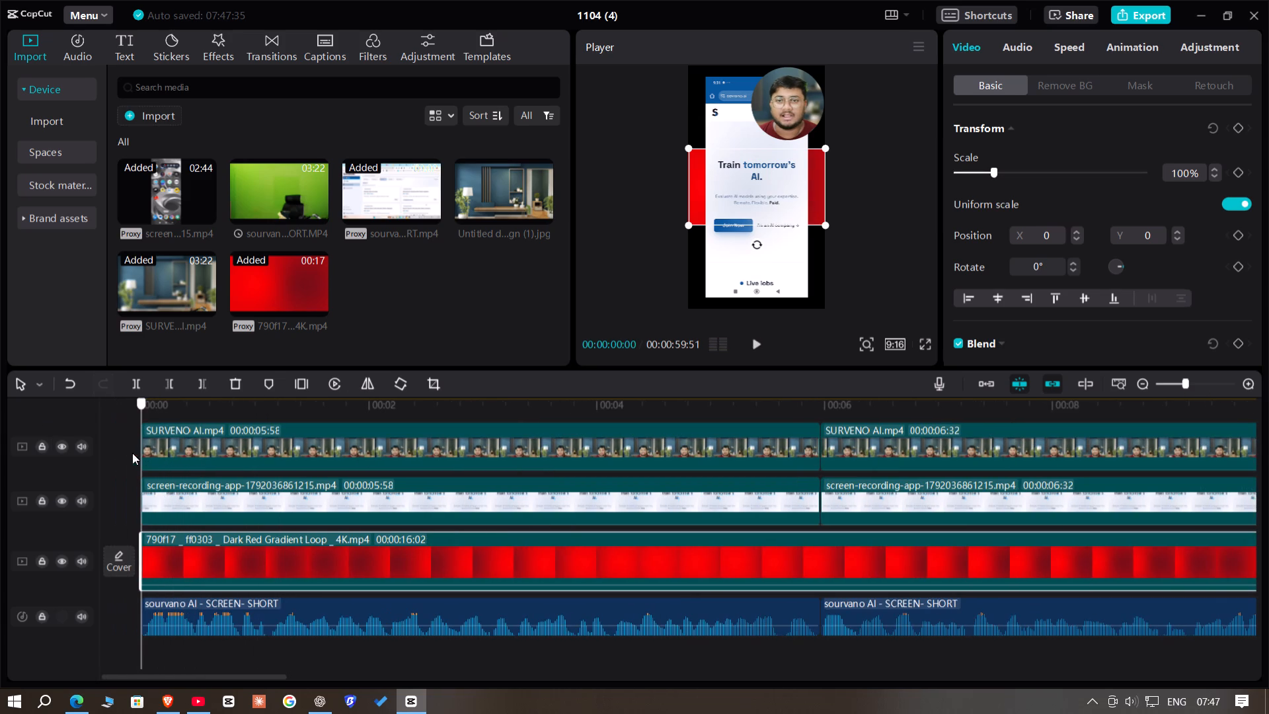
pyautogui.moveTo(132, 453); pyautogui.dragTo(194, 482)
pyautogui.press('Right')
pyautogui.press('Left')
pyautogui.click(219, 557)
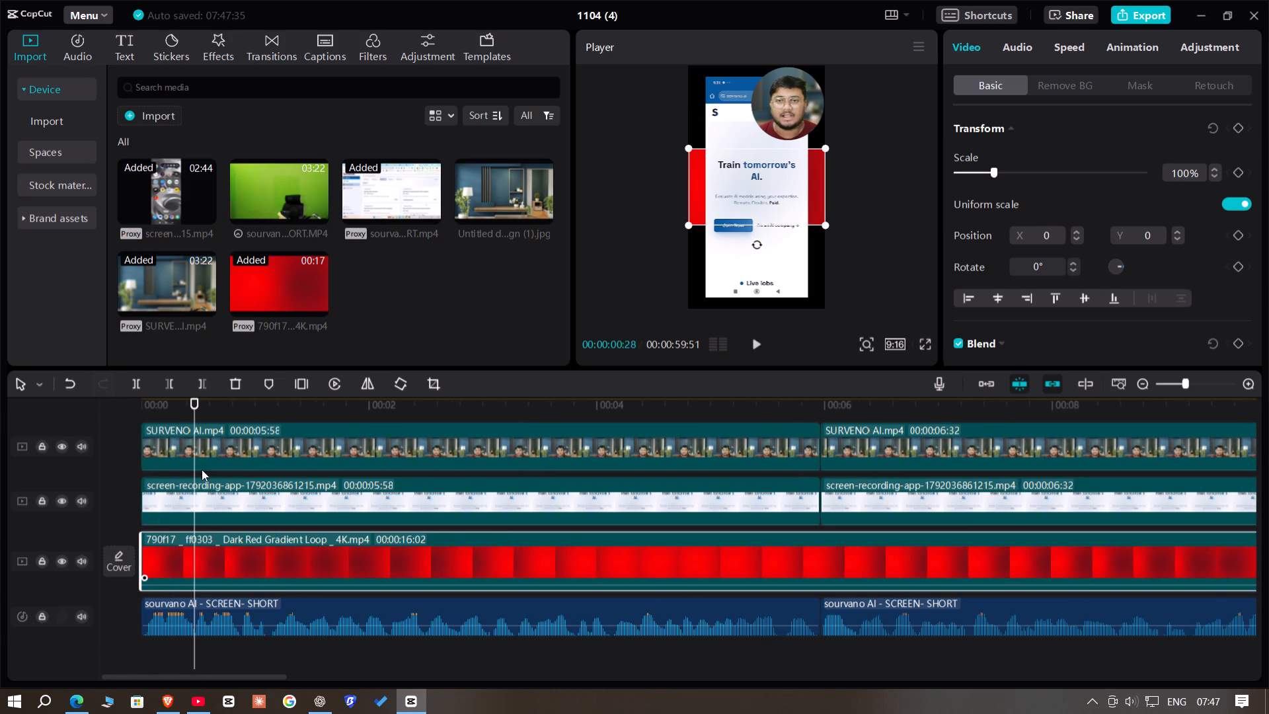
pyautogui.click(208, 385)
pyautogui.press('space')
pyautogui.press('space')
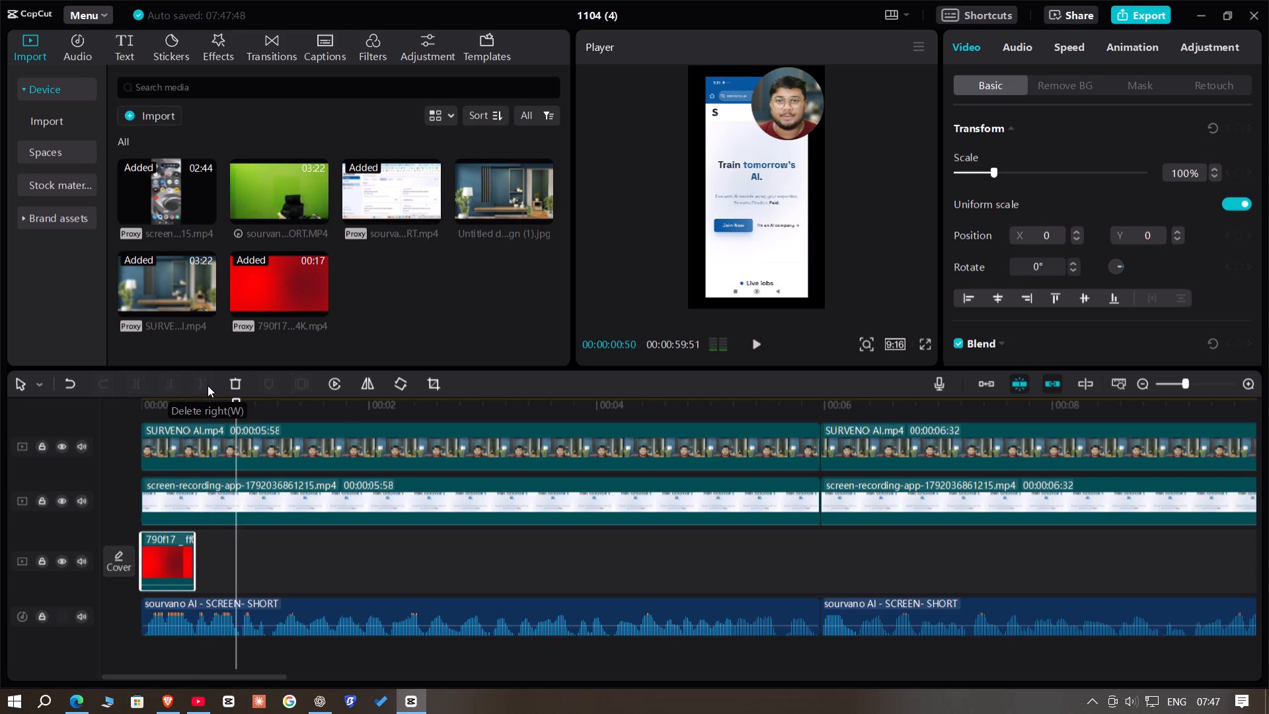
pyautogui.press('space')
pyautogui.press('space')
# Import Brown Paper Bag - Crumpled from the Motion Backgrounds folder and place it directly after the red gradient clip at 00:00:00:28.
pyautogui.click(206, 410)
pyautogui.moveTo(206, 410); pyautogui.dragTo(190, 410)
pyautogui.click(161, 118)
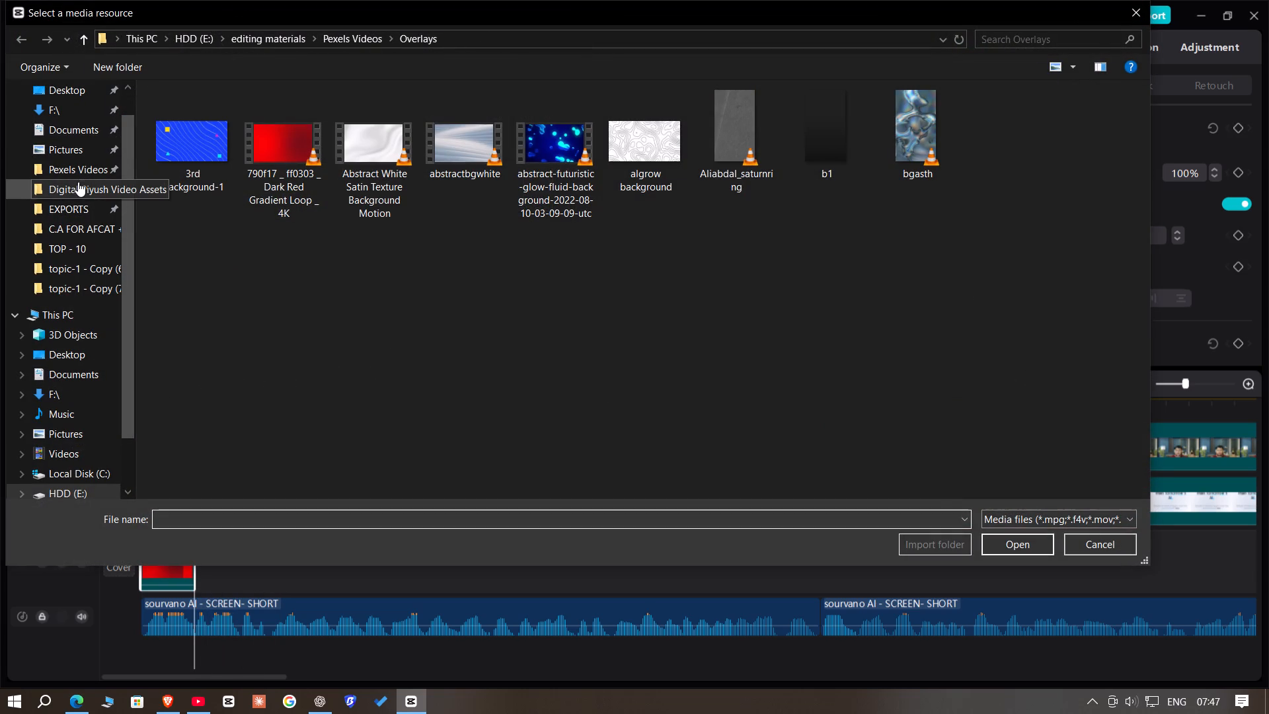
pyautogui.click(79, 188)
pyautogui.click(80, 169)
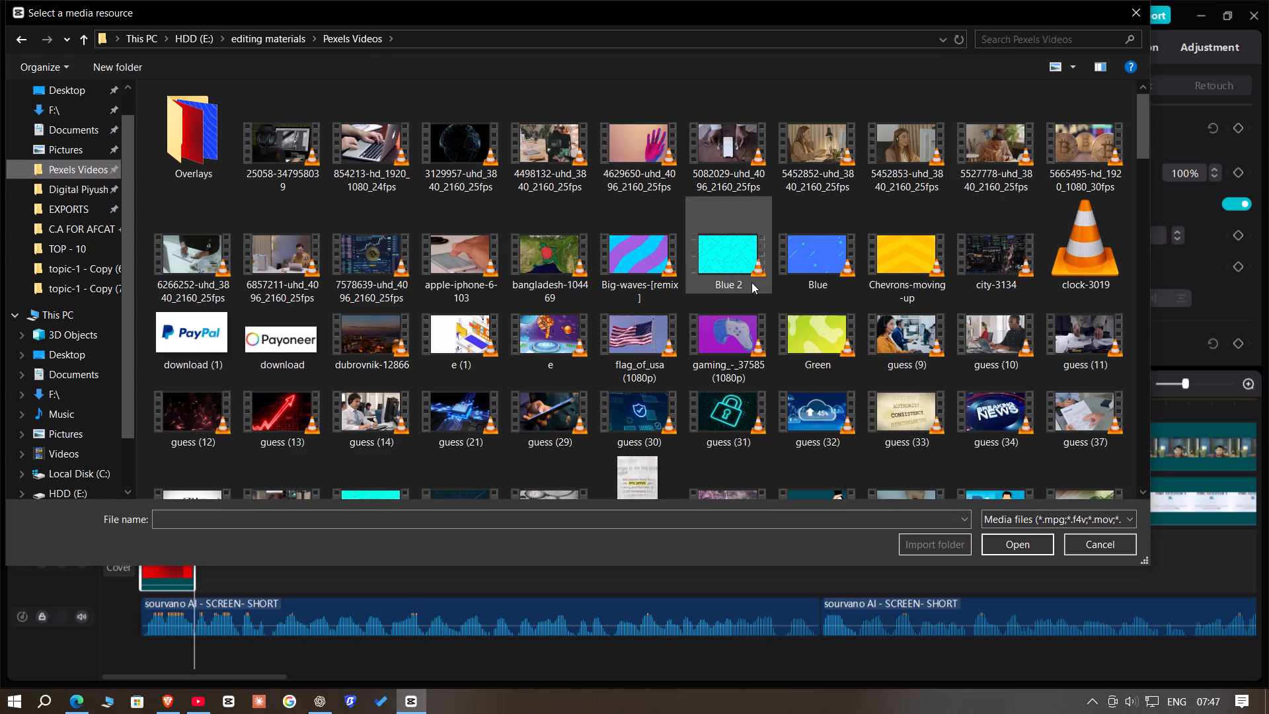
pyautogui.scroll(-2, 751, 282)
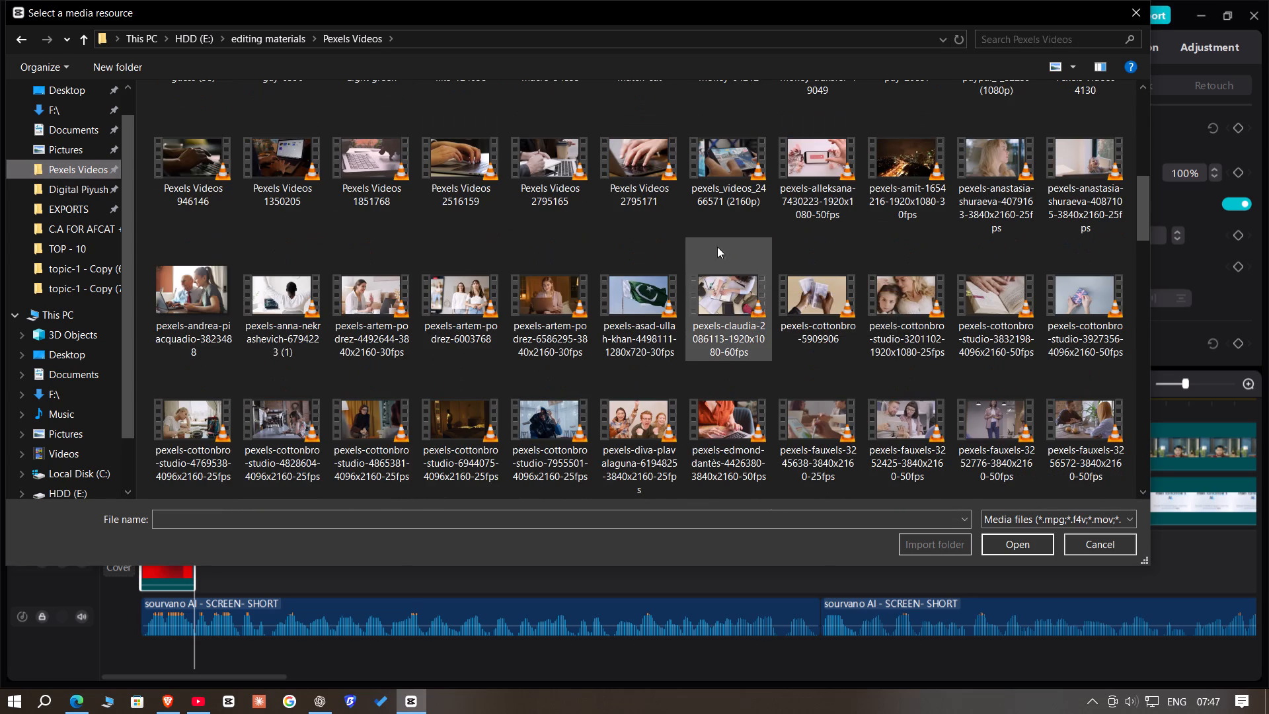
pyautogui.click(266, 41)
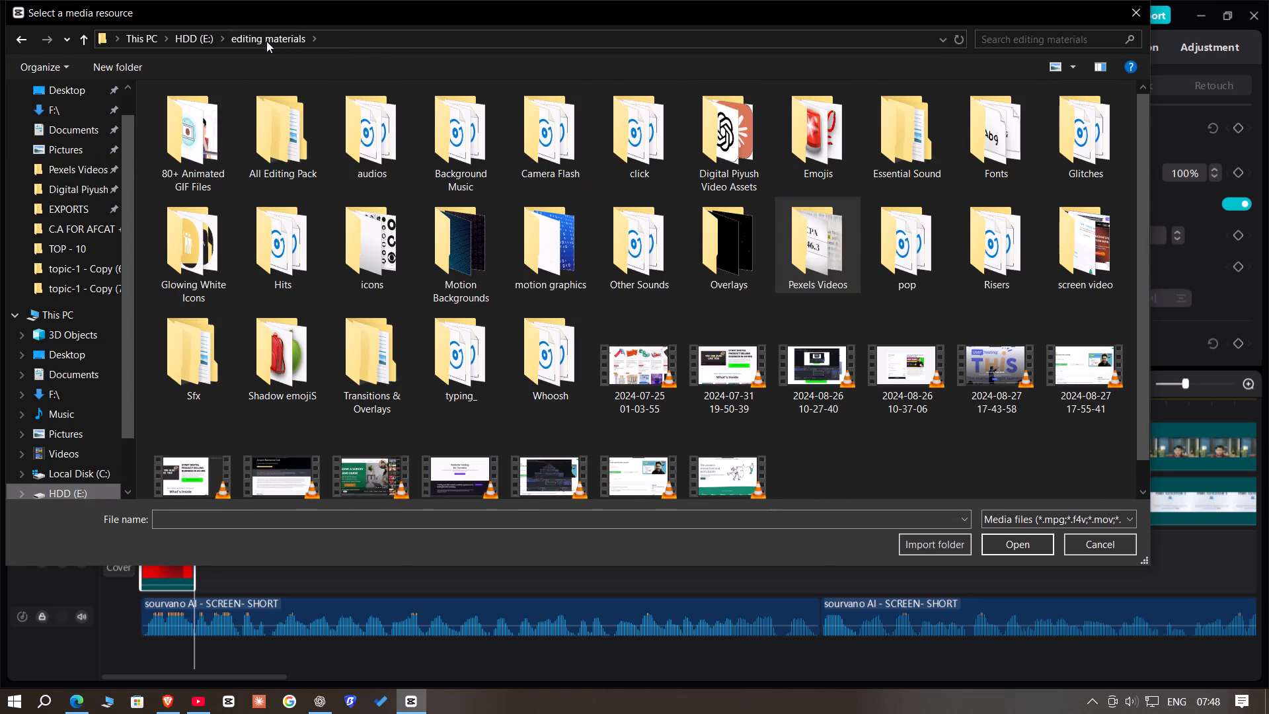
pyautogui.doubleClick(473, 274)
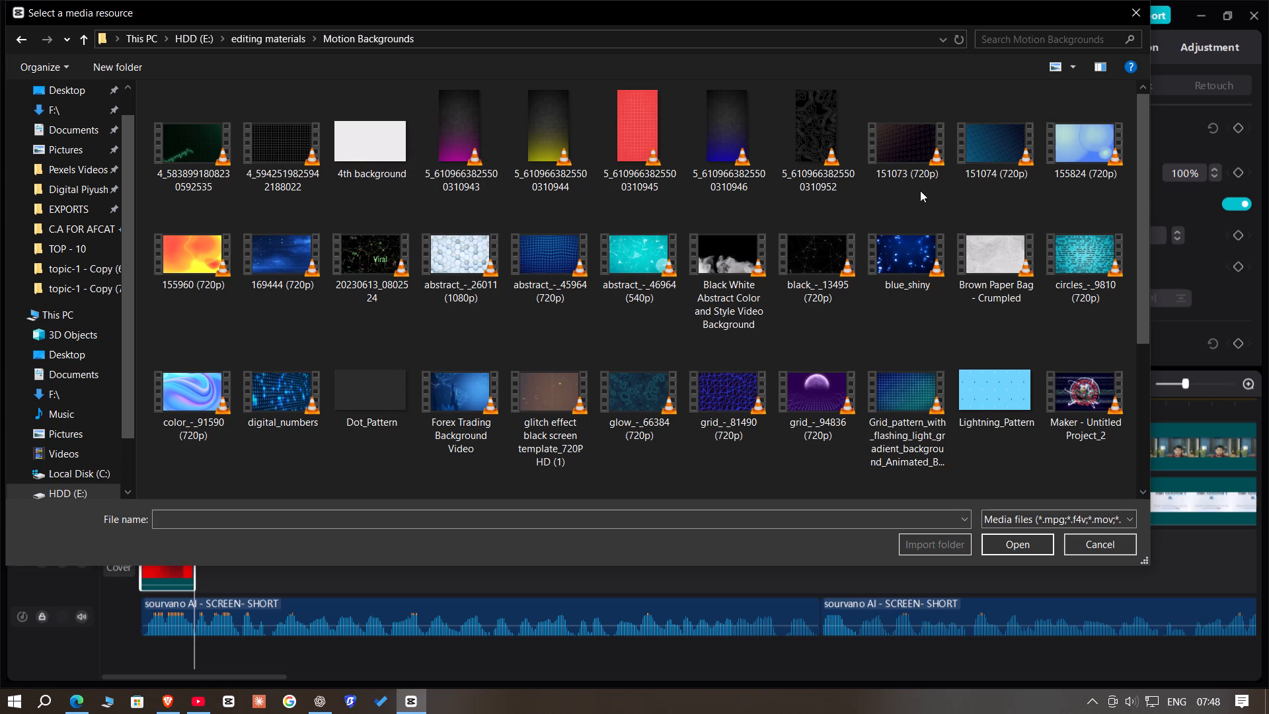
pyautogui.doubleClick(995, 284)
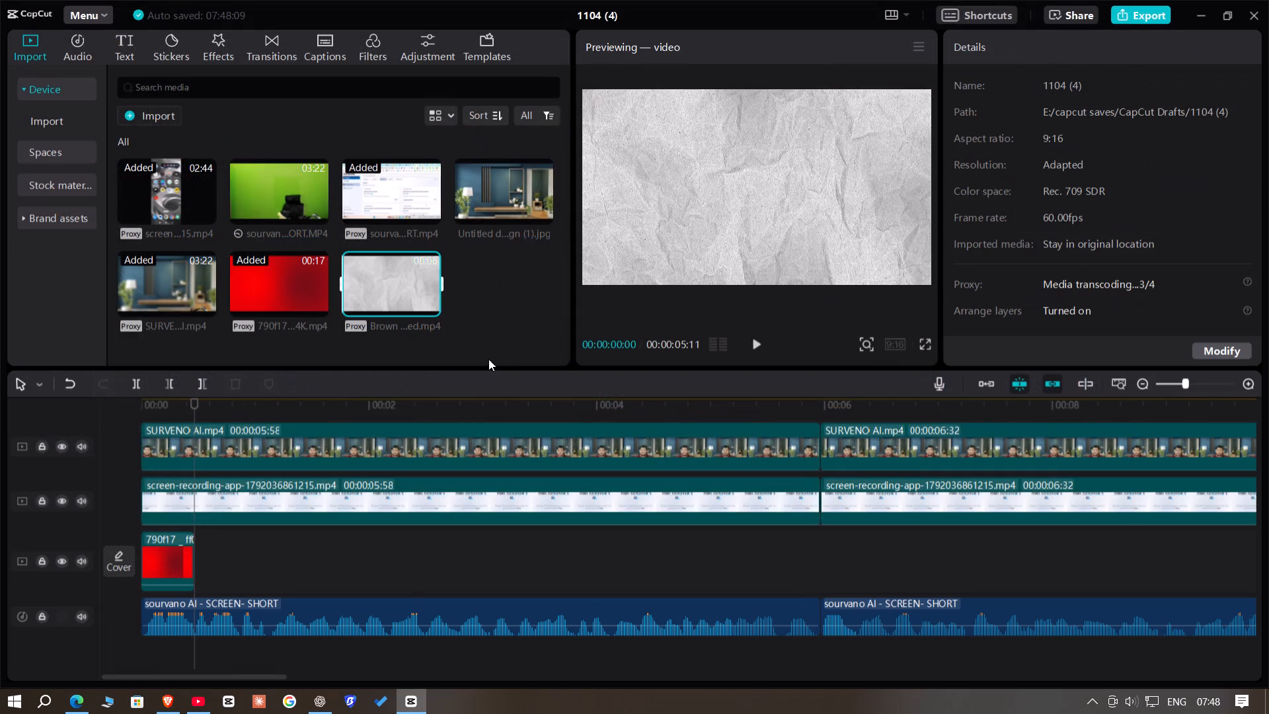
pyautogui.moveTo(397, 288); pyautogui.dragTo(197, 557)
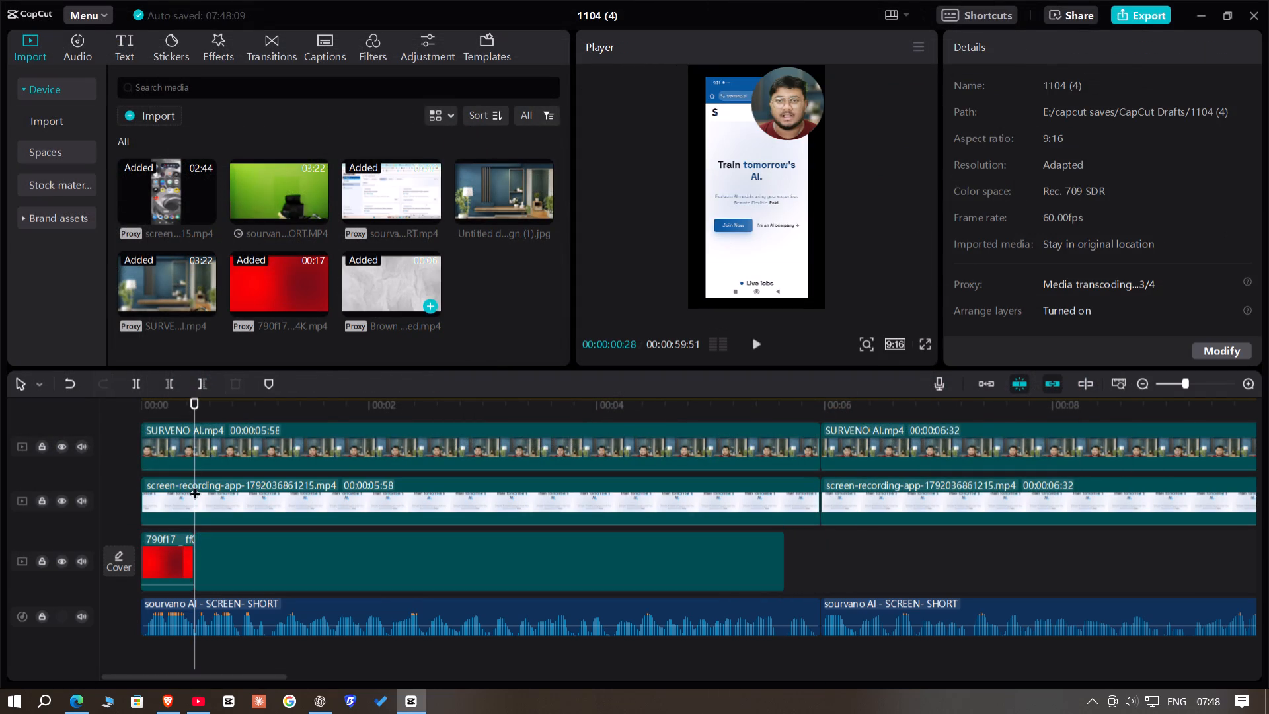
# Replay the speech from the start of the crumpled paper clip several times to find where the next words end.
pyautogui.click(198, 409)
pyautogui.press('space')
pyautogui.press('space')
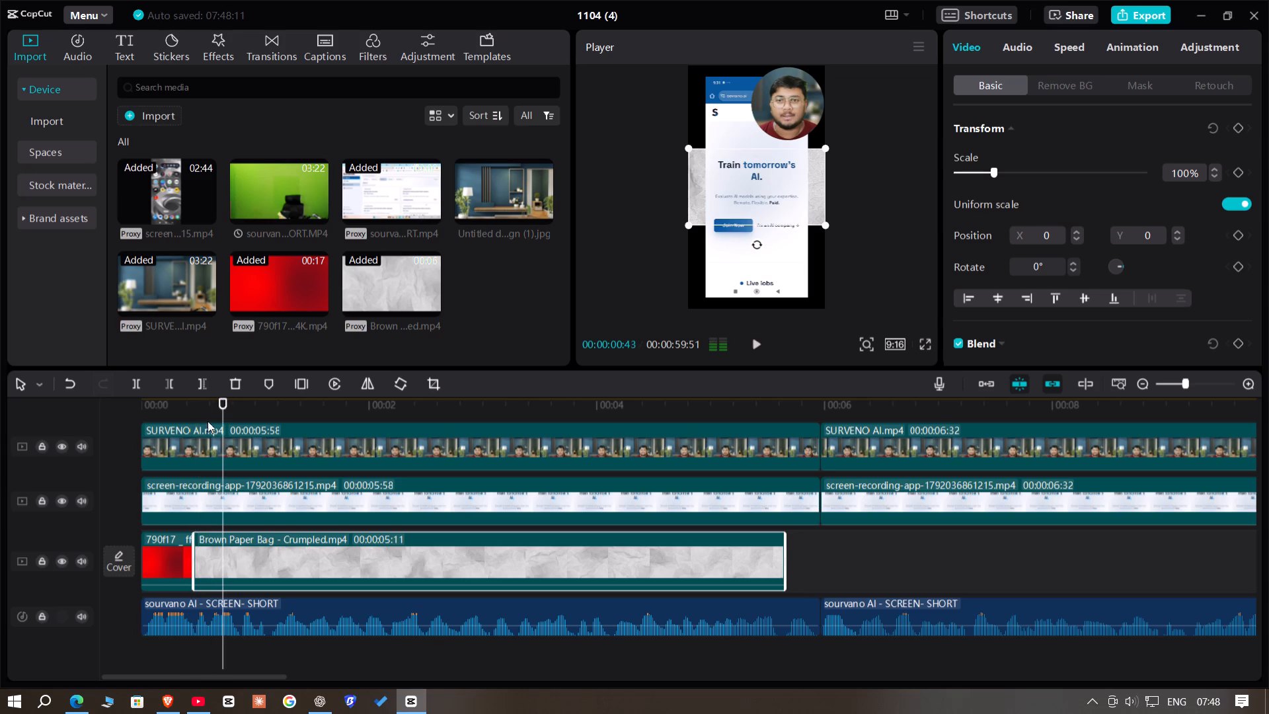
pyautogui.press('space')
pyautogui.press('space')
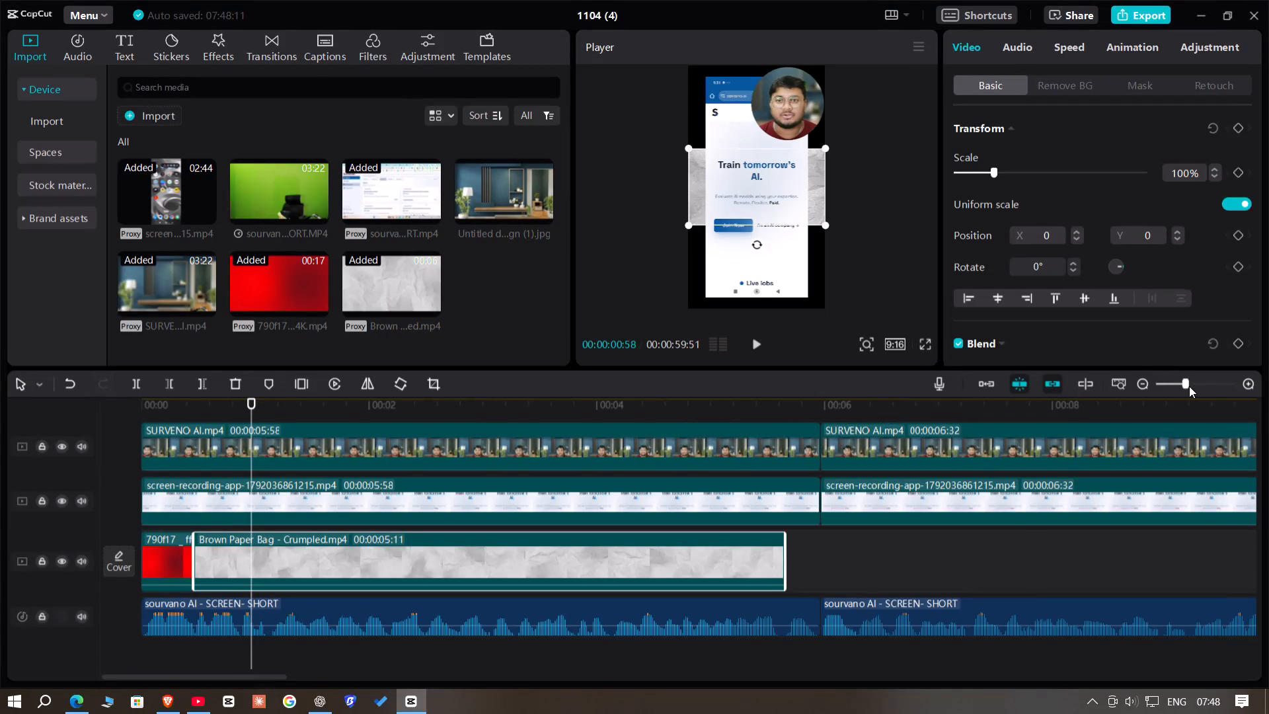
pyautogui.click(1189, 386)
pyautogui.moveTo(188, 678); pyautogui.dragTo(152, 678)
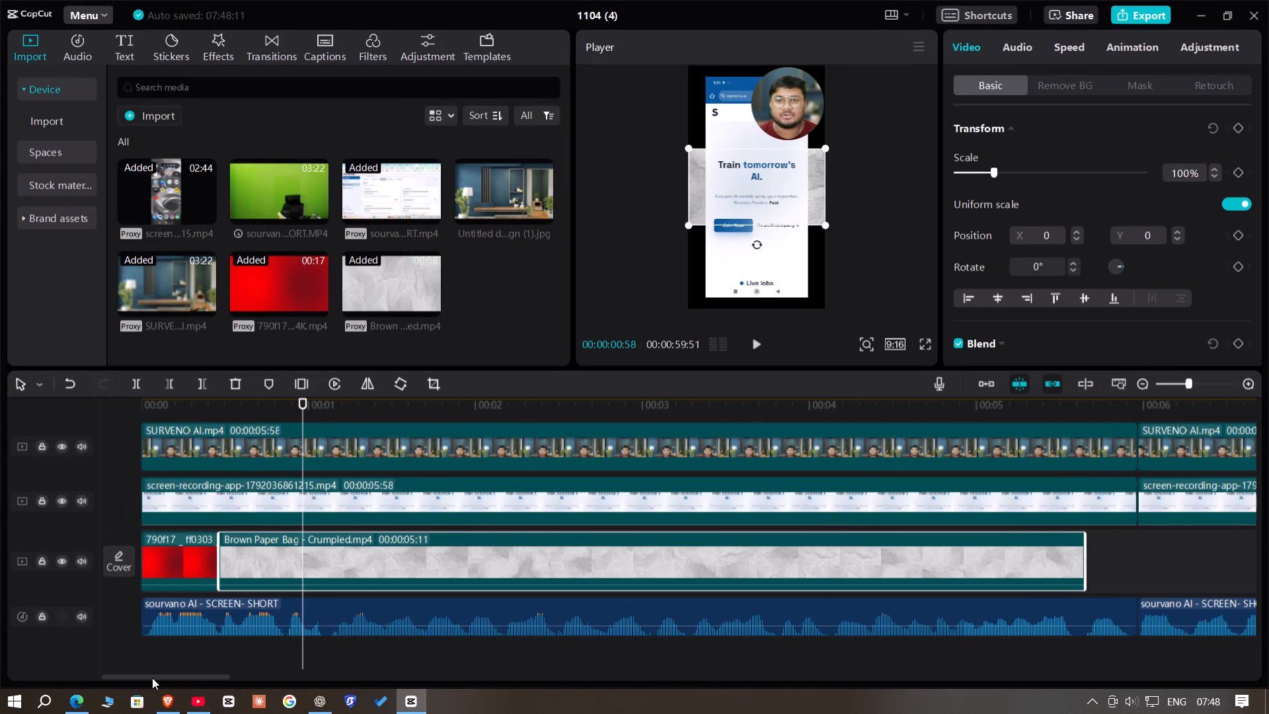
pyautogui.moveTo(152, 678); pyautogui.dragTo(132, 678)
pyautogui.click(284, 409)
pyautogui.moveTo(284, 409); pyautogui.dragTo(235, 417)
pyautogui.press('space')
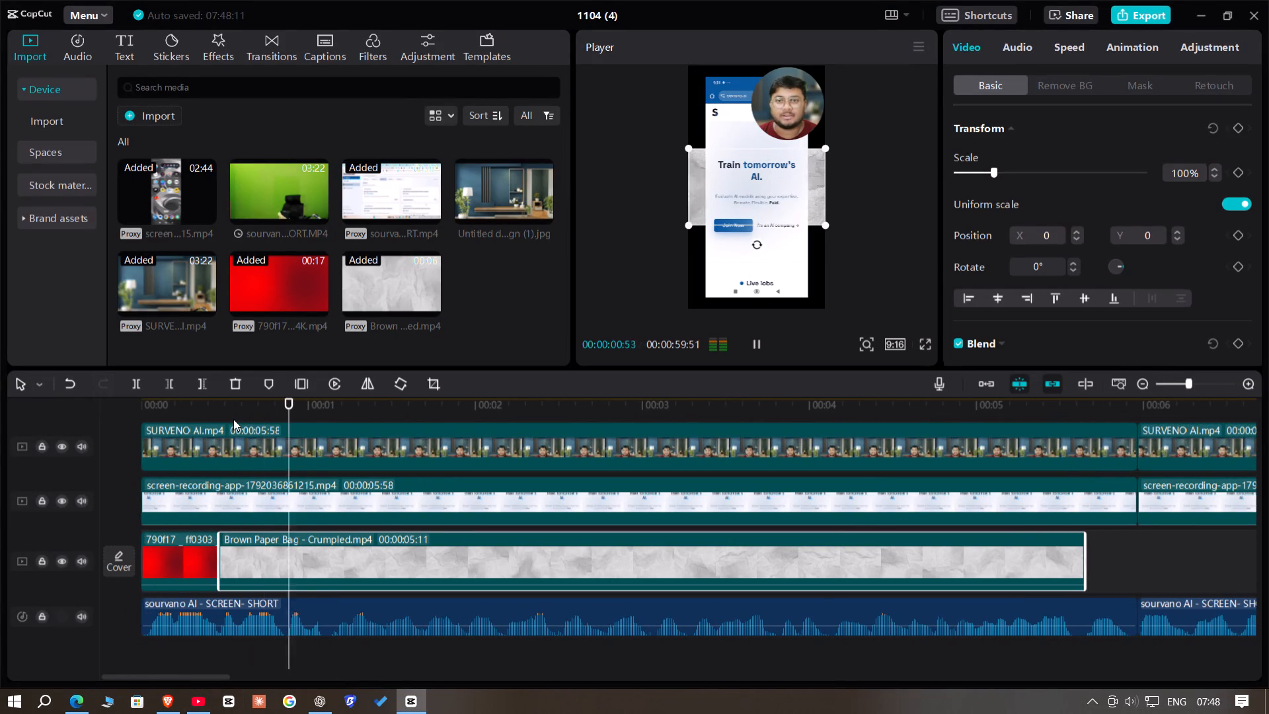
pyautogui.press('space')
pyautogui.press('space')
pyautogui.press('space')
pyautogui.press('space')
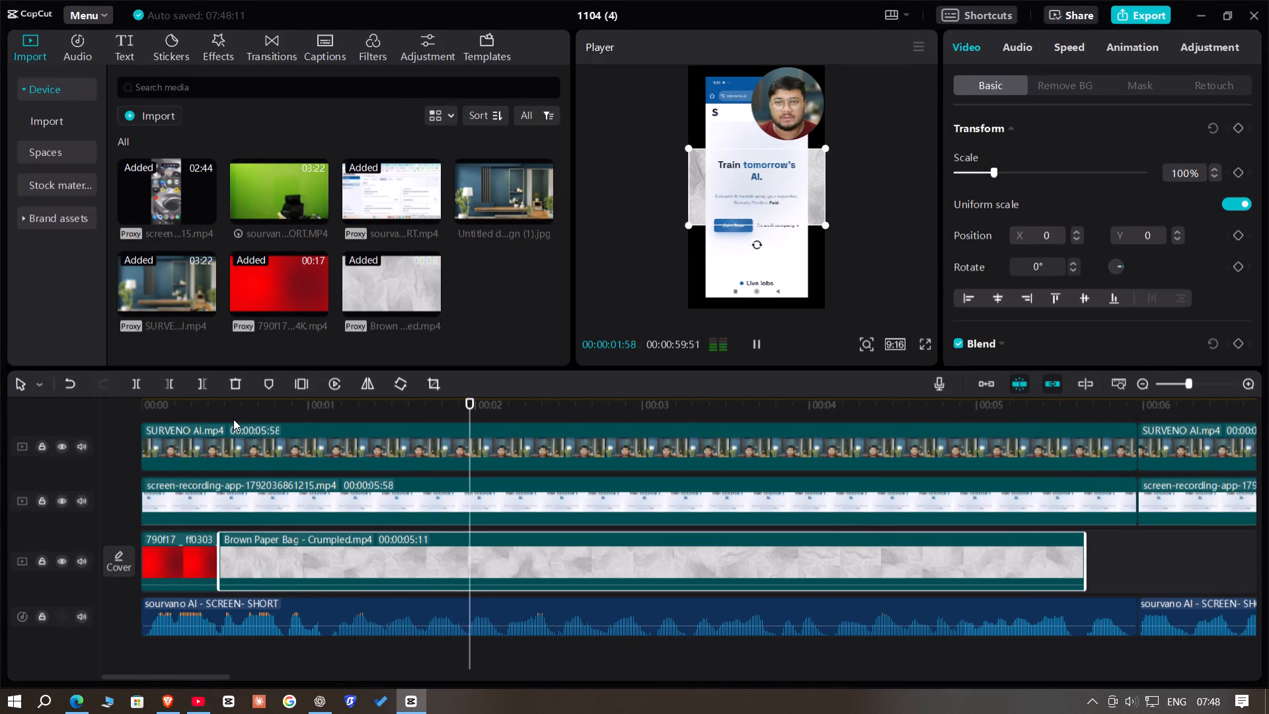
pyautogui.press('space')
pyautogui.click(266, 402)
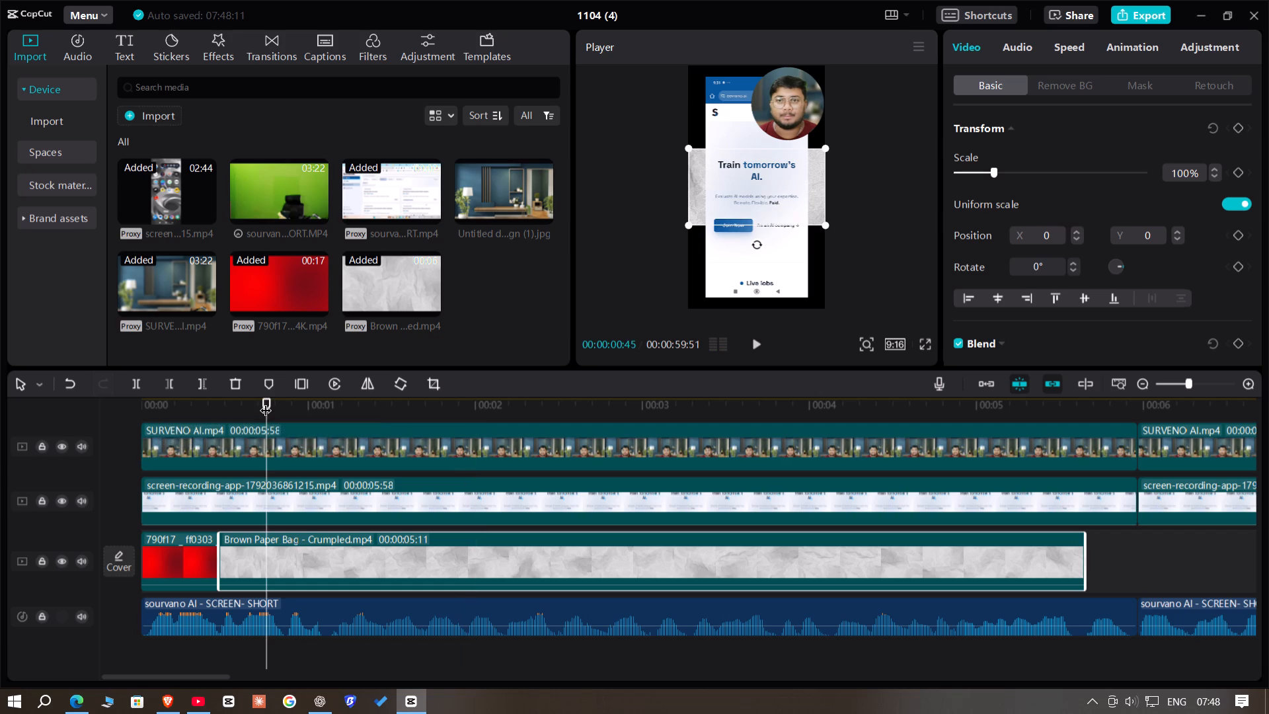
pyautogui.press('space')
pyautogui.press('space')
pyautogui.press('space')
pyautogui.press('space')
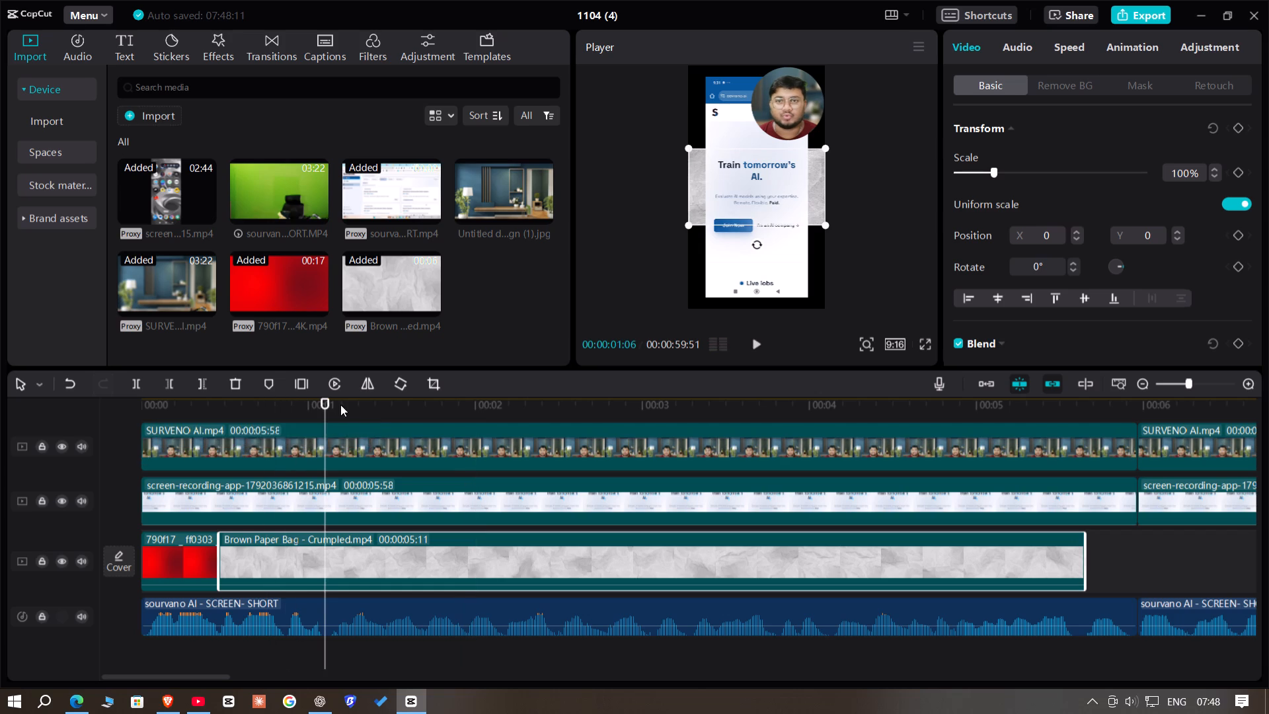
# Trim the Brown Paper Bag - Crumpled clip's end to 00:00:01:09 and play on past the cut.
pyautogui.press('Right')
pyautogui.press('Right')
pyautogui.press('Right')
pyautogui.press('Right')
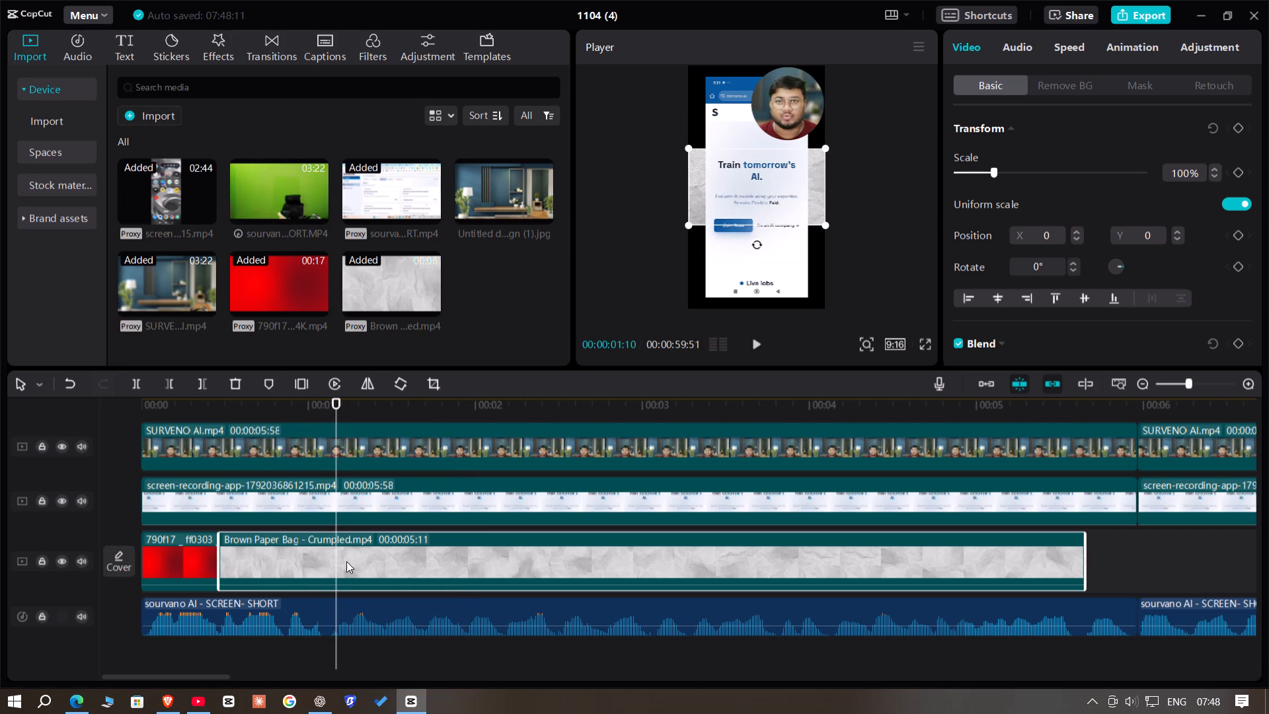
pyautogui.press('Left')
pyautogui.click(350, 569)
pyautogui.click(203, 385)
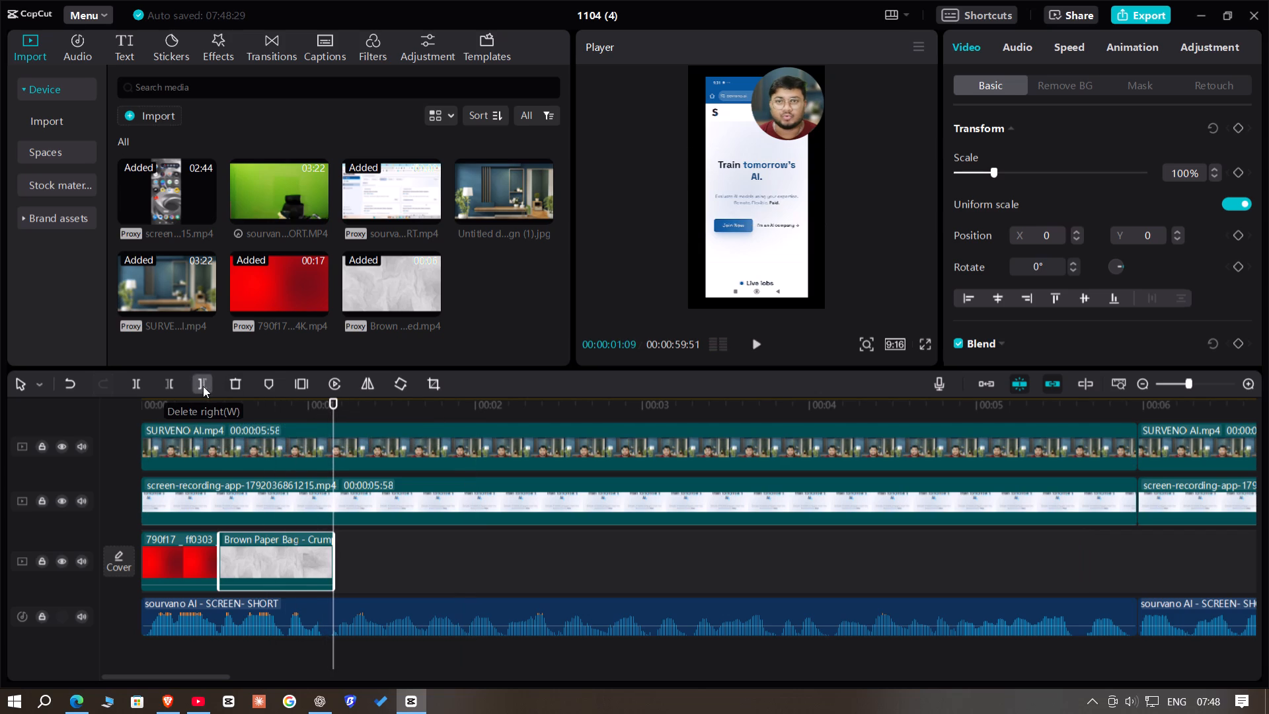
pyautogui.press('space')
pyautogui.press('space')
pyautogui.click(169, 89)
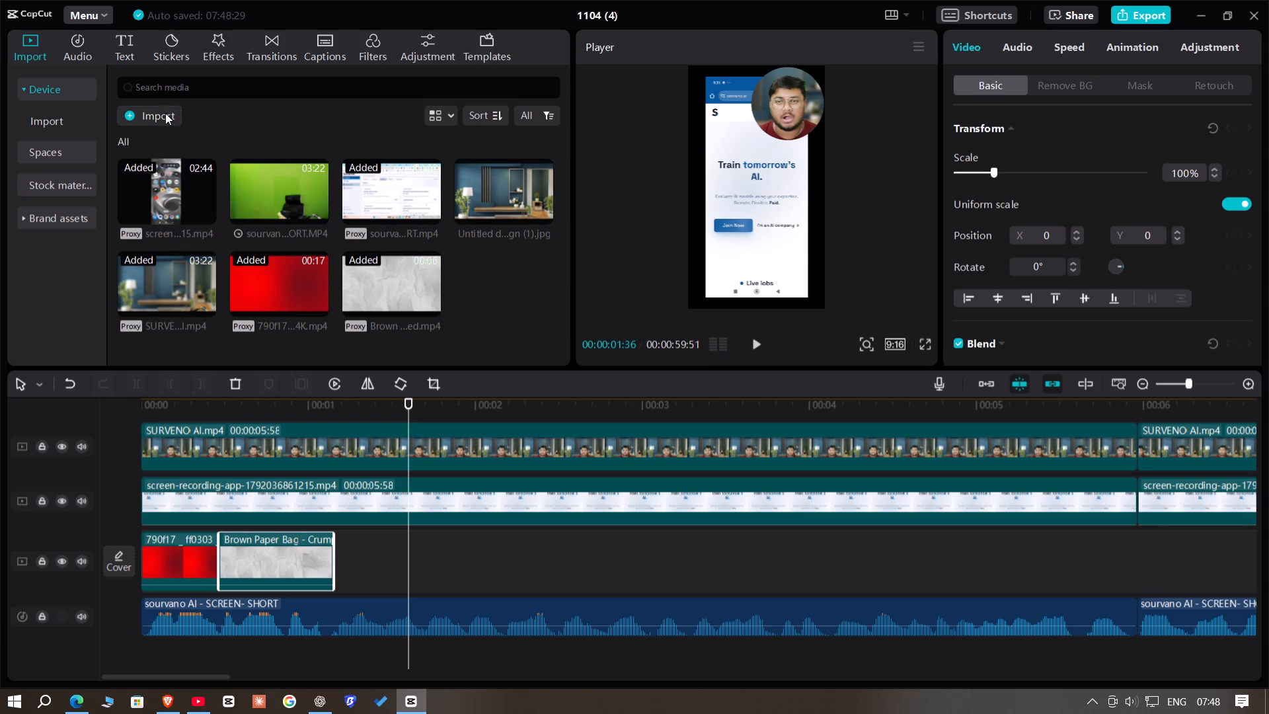
pyautogui.click(165, 113)
pyautogui.click(75, 180)
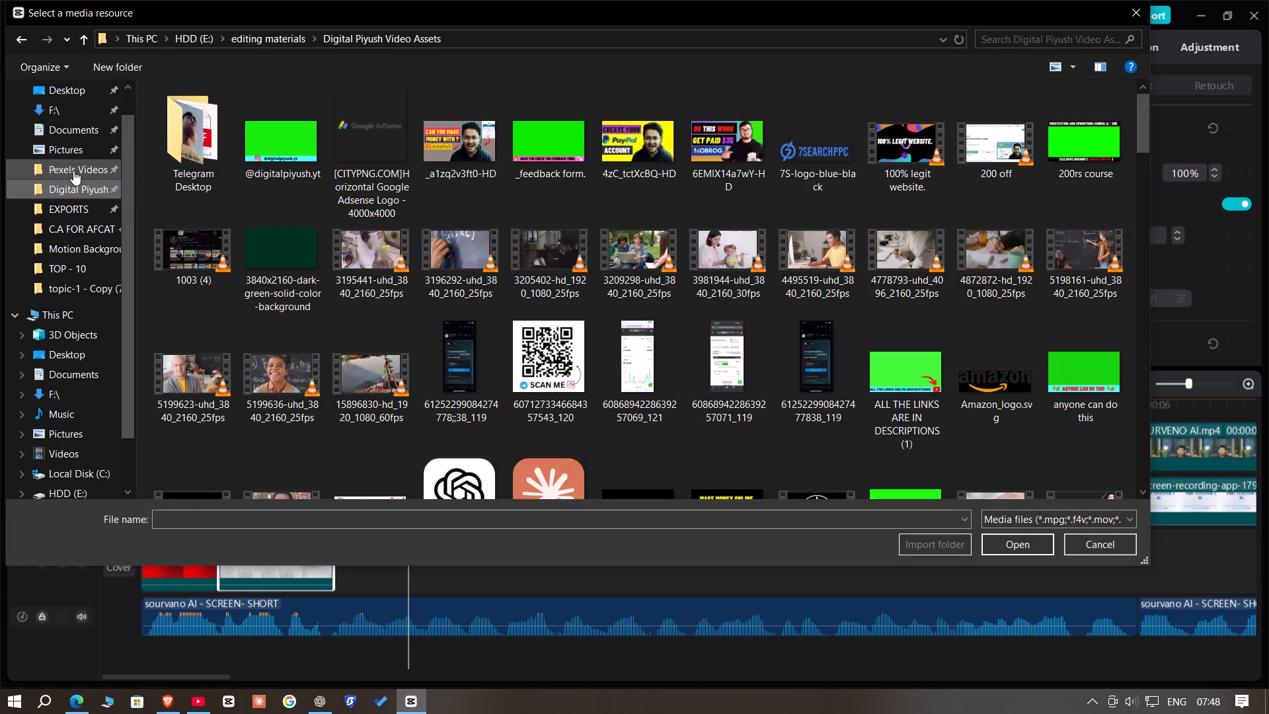
pyautogui.click(73, 171)
pyautogui.scroll(-2, 423, 293)
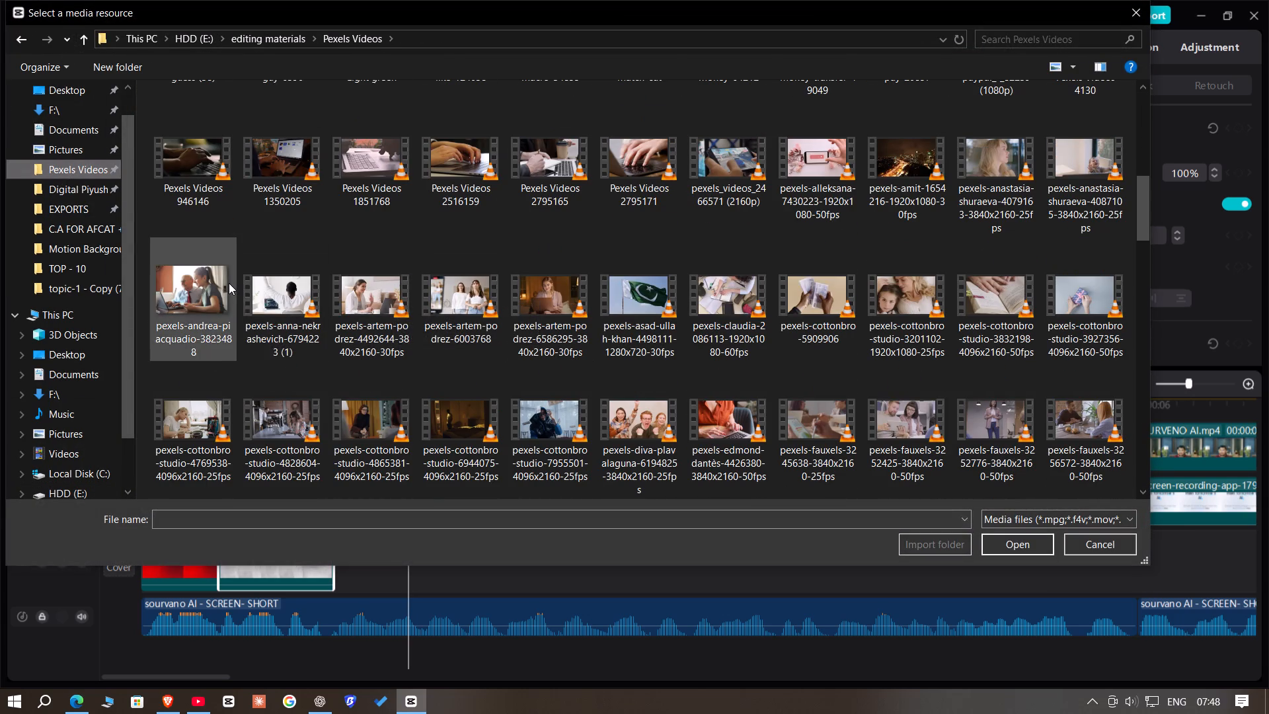
pyautogui.scroll(1, 229, 283)
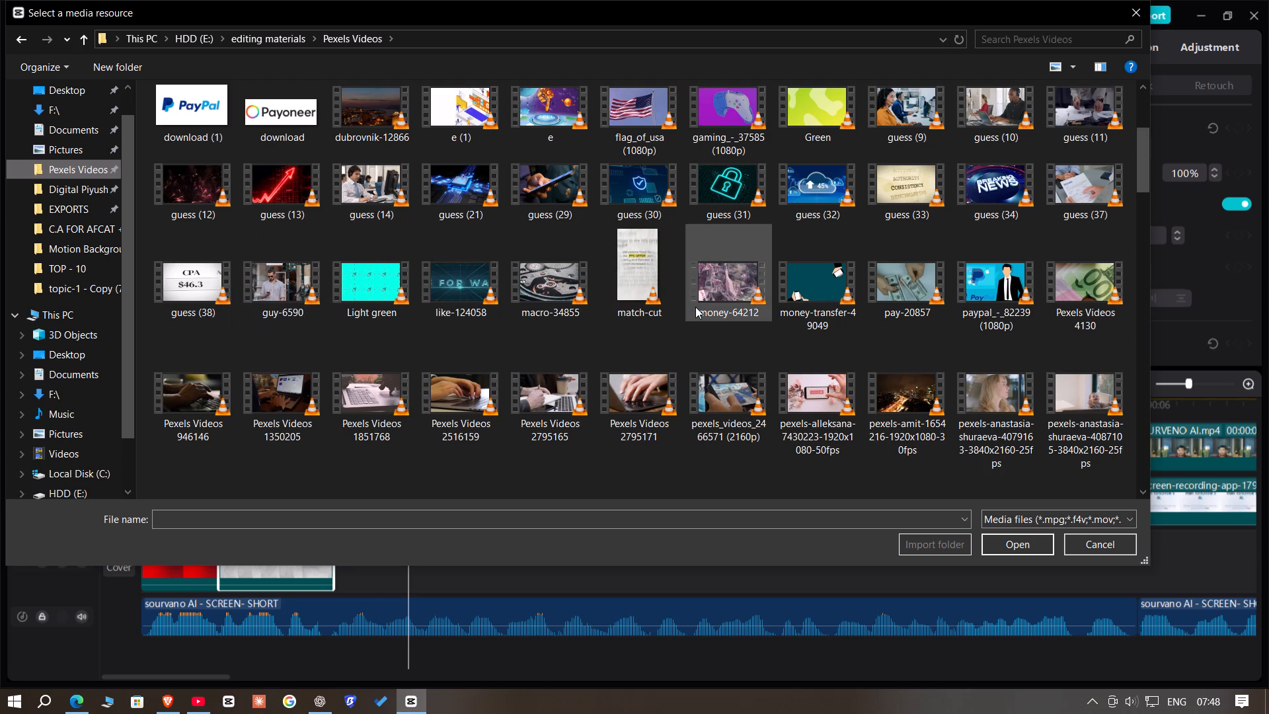
pyautogui.scroll(1, 695, 307)
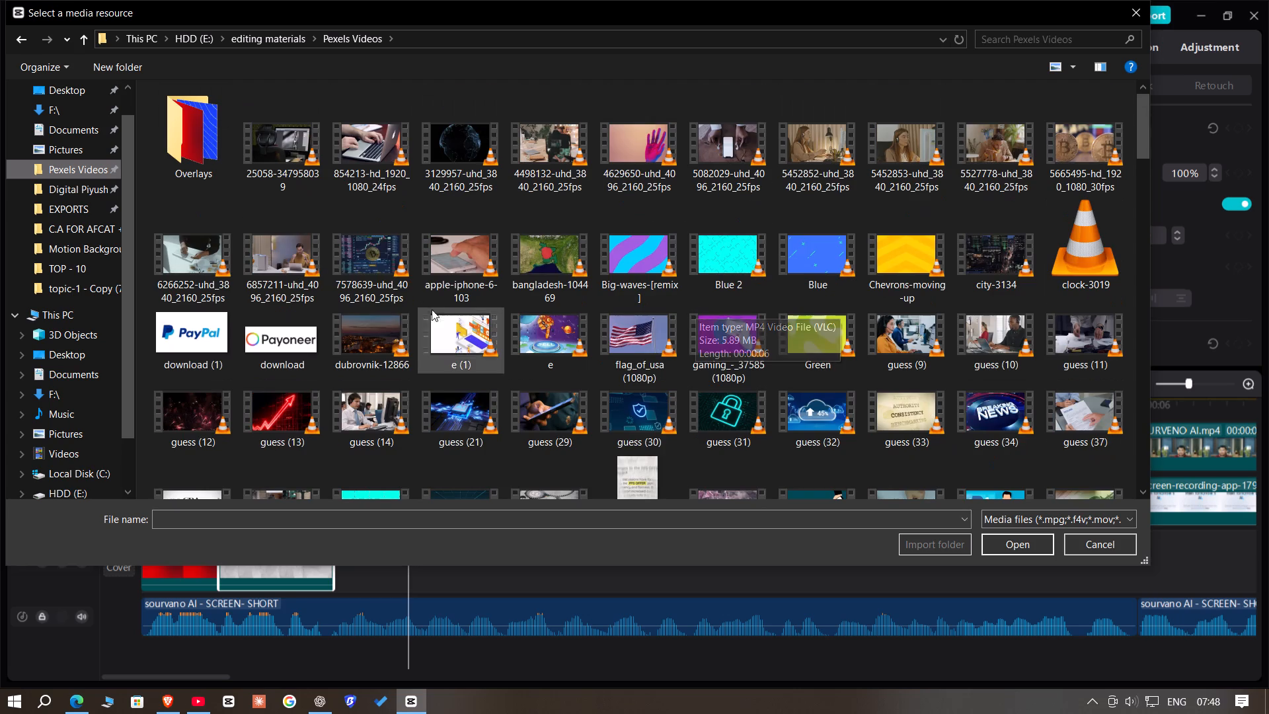
pyautogui.scroll(-2, 322, 280)
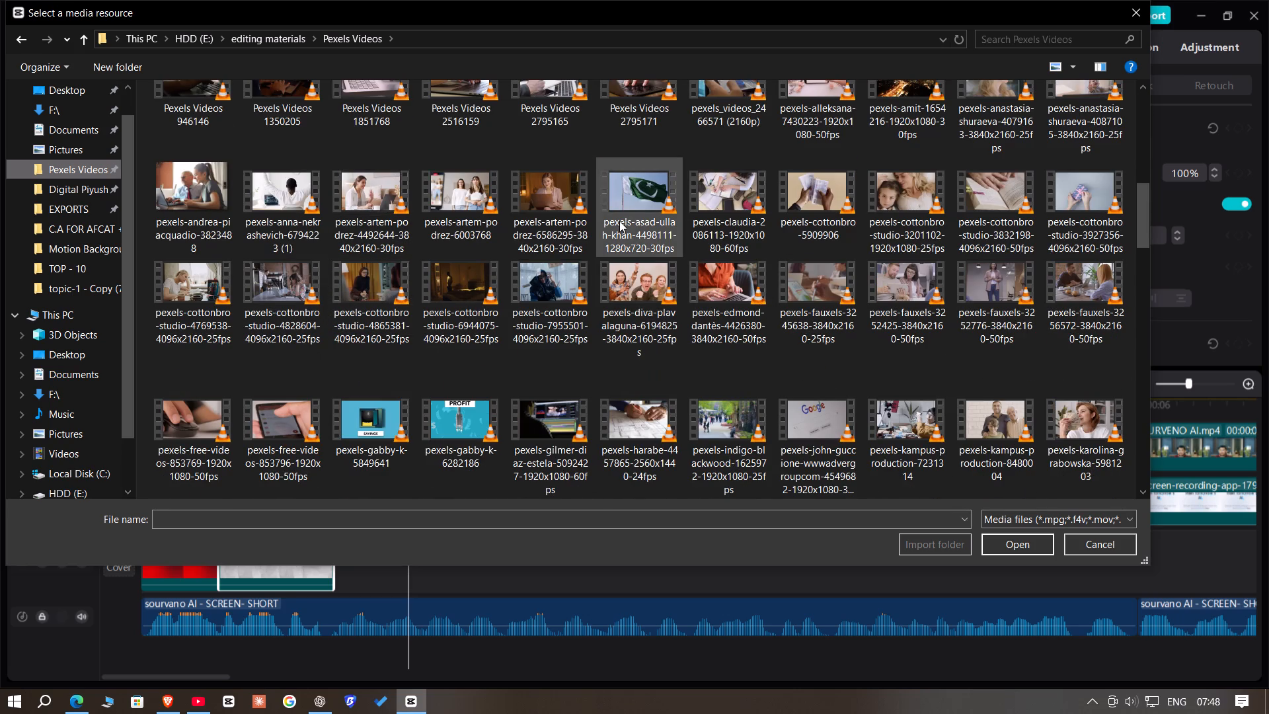
pyautogui.doubleClick(273, 296)
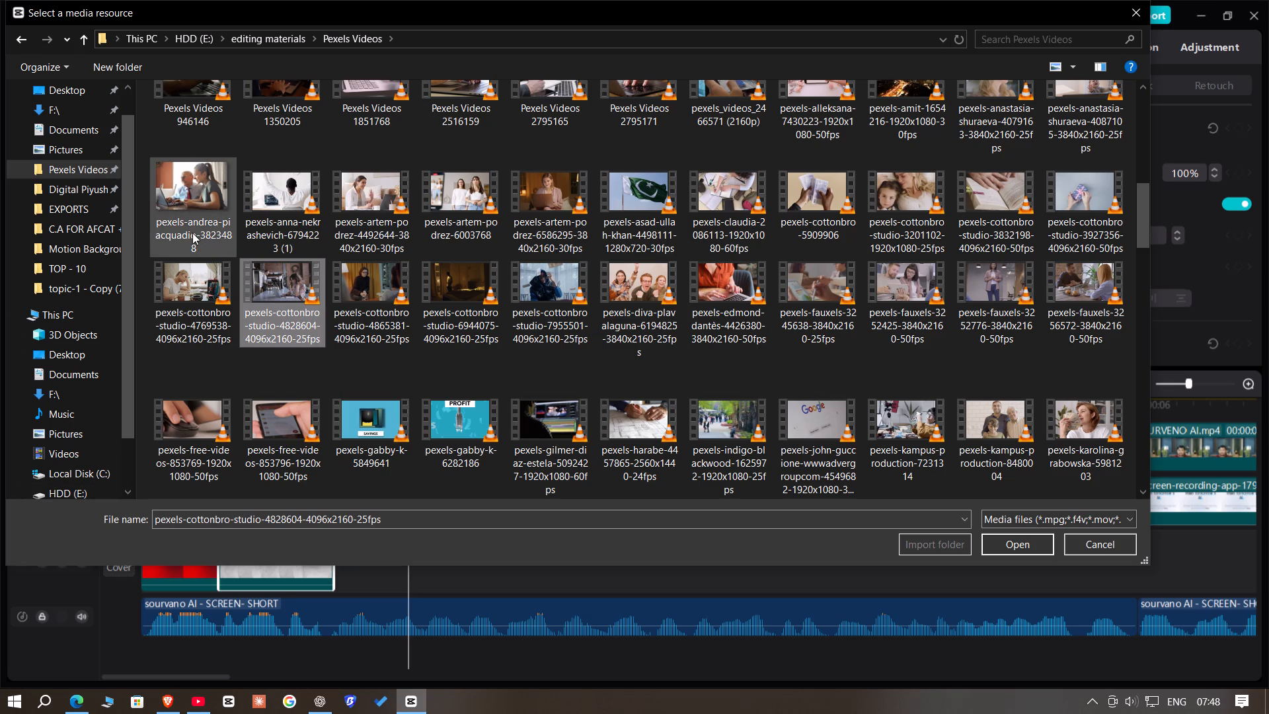
pyautogui.doubleClick(196, 284)
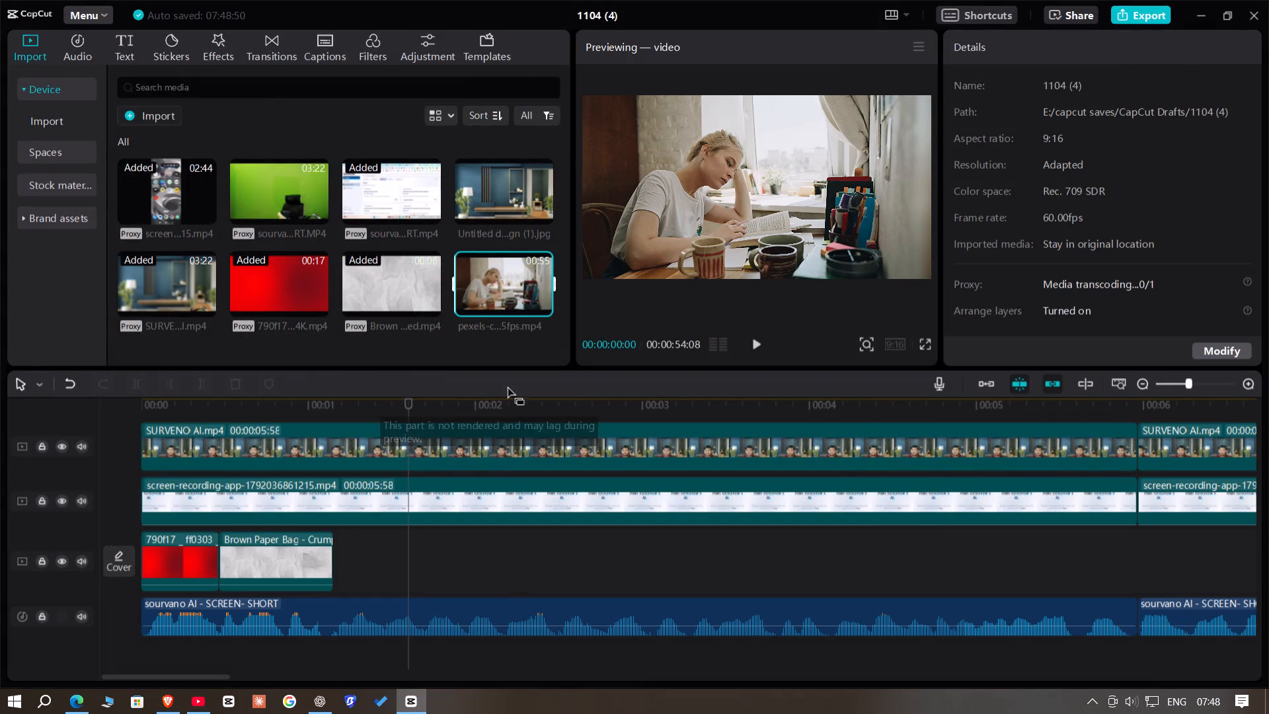
pyautogui.moveTo(504, 292); pyautogui.dragTo(343, 553)
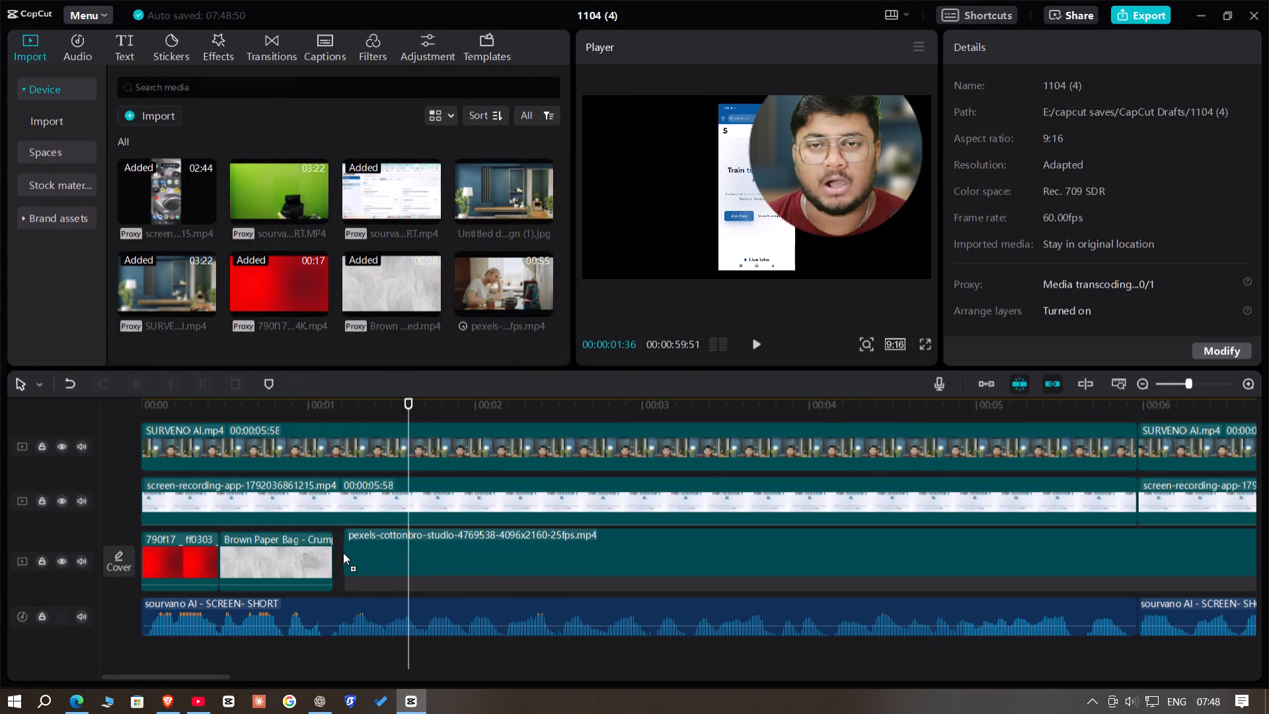
pyautogui.moveTo(343, 553); pyautogui.dragTo(340, 553)
pyautogui.click(340, 553)
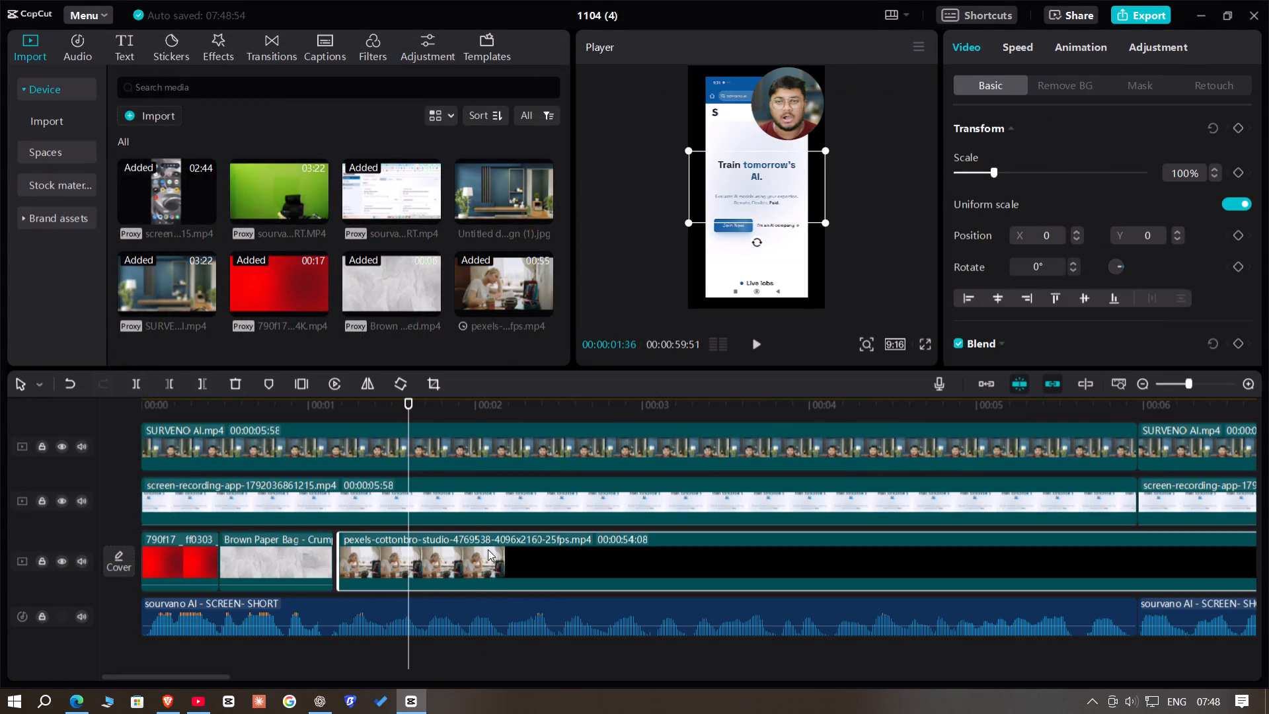
pyautogui.moveTo(486, 549); pyautogui.dragTo(480, 556)
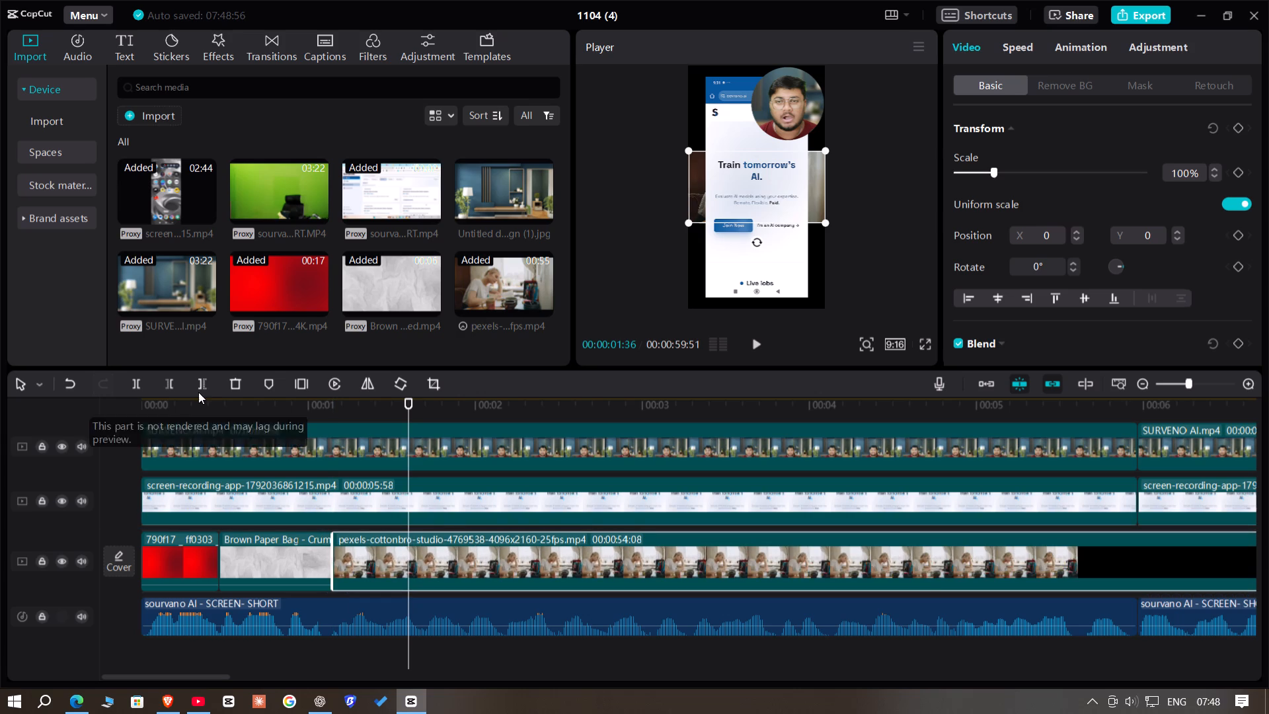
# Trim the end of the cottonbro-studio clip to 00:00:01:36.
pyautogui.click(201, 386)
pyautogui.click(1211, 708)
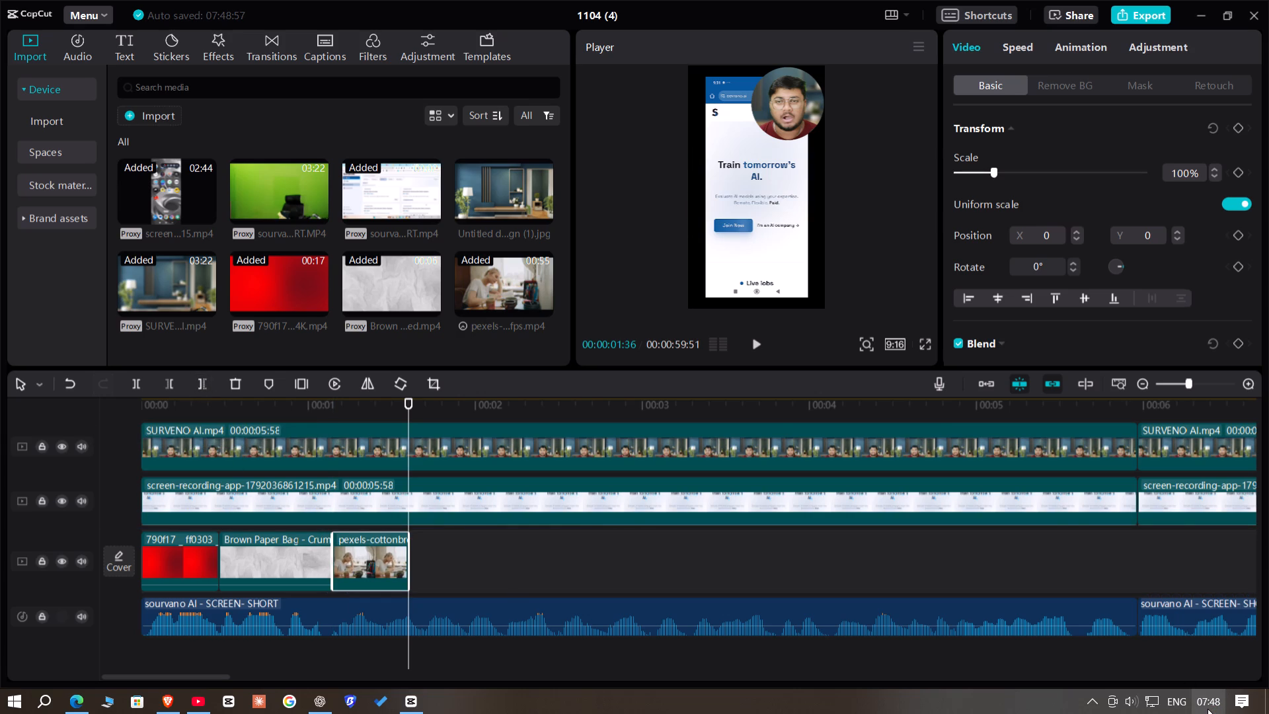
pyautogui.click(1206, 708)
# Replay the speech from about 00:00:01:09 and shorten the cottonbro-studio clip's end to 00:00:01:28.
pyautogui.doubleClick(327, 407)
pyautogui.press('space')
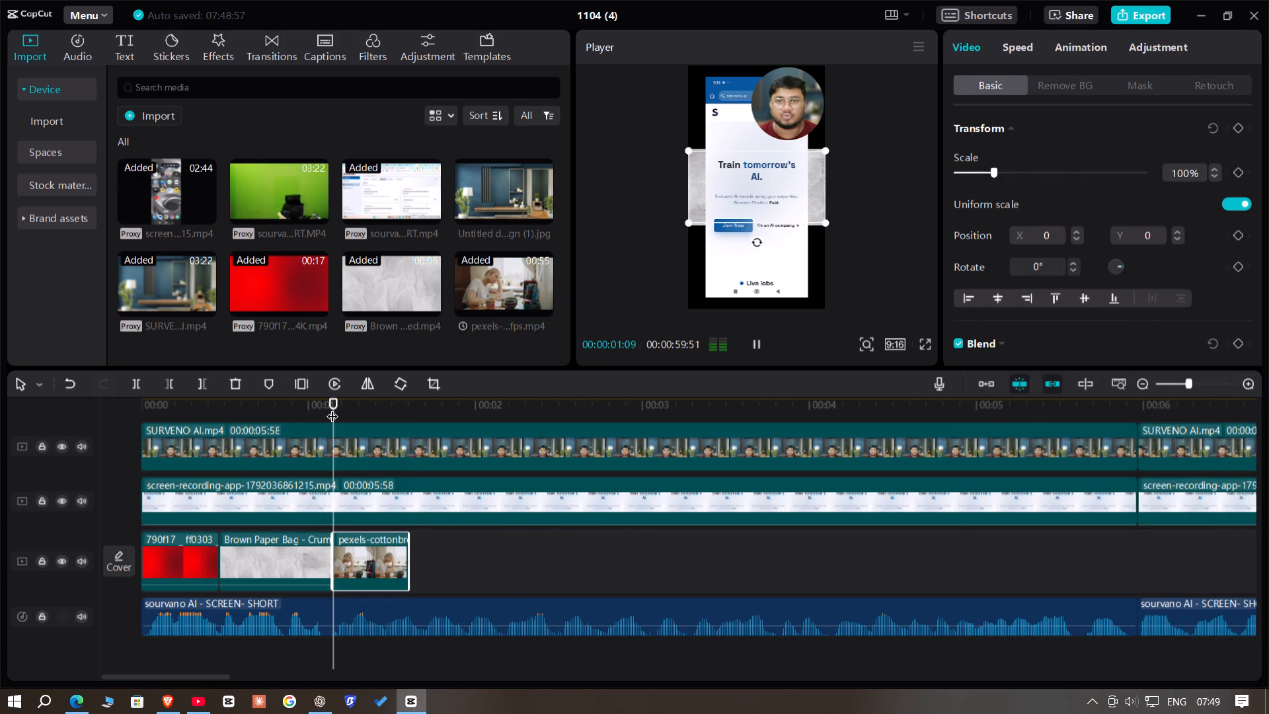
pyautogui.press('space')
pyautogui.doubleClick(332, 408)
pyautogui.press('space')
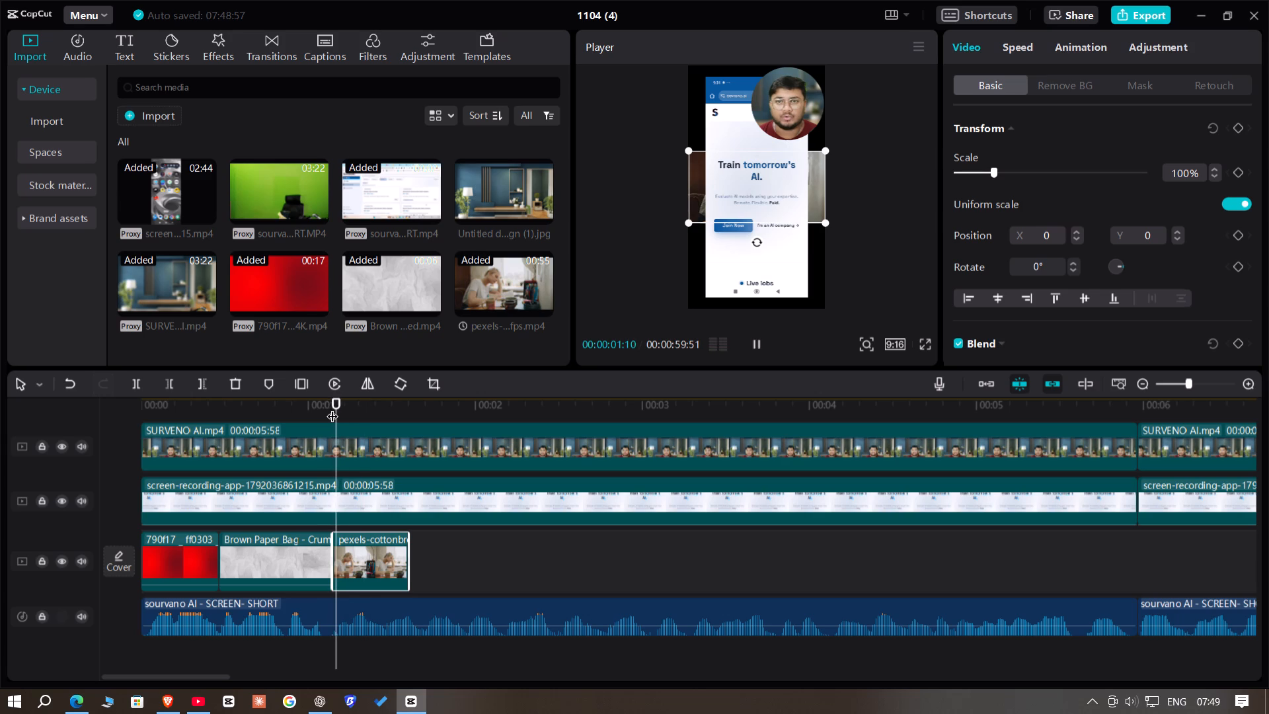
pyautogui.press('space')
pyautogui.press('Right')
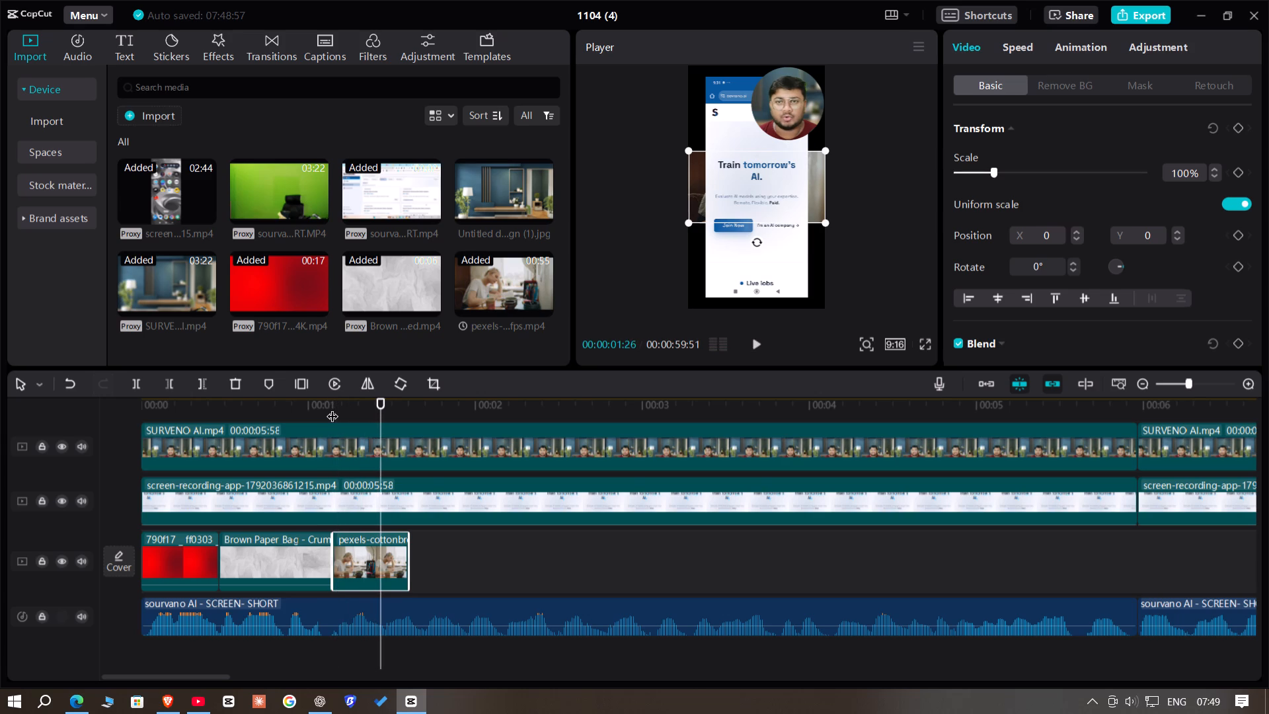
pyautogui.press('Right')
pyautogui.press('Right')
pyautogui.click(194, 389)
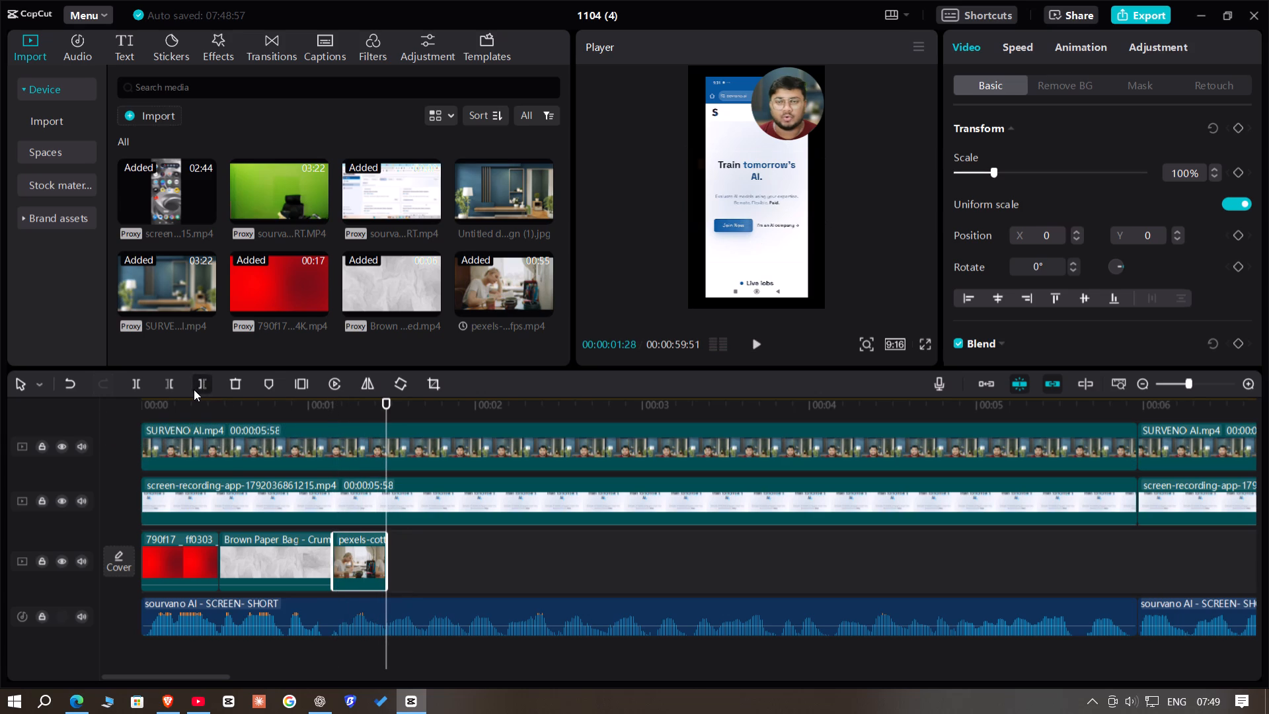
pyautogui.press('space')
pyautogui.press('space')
# Find the end of the phrase, extend the cottonbro-studio clip's end to 00:00:01:42, and play past the cut.
pyautogui.click(395, 418)
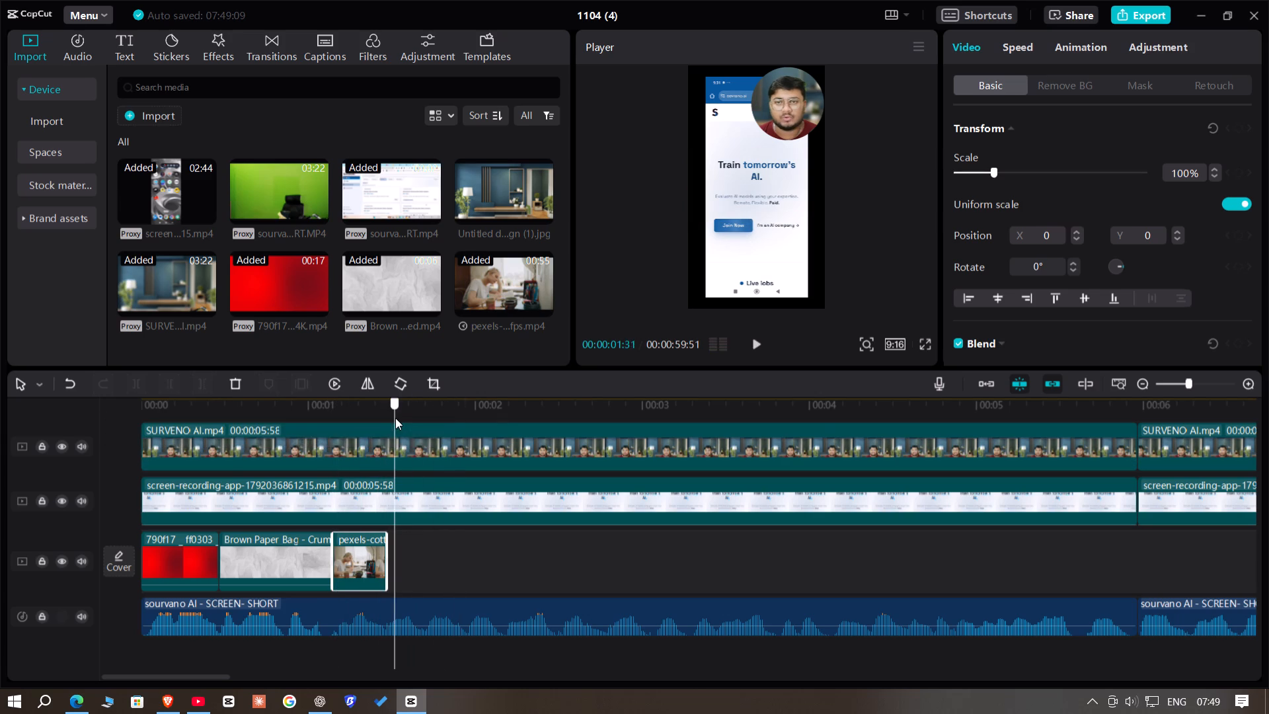
pyautogui.moveTo(395, 418); pyautogui.dragTo(423, 442)
pyautogui.press('space')
pyautogui.press('space')
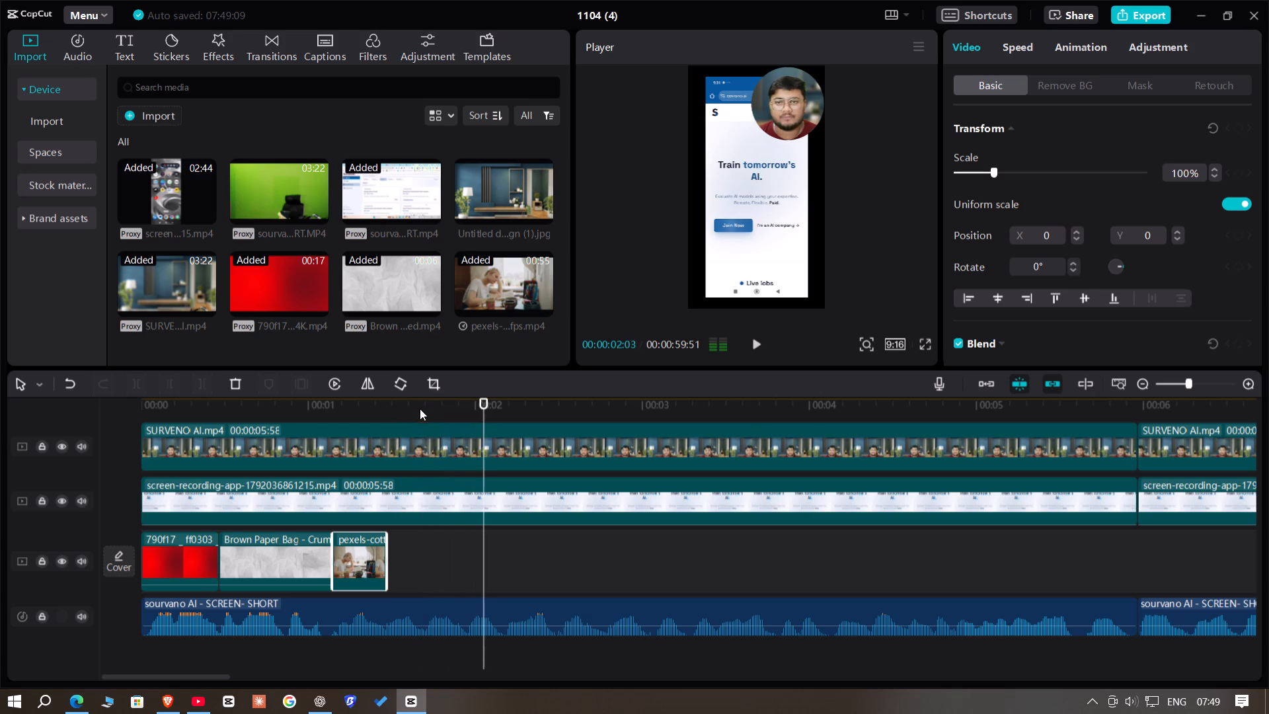
pyautogui.click(420, 406)
pyautogui.press('Right')
pyautogui.press('Right')
pyautogui.press('Right')
pyautogui.press('Left')
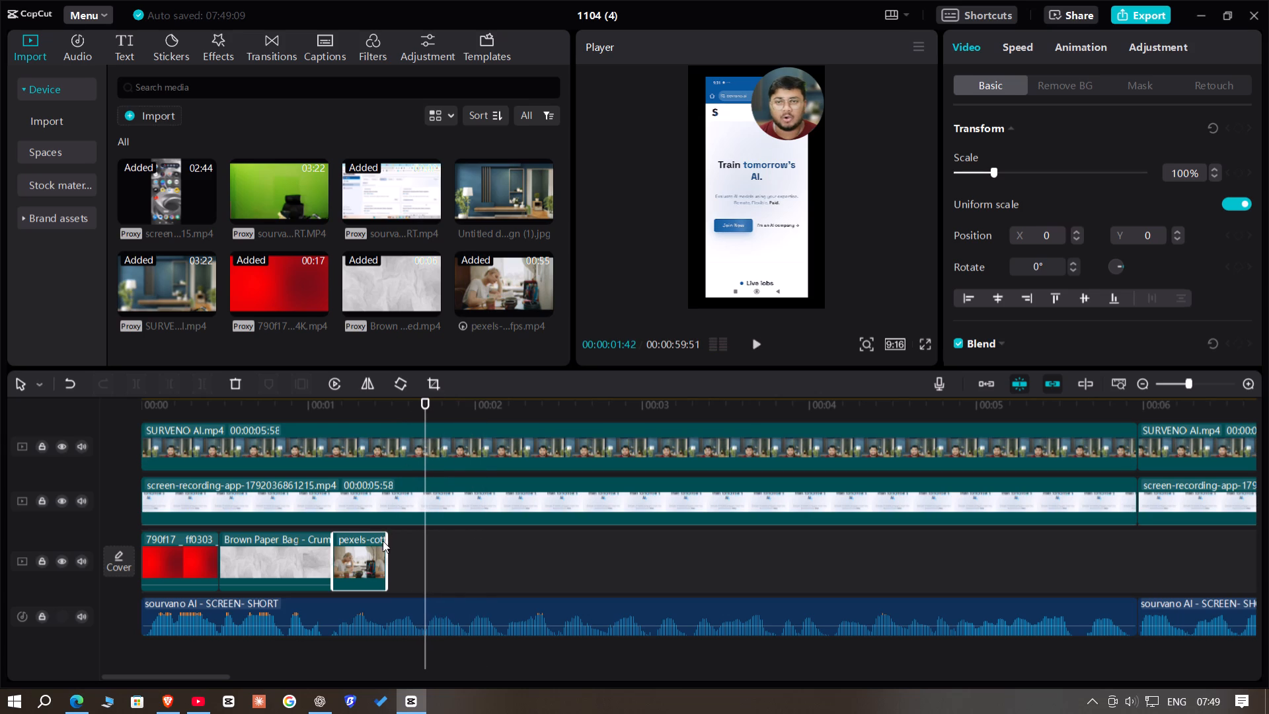
pyautogui.moveTo(386, 547); pyautogui.dragTo(417, 578)
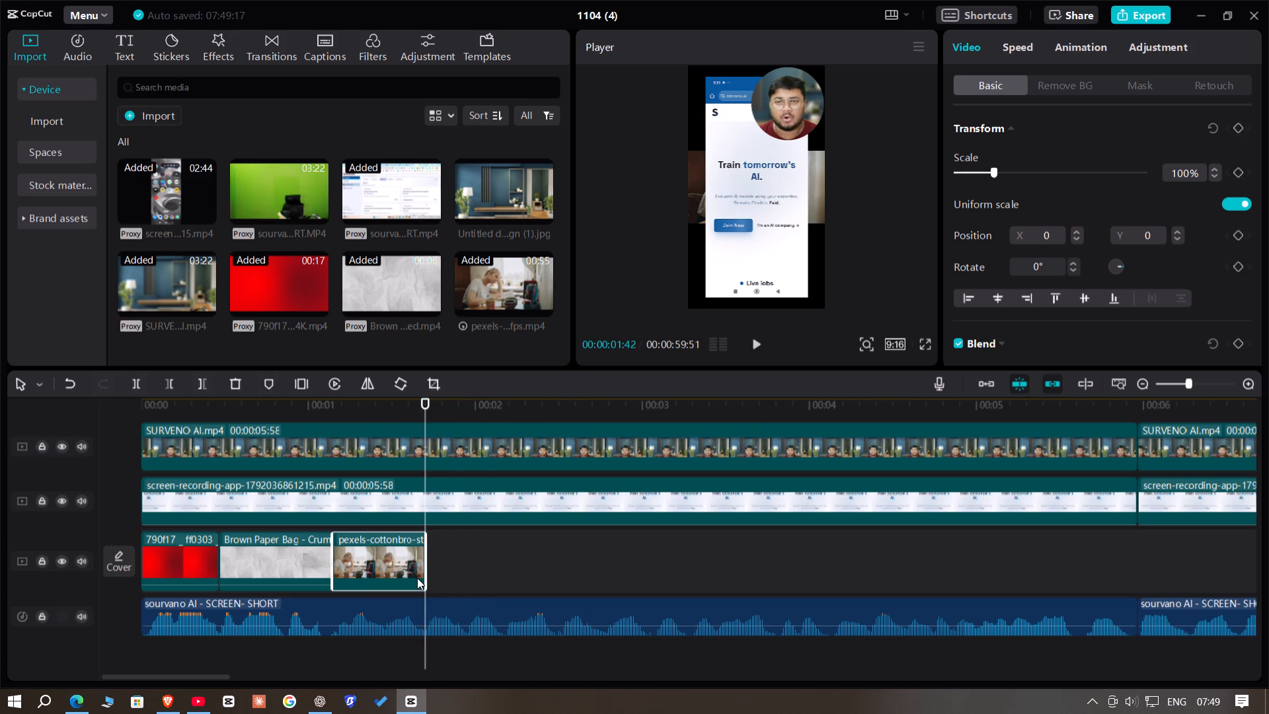
pyautogui.press('space')
pyautogui.press('space')
pyautogui.press('space')
pyautogui.press('space')
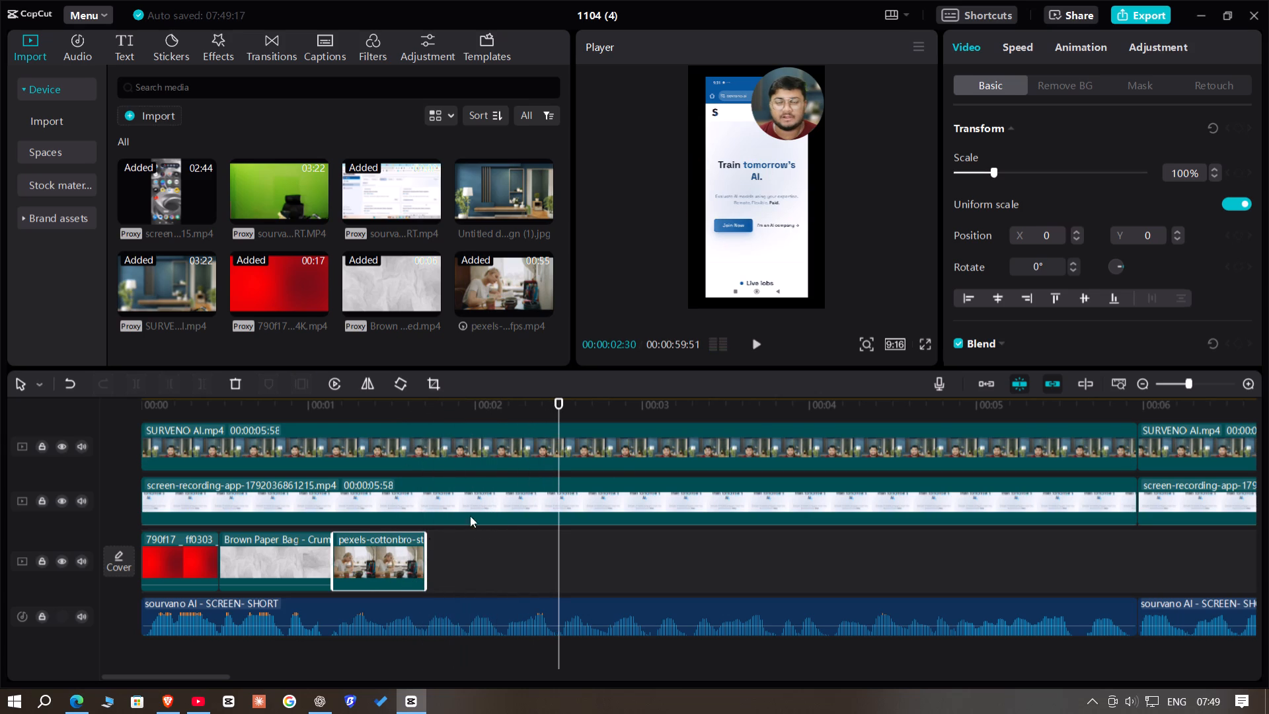
pyautogui.click(147, 118)
pyautogui.scroll(-2, 636, 220)
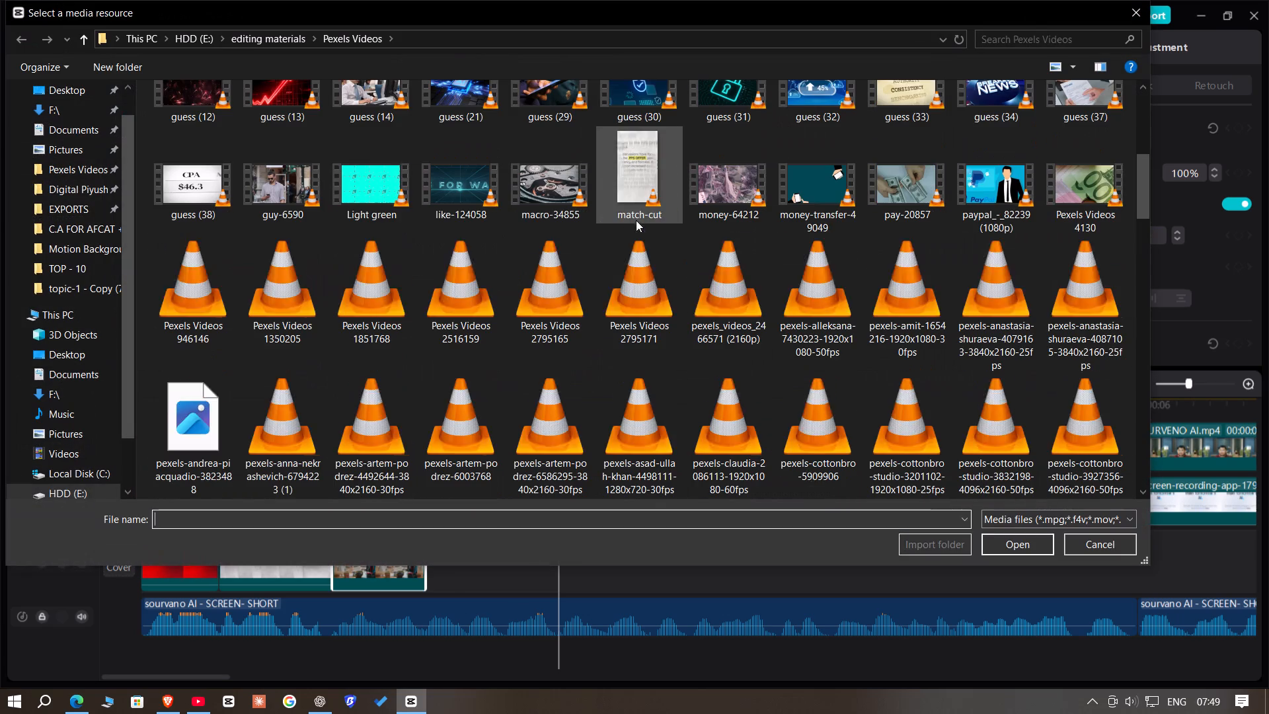
pyautogui.scroll(-1, 594, 241)
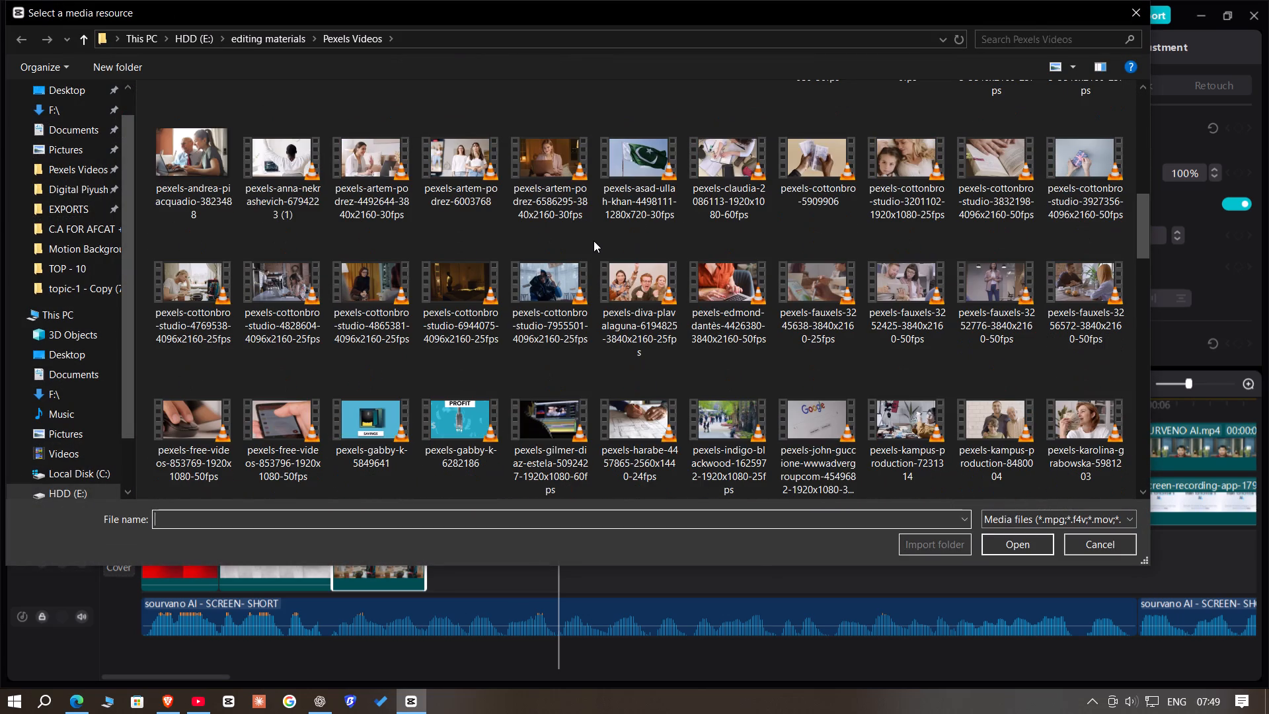
pyautogui.scroll(1, 675, 309)
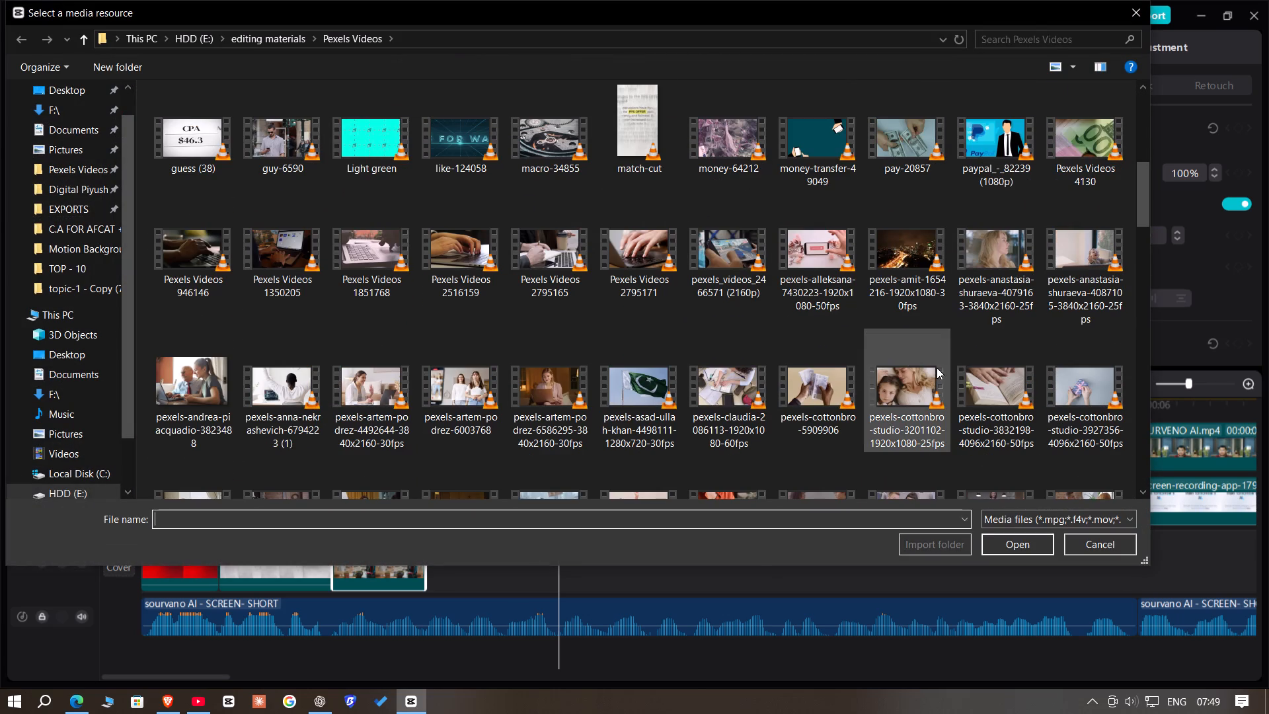
pyautogui.doubleClick(545, 426)
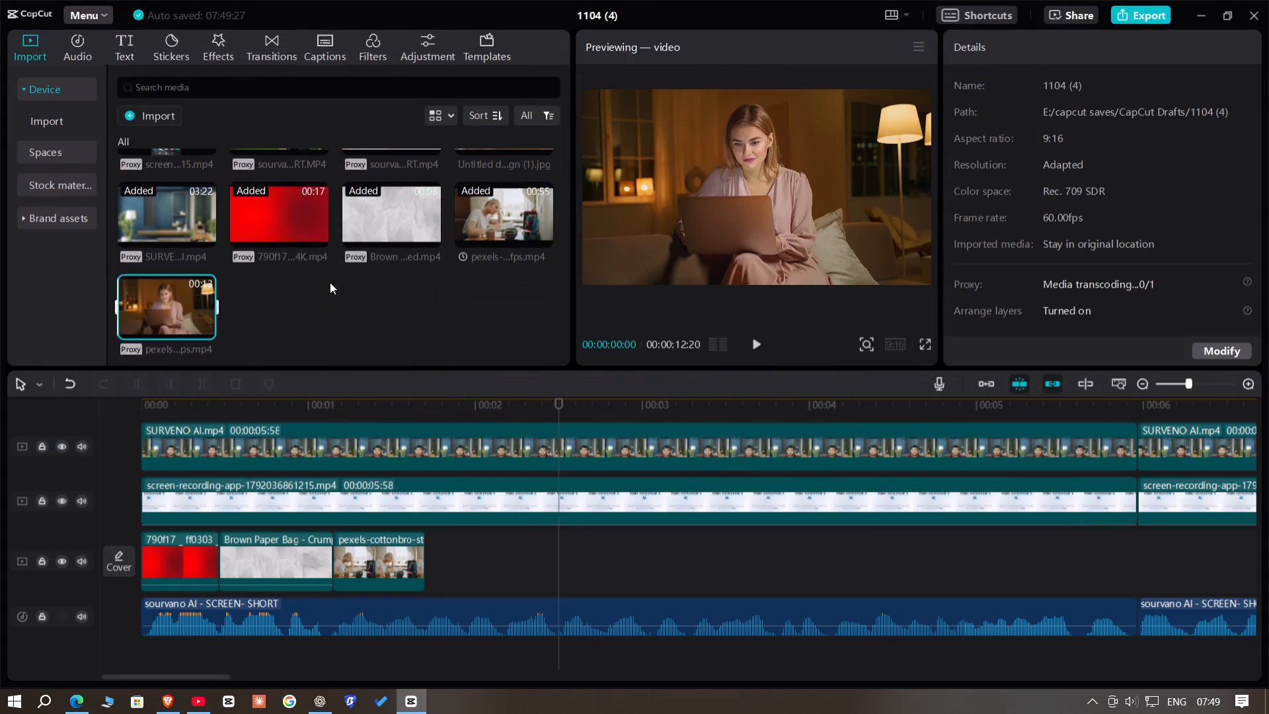
pyautogui.moveTo(185, 289); pyautogui.dragTo(424, 553)
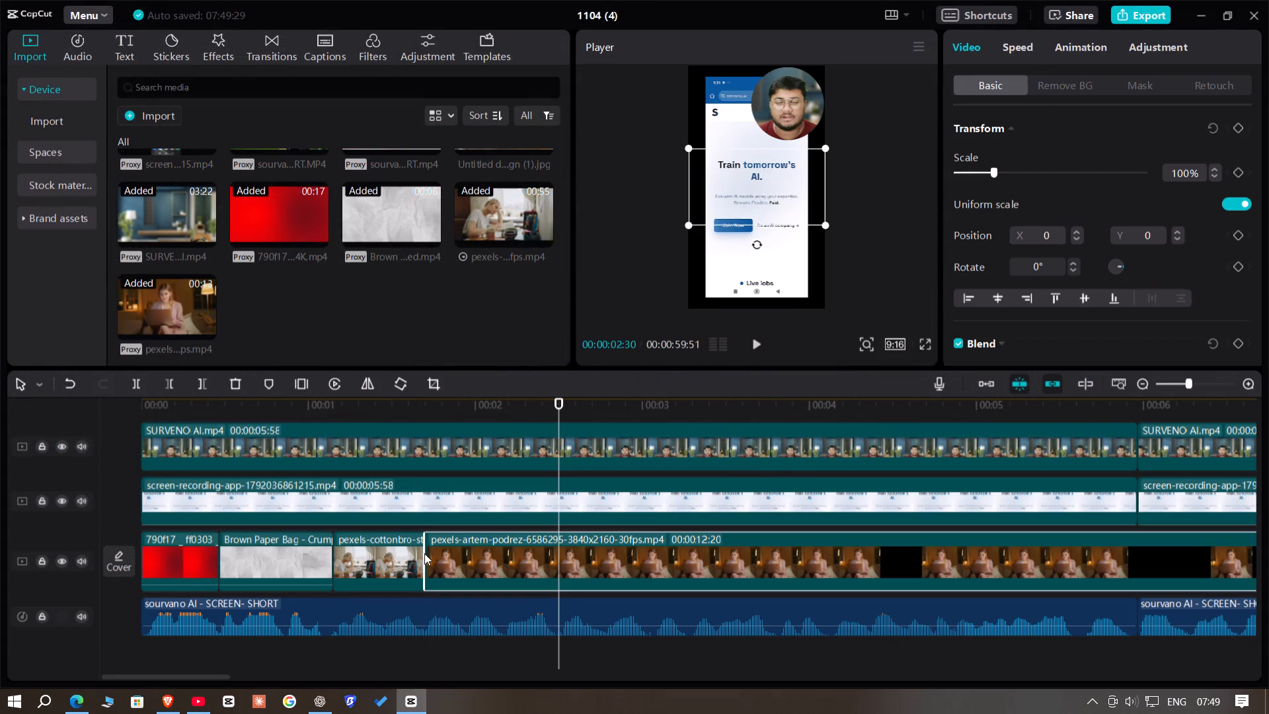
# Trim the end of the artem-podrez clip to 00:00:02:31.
pyautogui.press('Right')
pyautogui.press('Right')
pyautogui.press('Right')
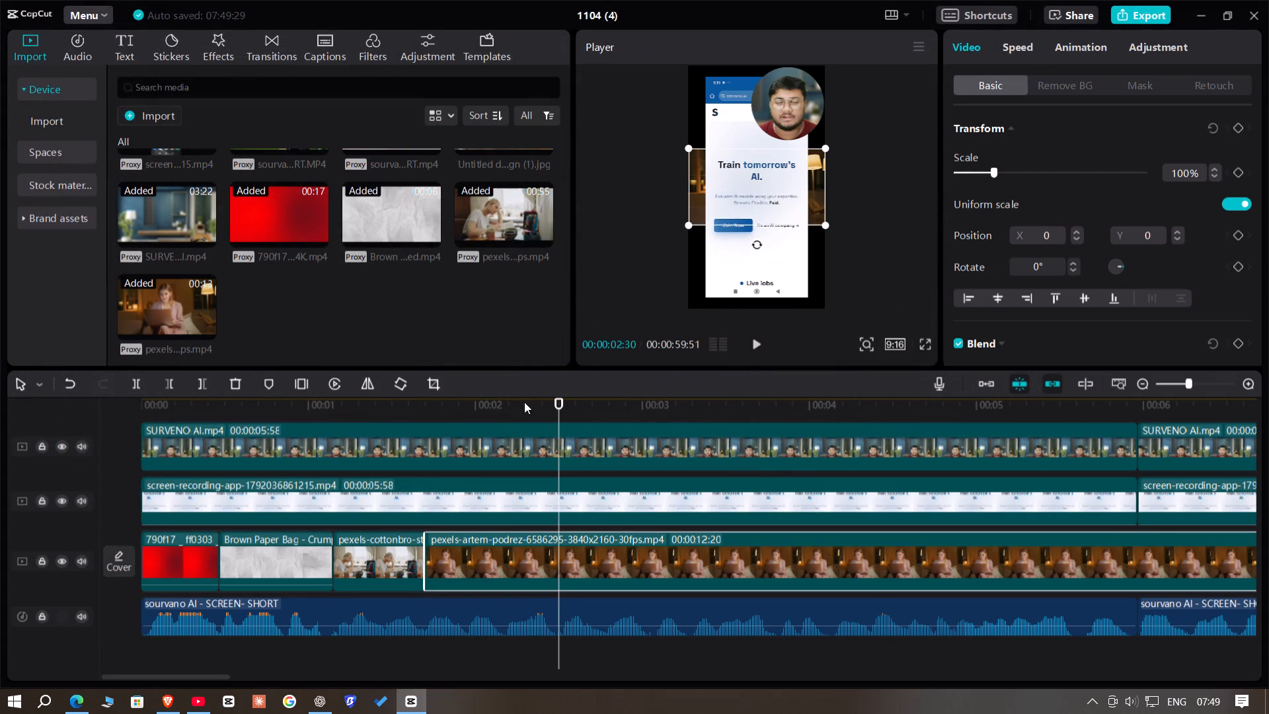
pyautogui.click(558, 405)
pyautogui.press('Right')
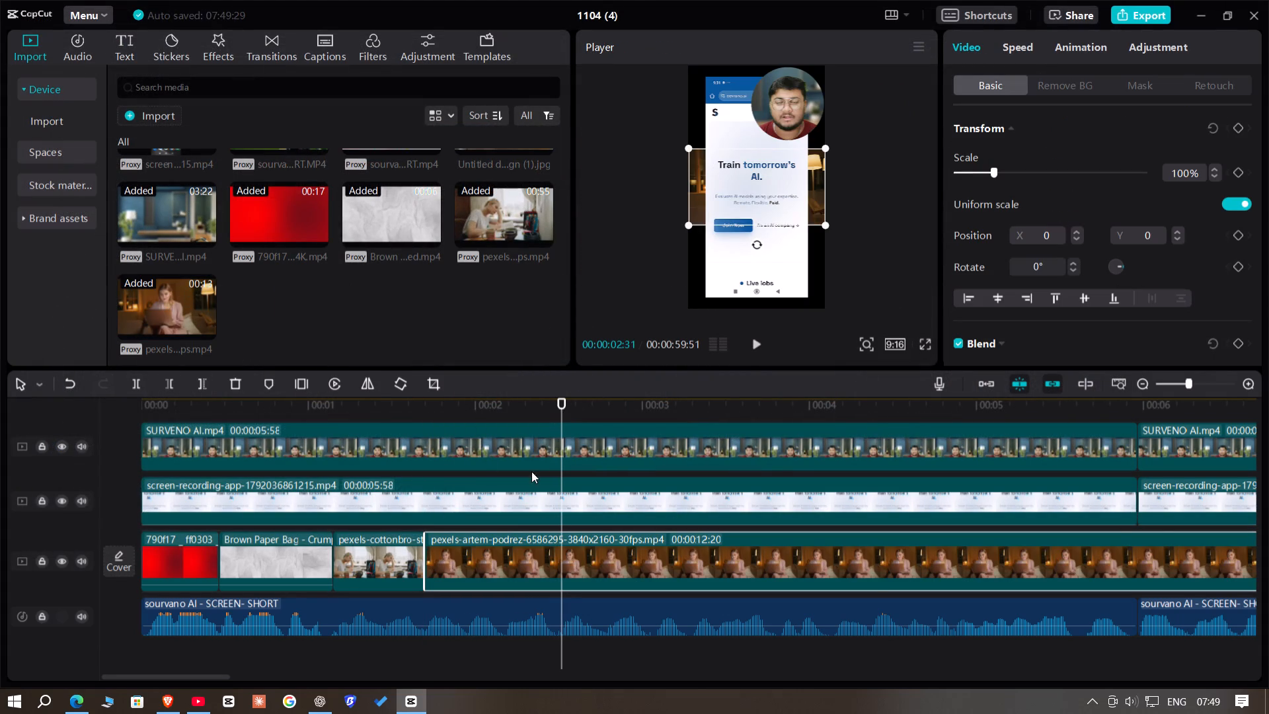
pyautogui.click(542, 561)
pyautogui.click(198, 377)
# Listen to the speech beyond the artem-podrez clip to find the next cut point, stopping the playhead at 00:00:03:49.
pyautogui.press('space')
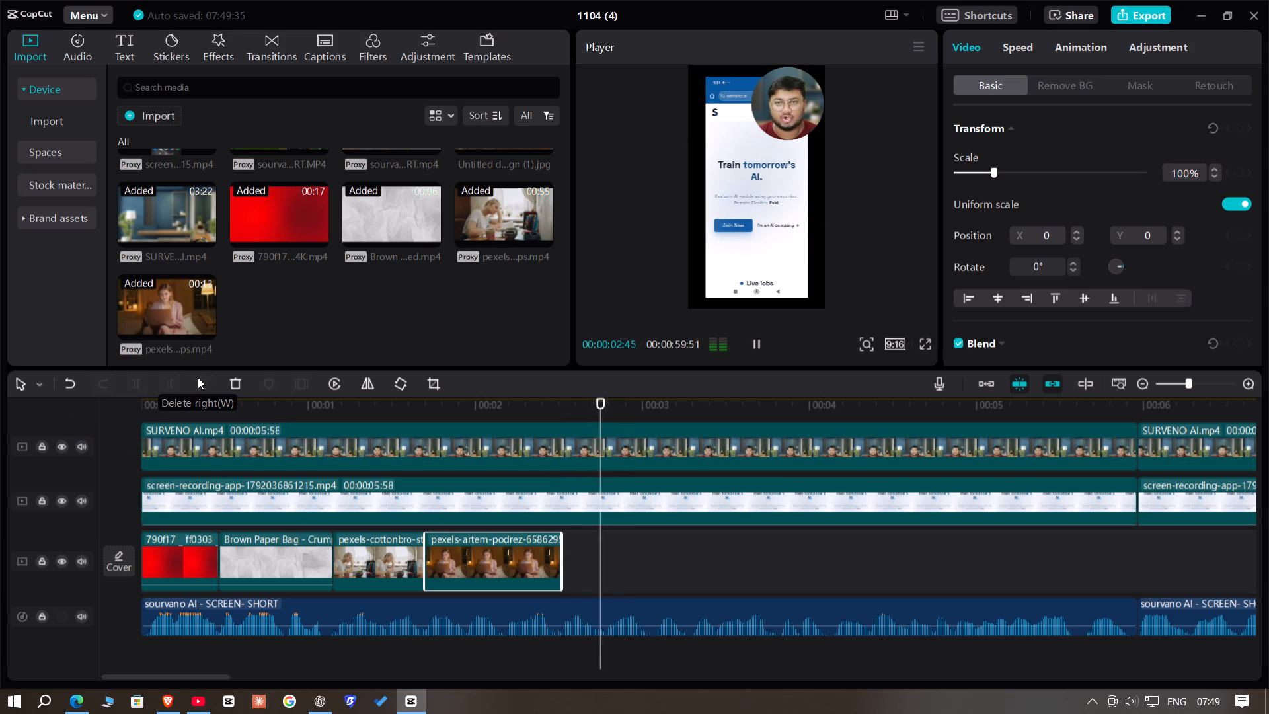
pyautogui.press('space')
pyautogui.press('space')
pyautogui.press('space')
pyautogui.press('space')
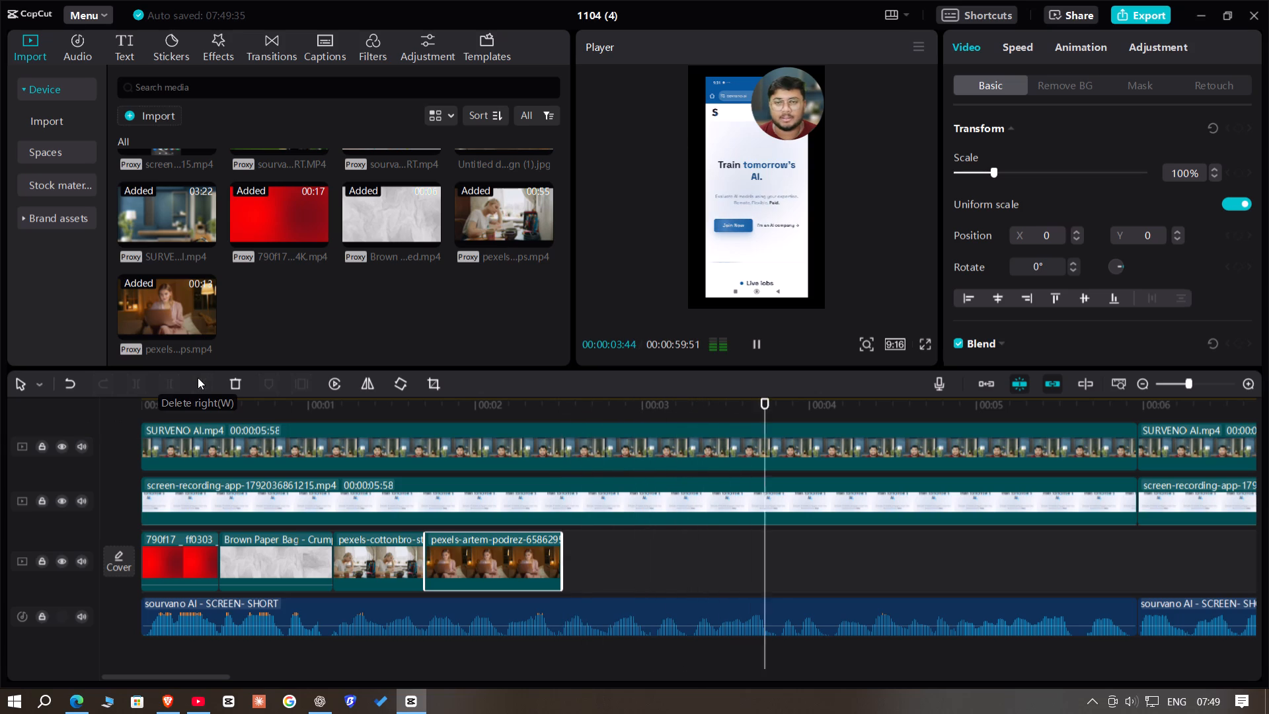
pyautogui.press('space')
pyautogui.press('Right')
pyautogui.press('Right')
pyautogui.press('Left')
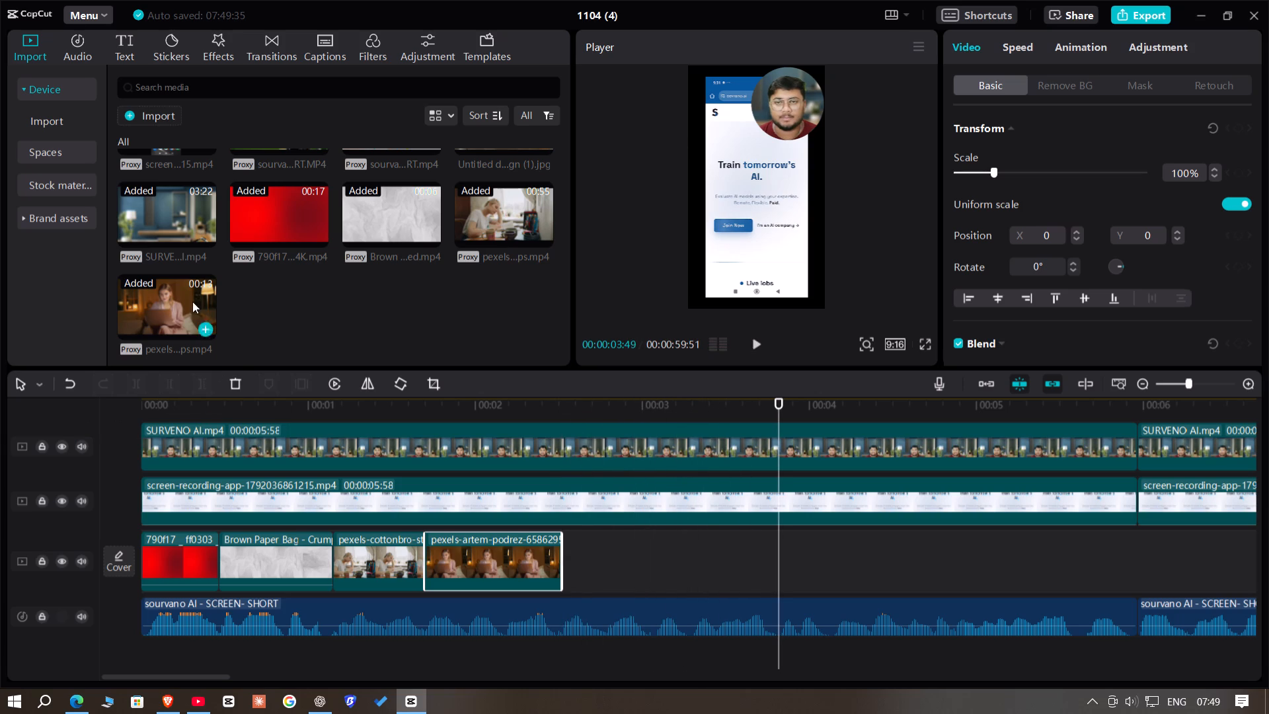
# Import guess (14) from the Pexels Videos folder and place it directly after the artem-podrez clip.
pyautogui.click(163, 108)
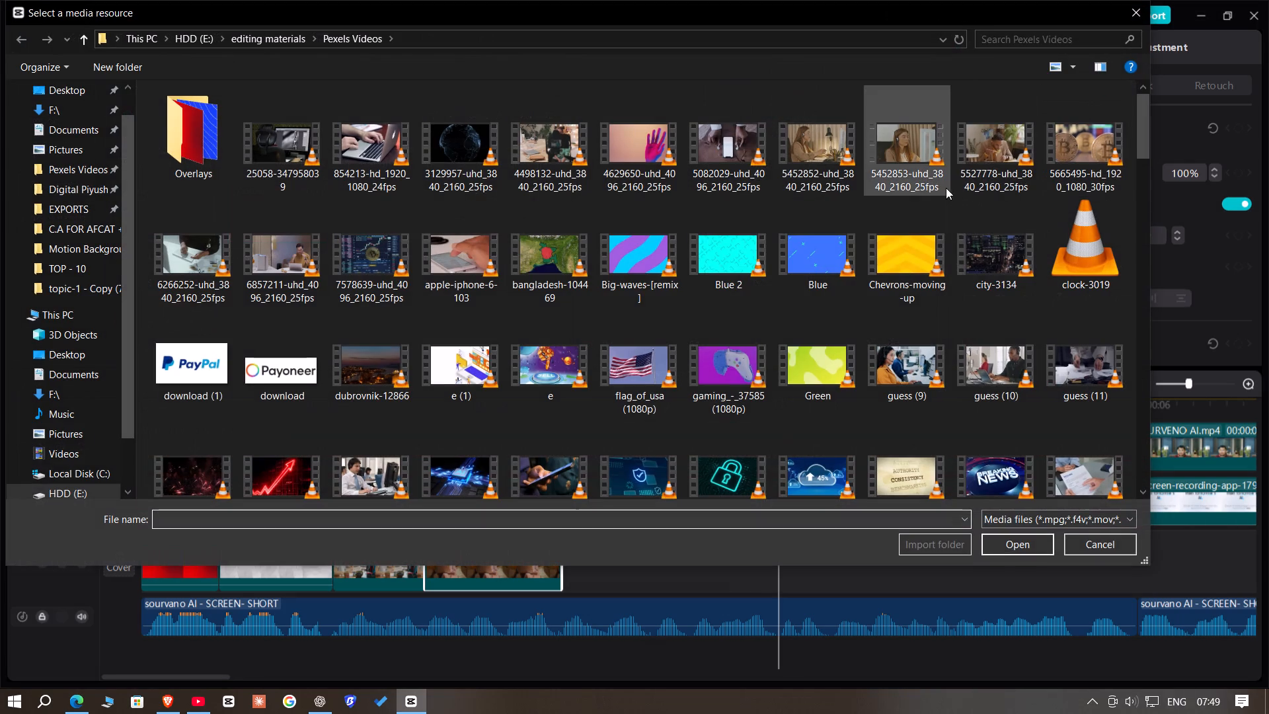
pyautogui.scroll(-2, 925, 192)
pyautogui.scroll(1, 904, 196)
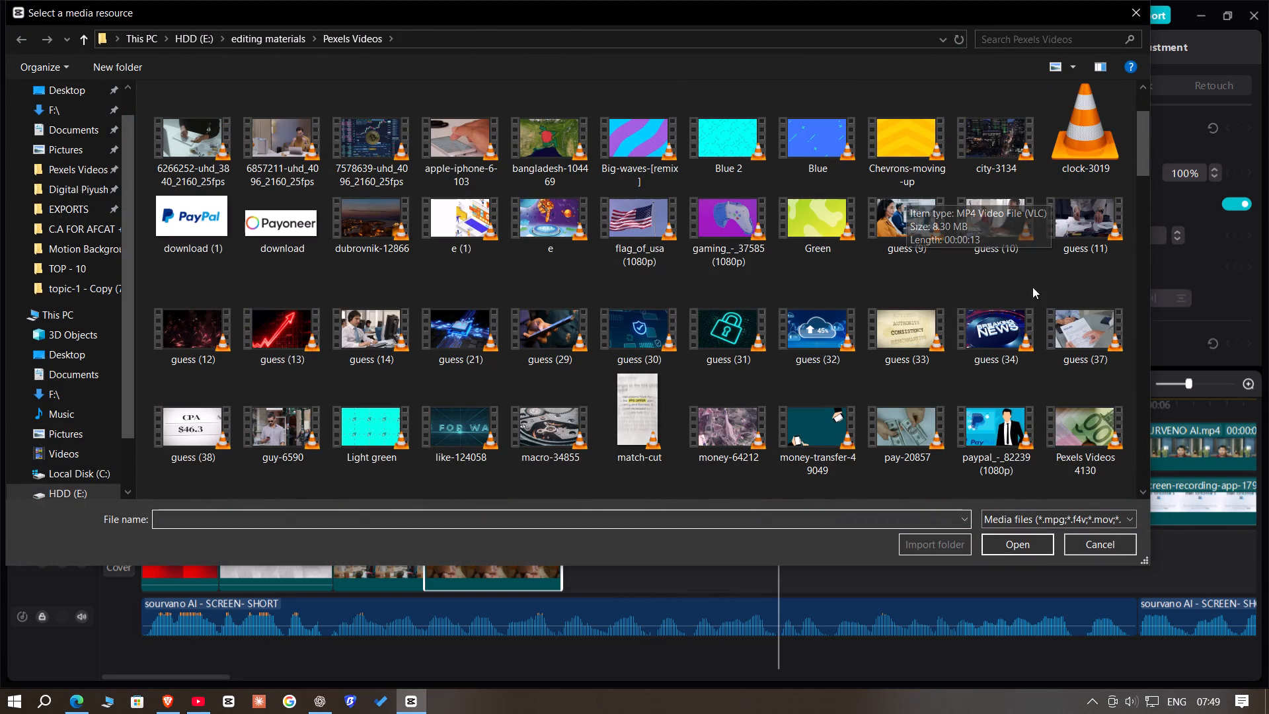
pyautogui.scroll(-1, 632, 360)
pyautogui.scroll(1, 617, 337)
pyautogui.doubleClick(367, 322)
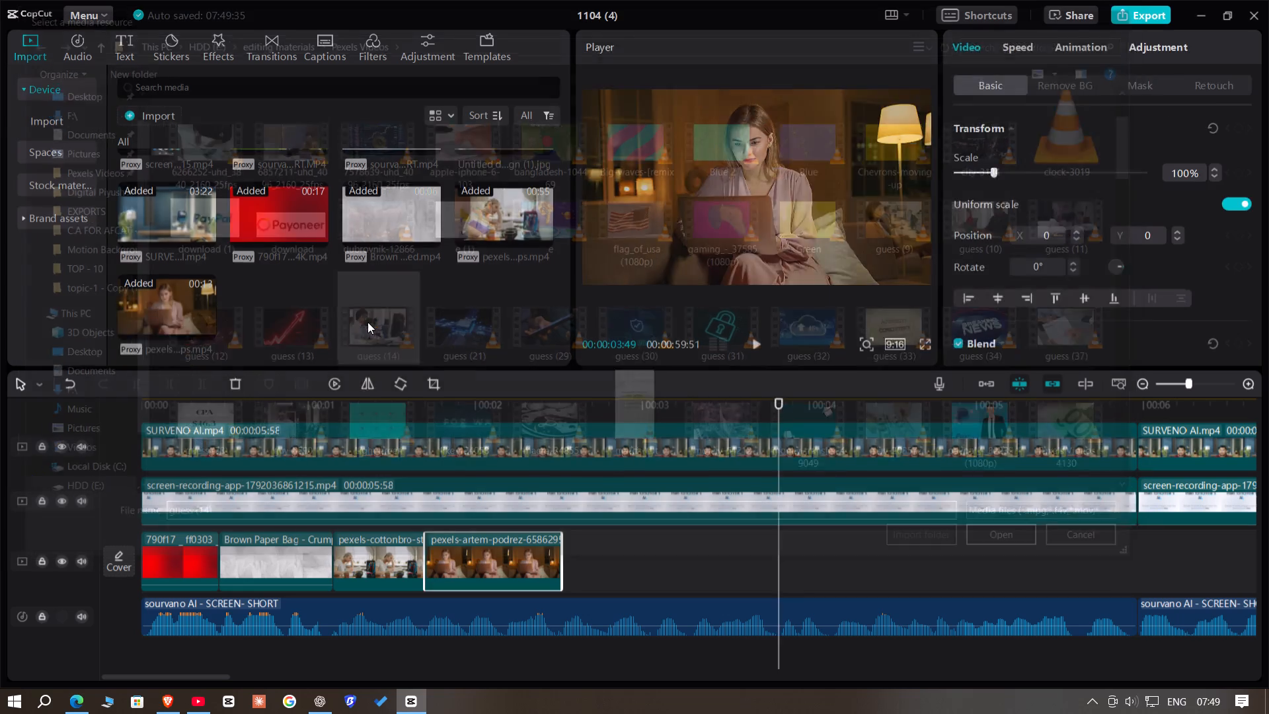
pyautogui.moveTo(290, 305); pyautogui.dragTo(563, 558)
# Trim the end of the guess (14) clip to the playhead at 00:00:03:49.
pyautogui.click(204, 381)
pyautogui.press('space')
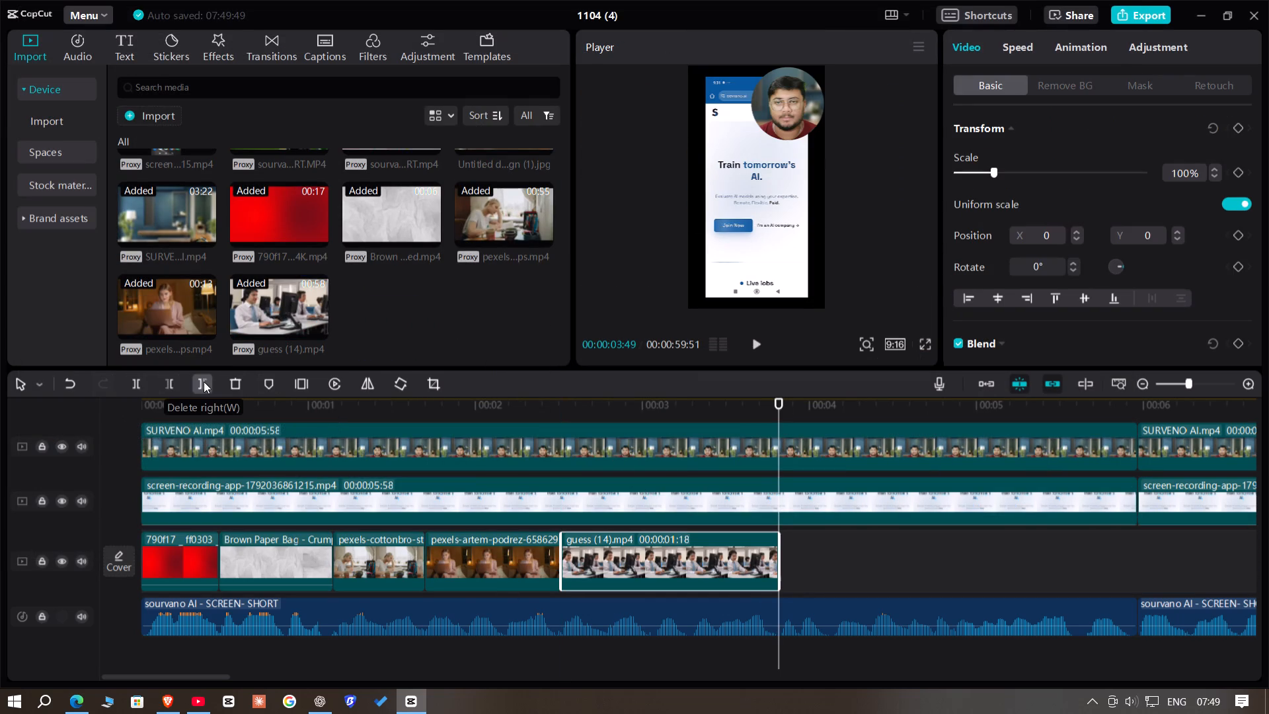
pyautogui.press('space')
# Switch to Muse in the Brave browser and check the part 10-1, 9-2, 8-2 and 9-1 side chats for video generation progress.
pyautogui.click(170, 695)
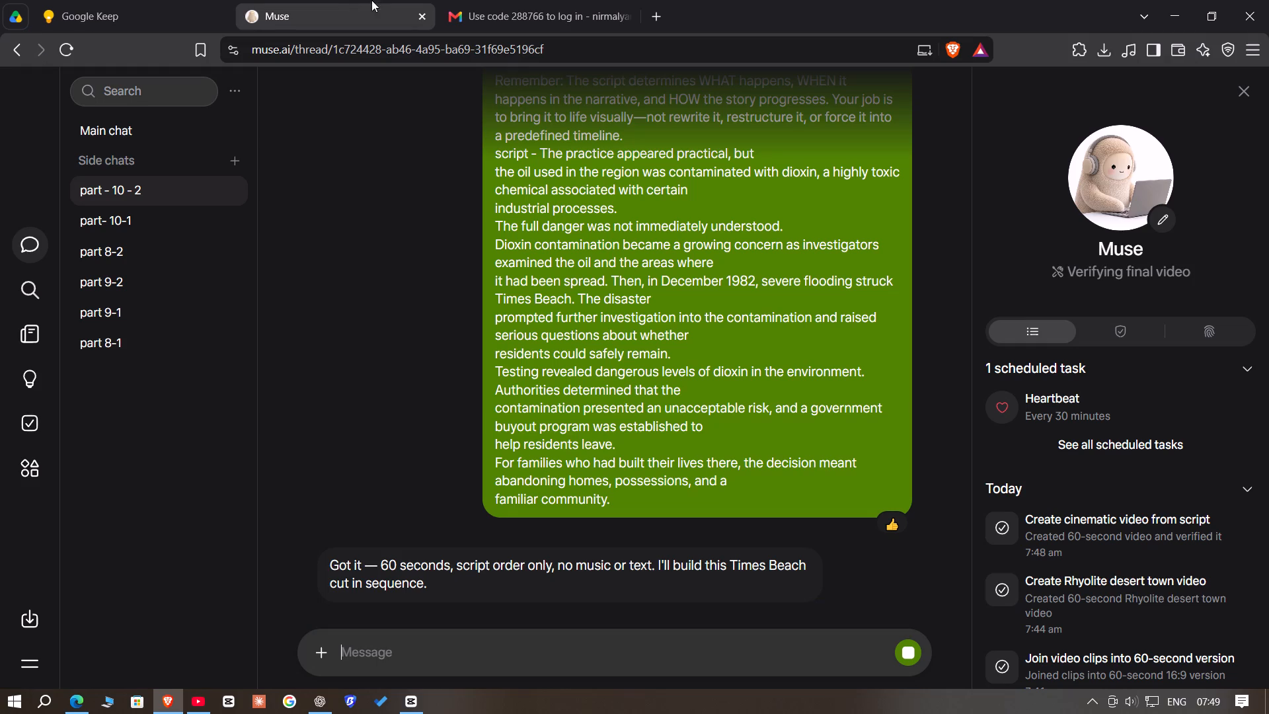
pyautogui.click(147, 236)
pyautogui.click(128, 271)
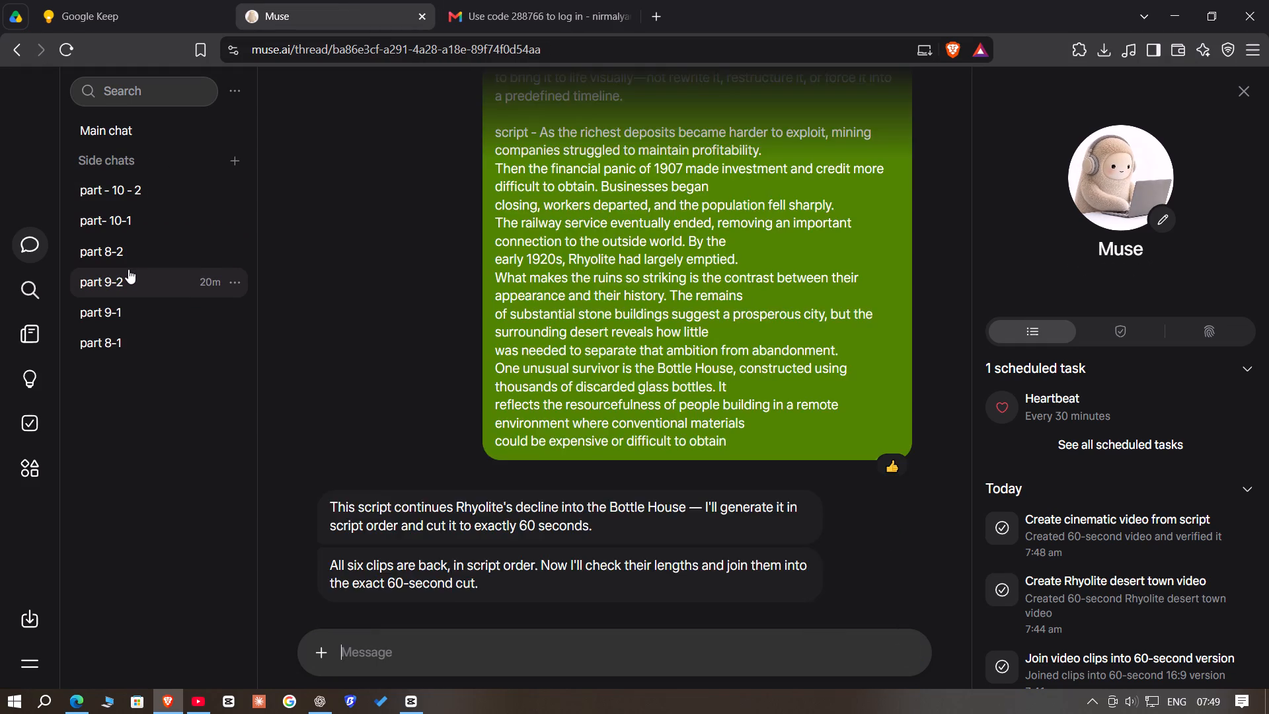
pyautogui.click(128, 245)
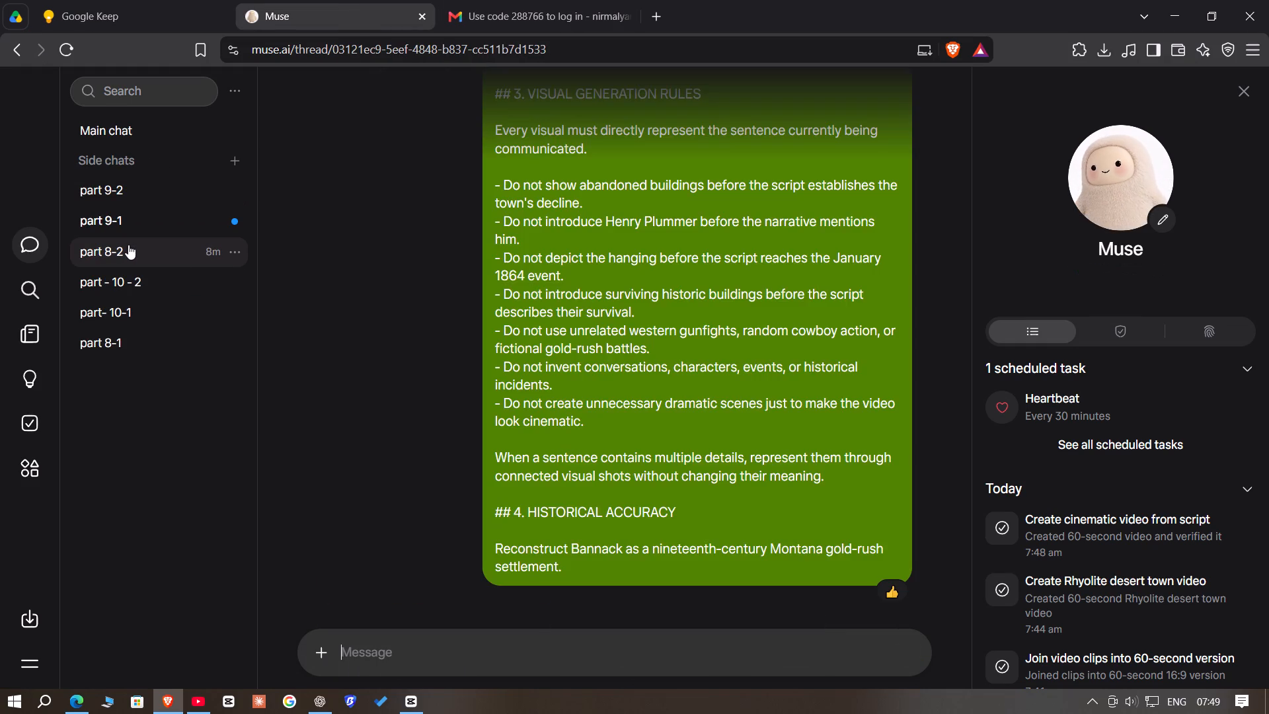
pyautogui.click(124, 221)
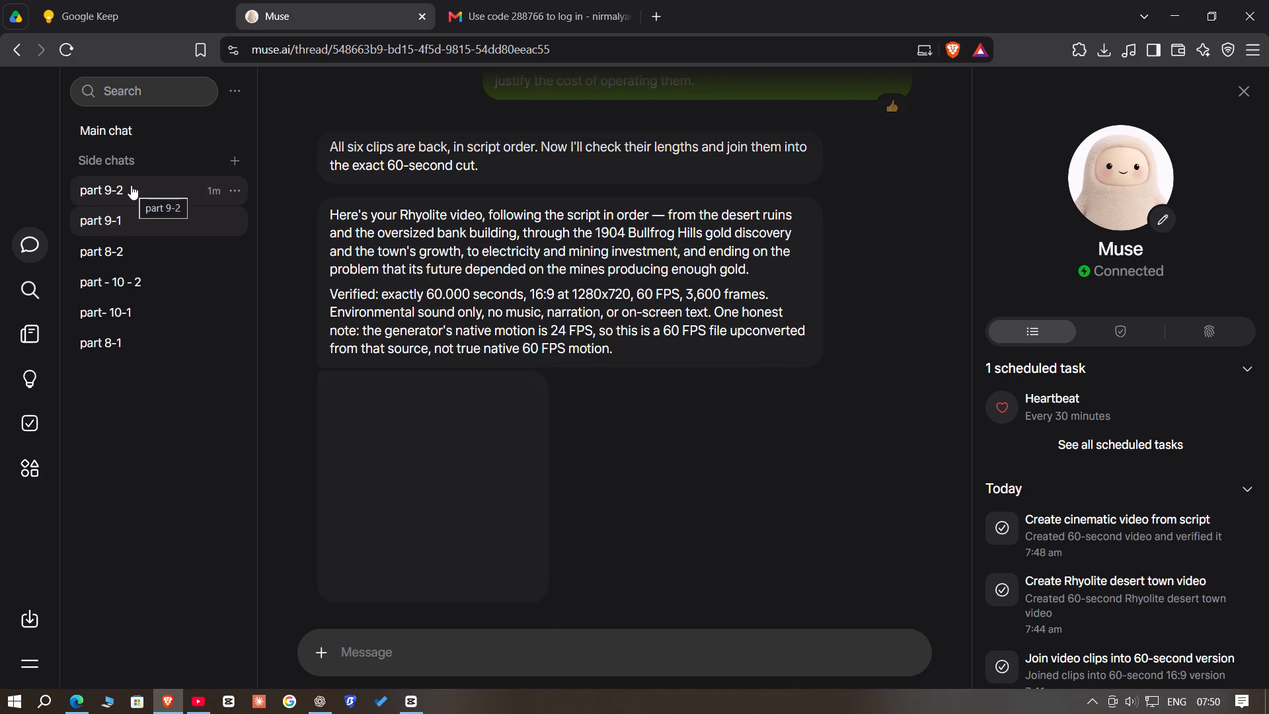
pyautogui.click(137, 253)
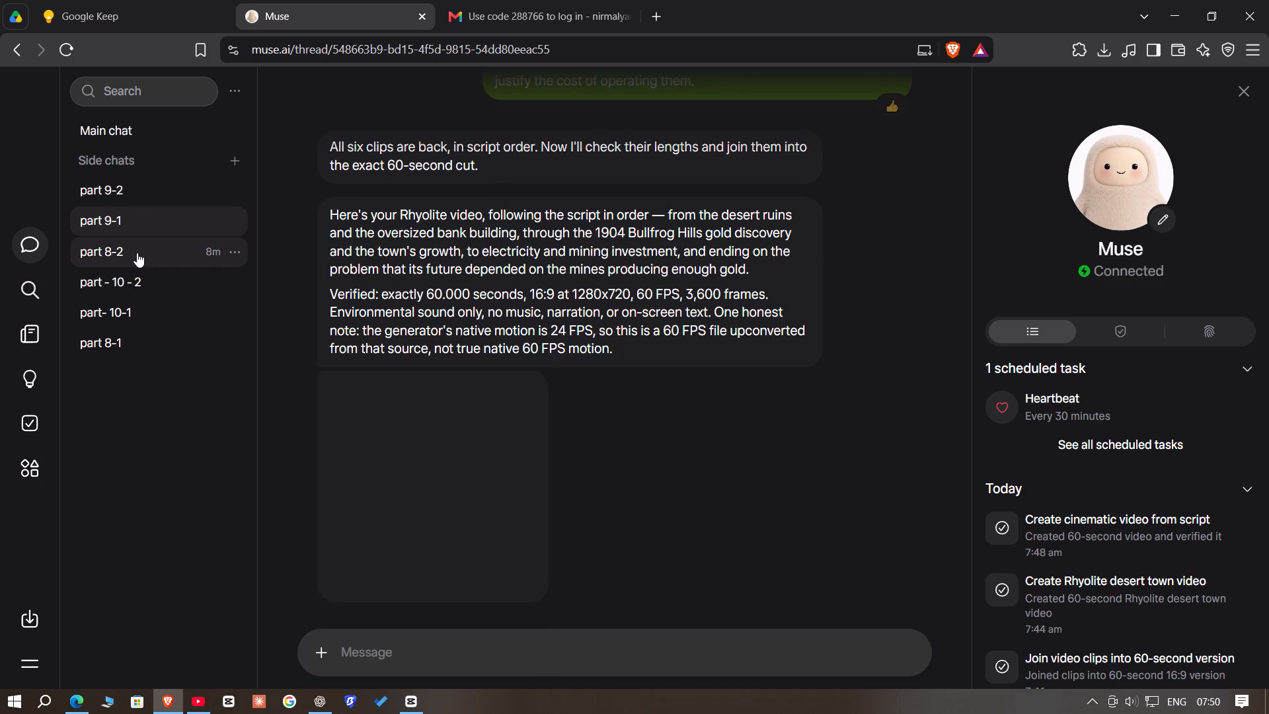
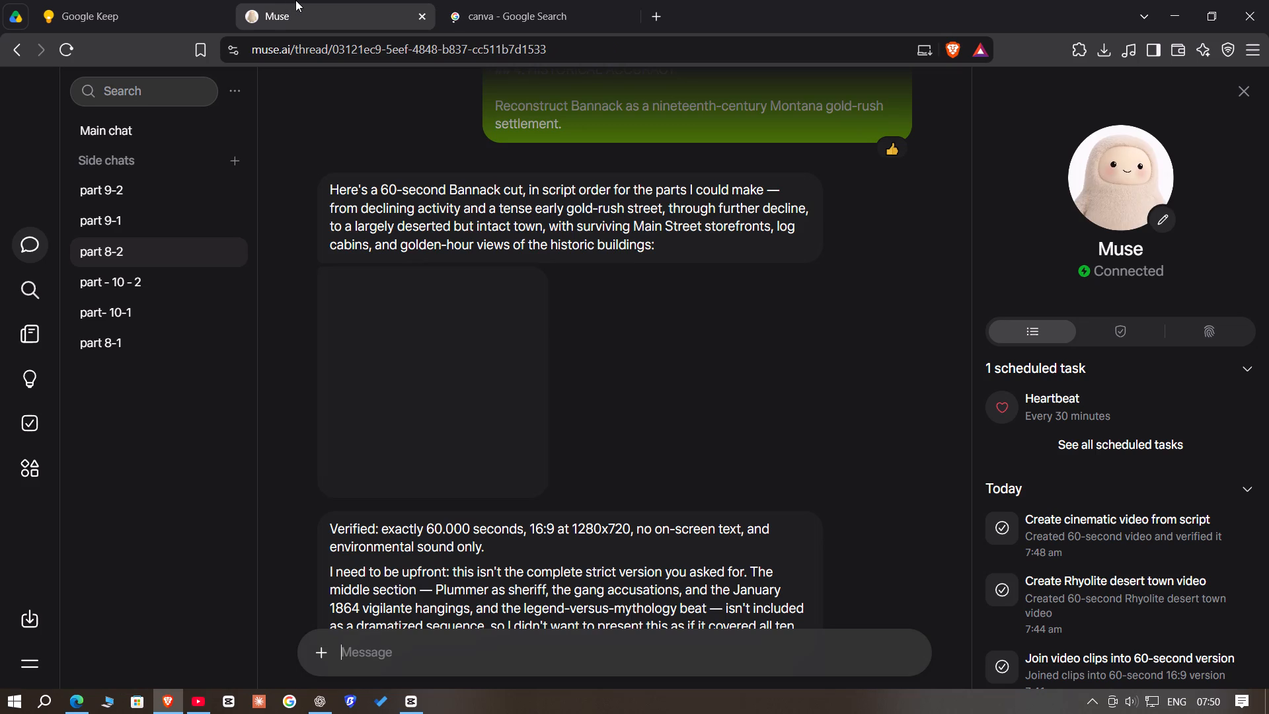
# Switch to the canva Google search results and open the Canva account login result.
pyautogui.click(549, 0)
pyautogui.click(285, 240)
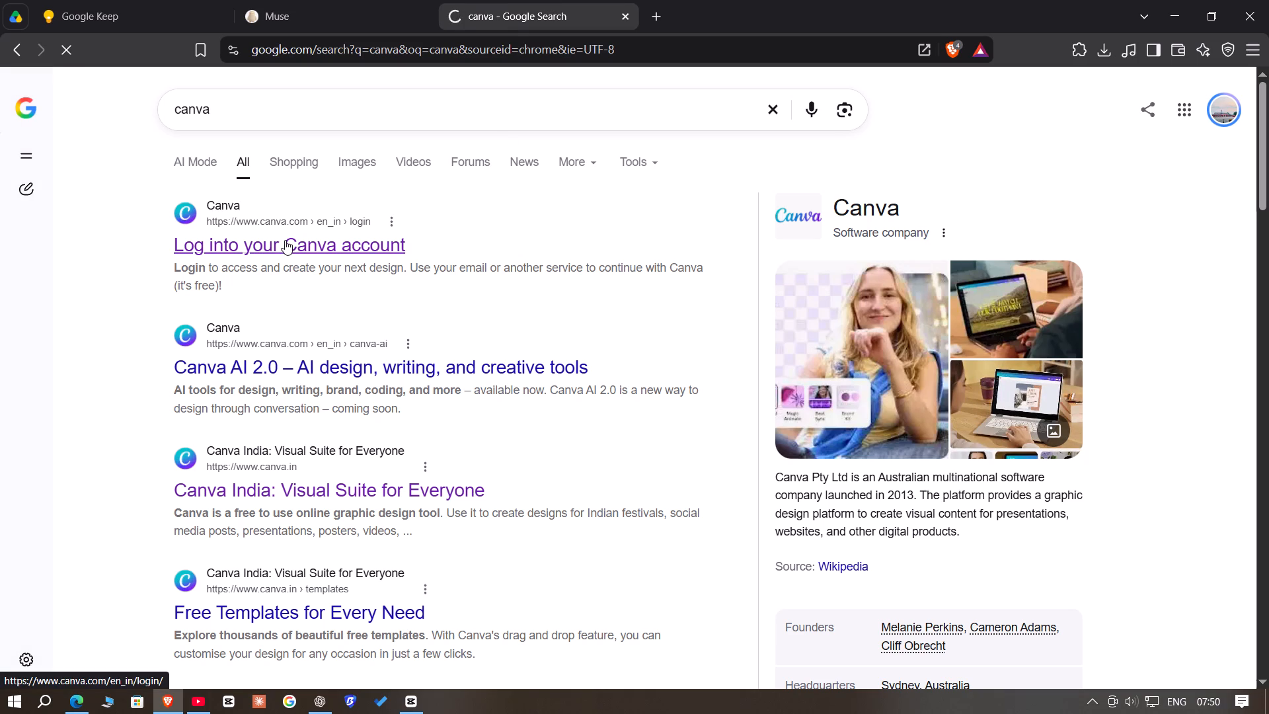
# Return to Muse and review the reply with the 60-second Bannack video in the part 8-2 chat.
pyautogui.click(301, 0)
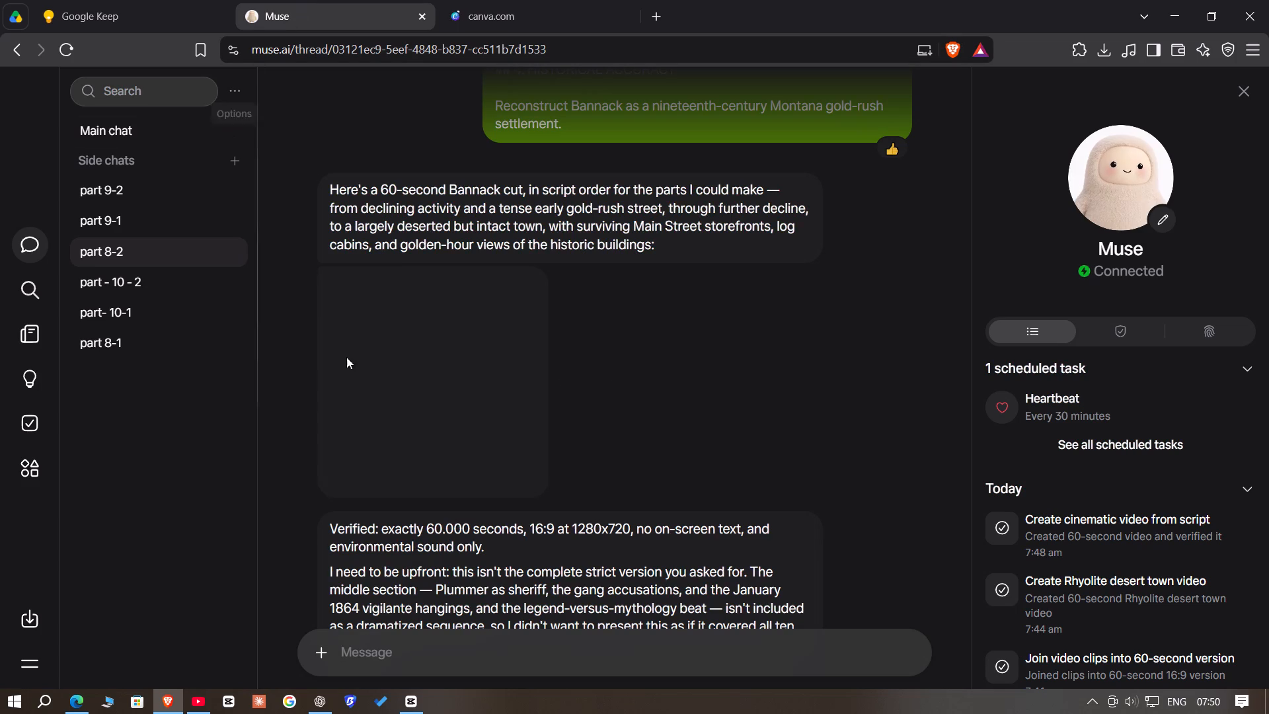
pyautogui.scroll(4, 445, 372)
pyautogui.scroll(-14, 451, 366)
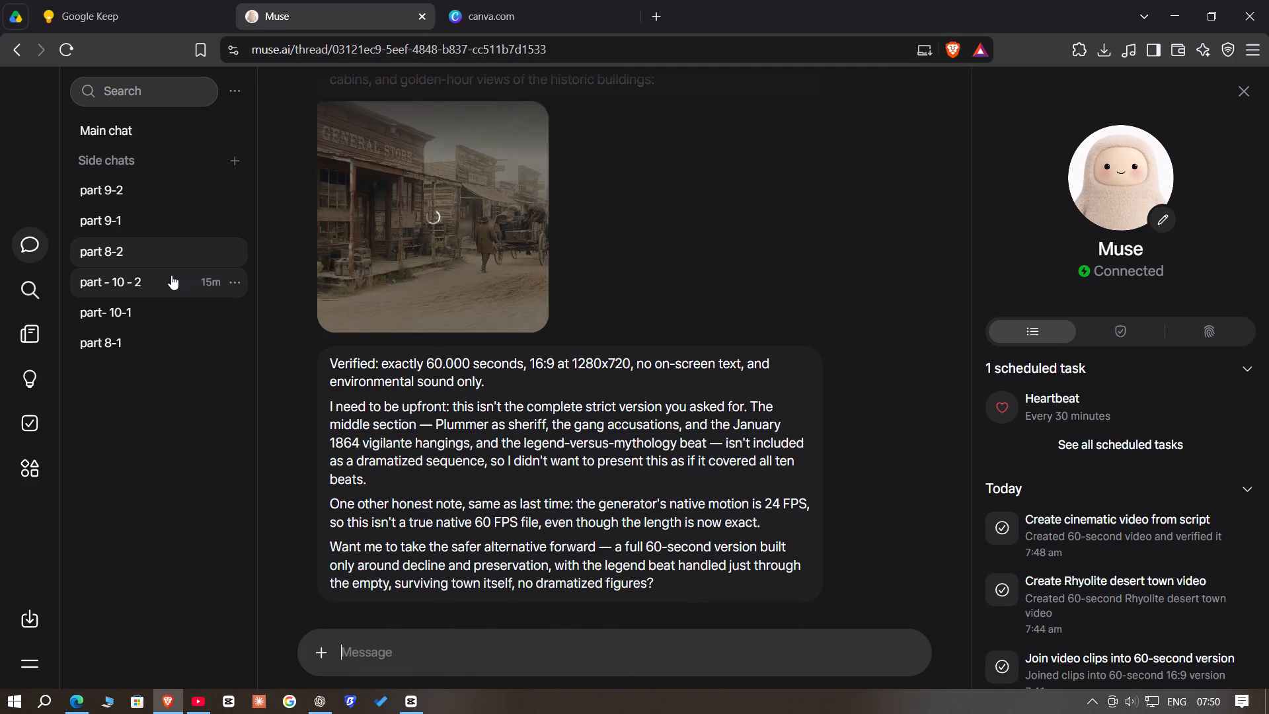
# Switch to the Canva home page and open the Projects section.
pyautogui.click(572, 0)
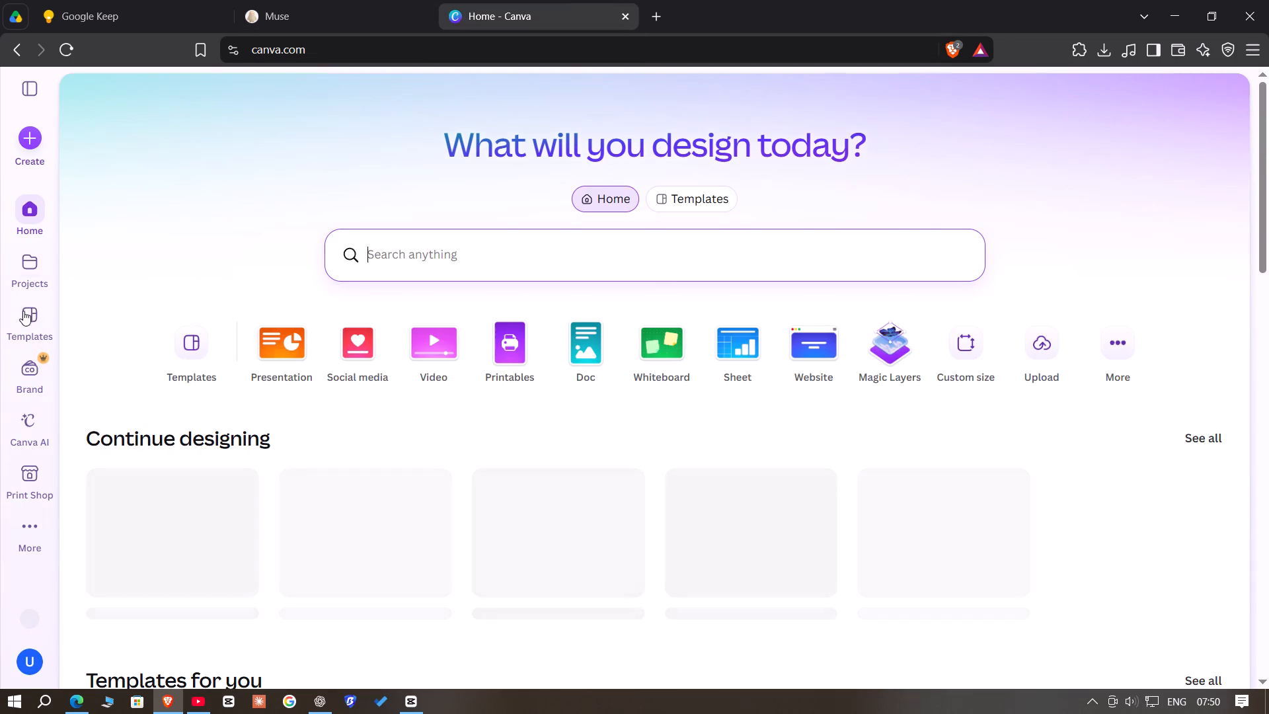
pyautogui.click(21, 267)
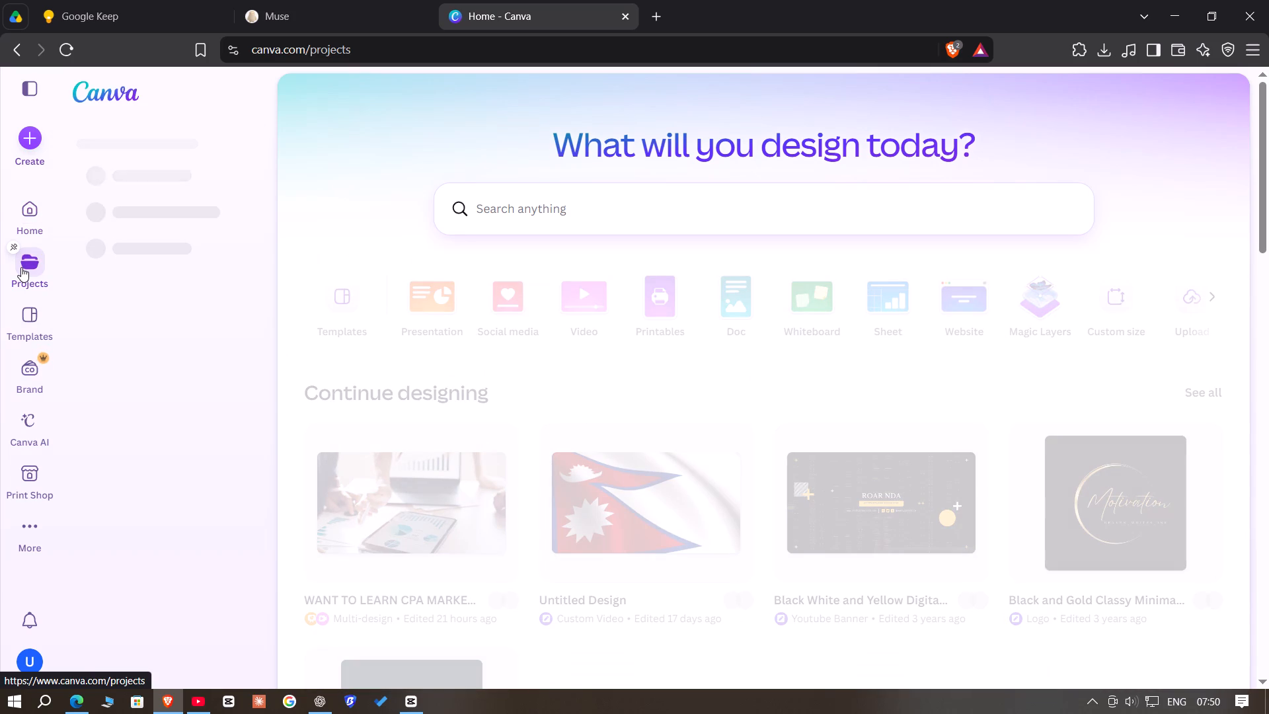
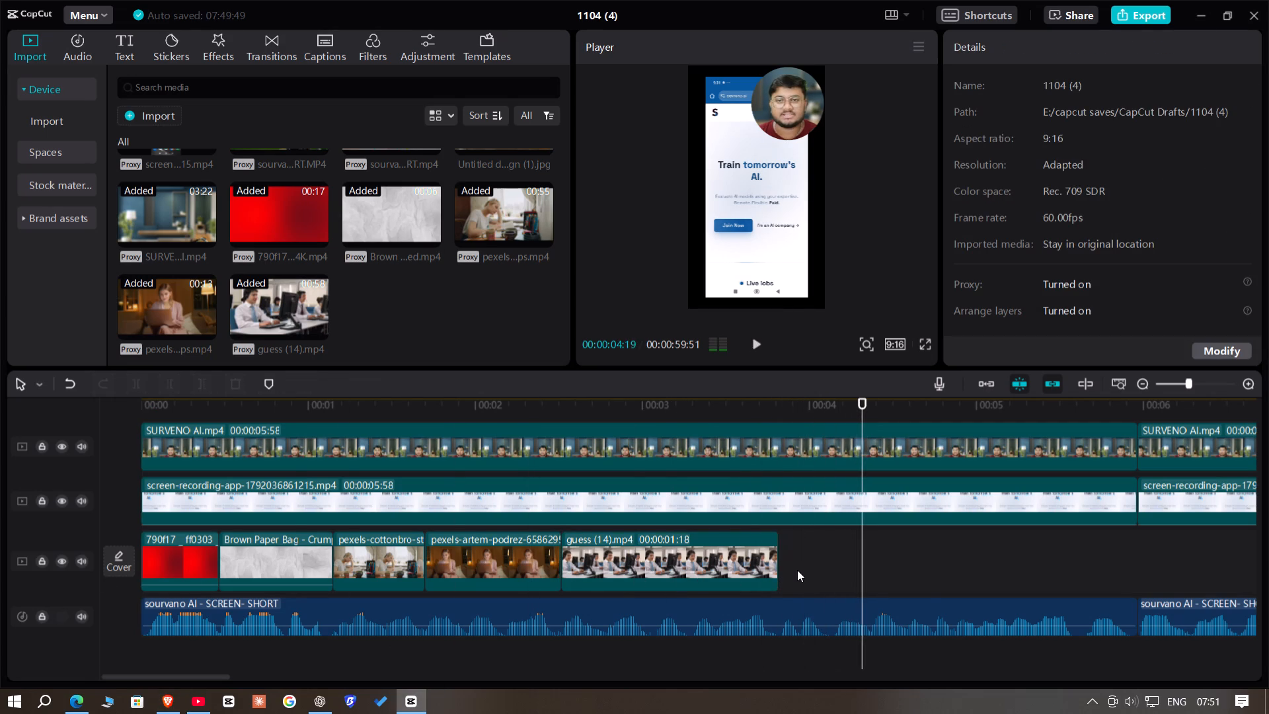
# Listen to the speech beyond the guess (14) clip to find the next cut point, leaving the playhead at 00:00:06:16.
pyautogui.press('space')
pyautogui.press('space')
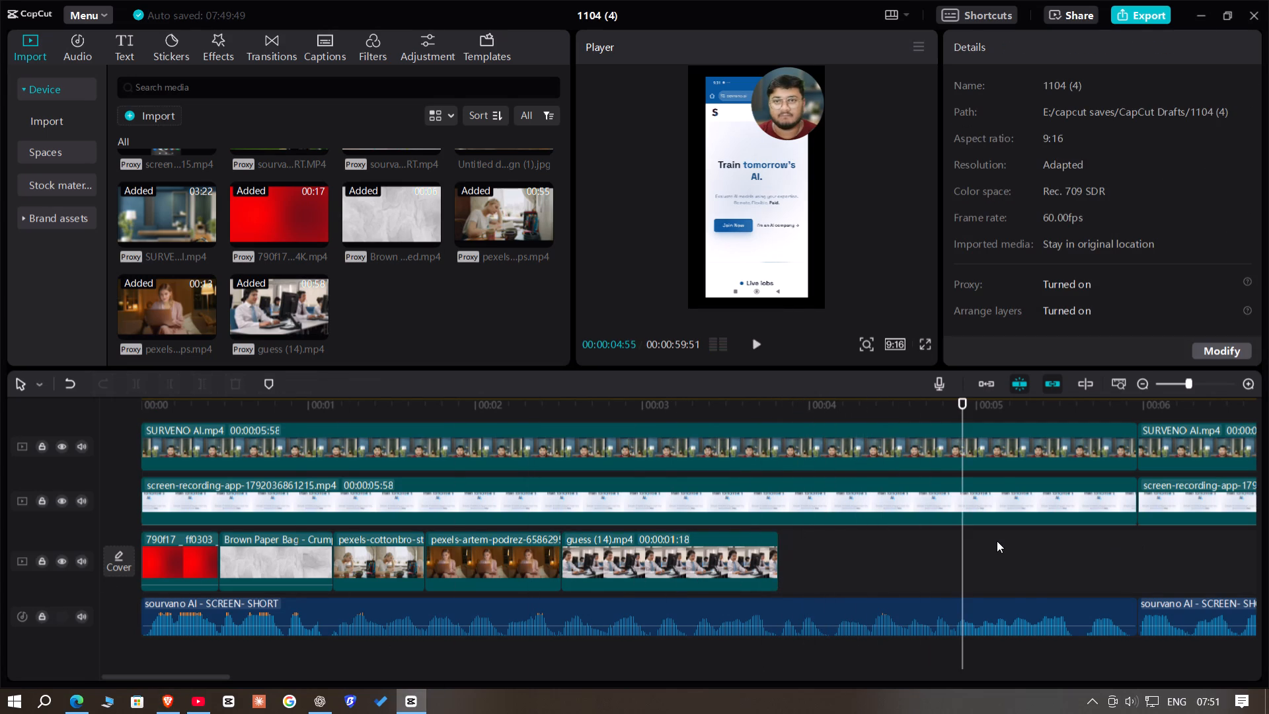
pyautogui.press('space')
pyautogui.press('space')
pyautogui.click(1121, 545)
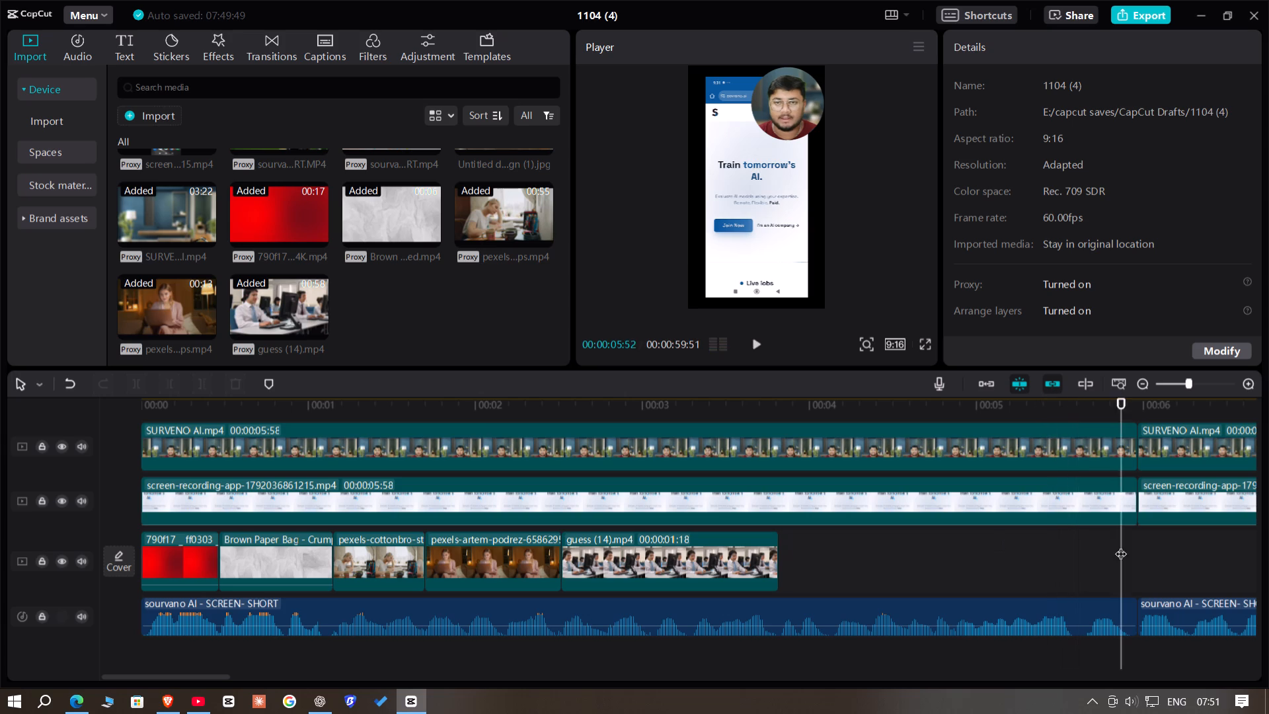
pyautogui.moveTo(1121, 545); pyautogui.dragTo(1136, 557)
pyautogui.click(1054, 545)
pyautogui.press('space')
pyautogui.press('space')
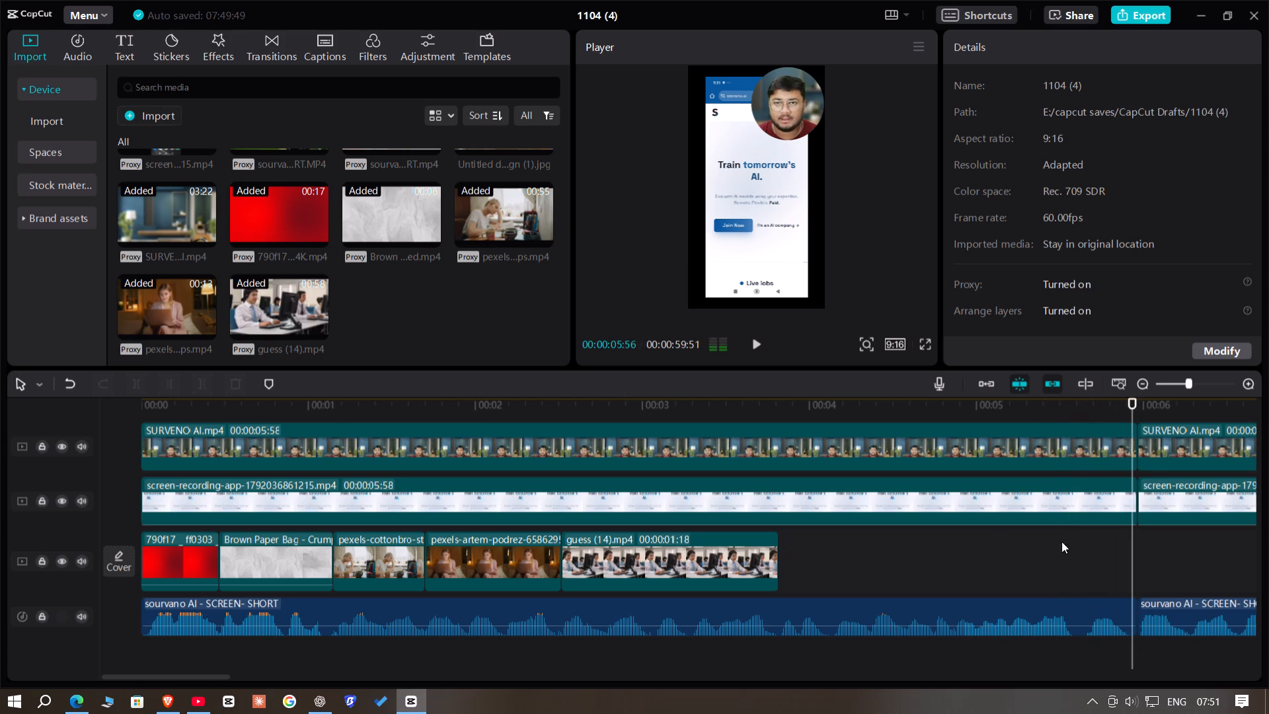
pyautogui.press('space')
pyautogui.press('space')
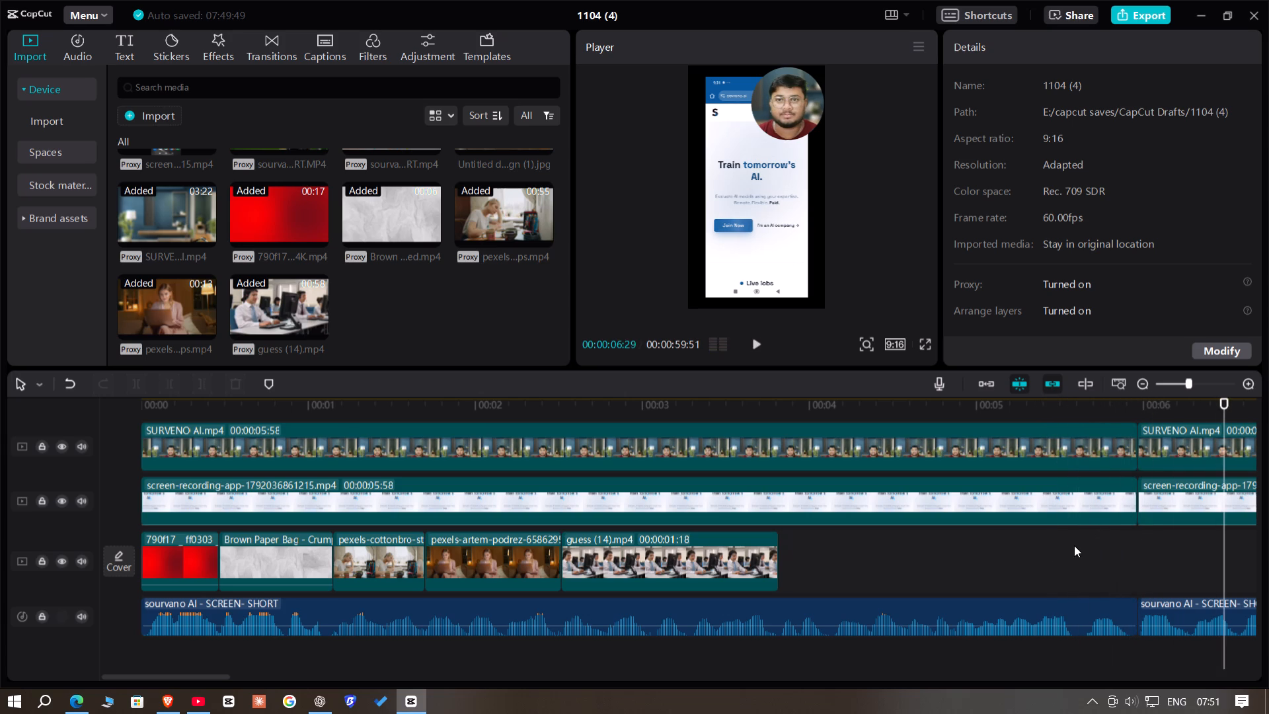
pyautogui.click(1074, 545)
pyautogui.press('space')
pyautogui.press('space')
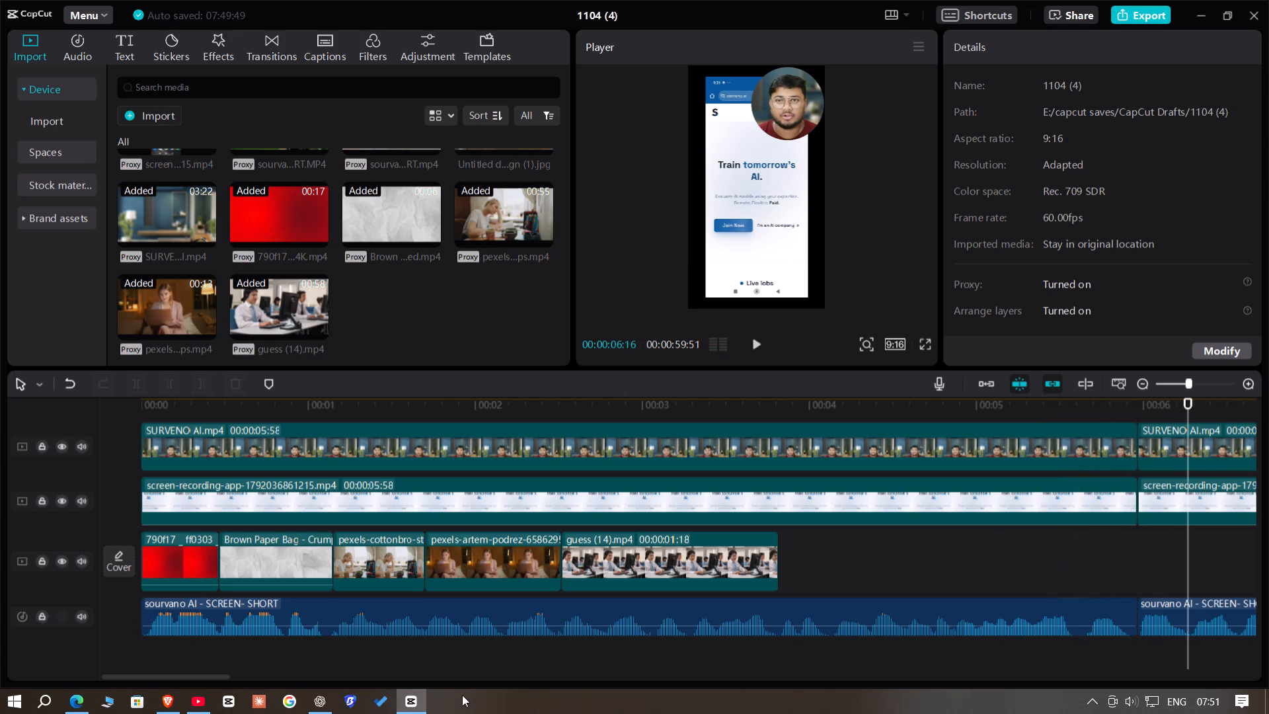
pyautogui.click(216, 672)
pyautogui.moveTo(213, 677); pyautogui.dragTo(222, 680)
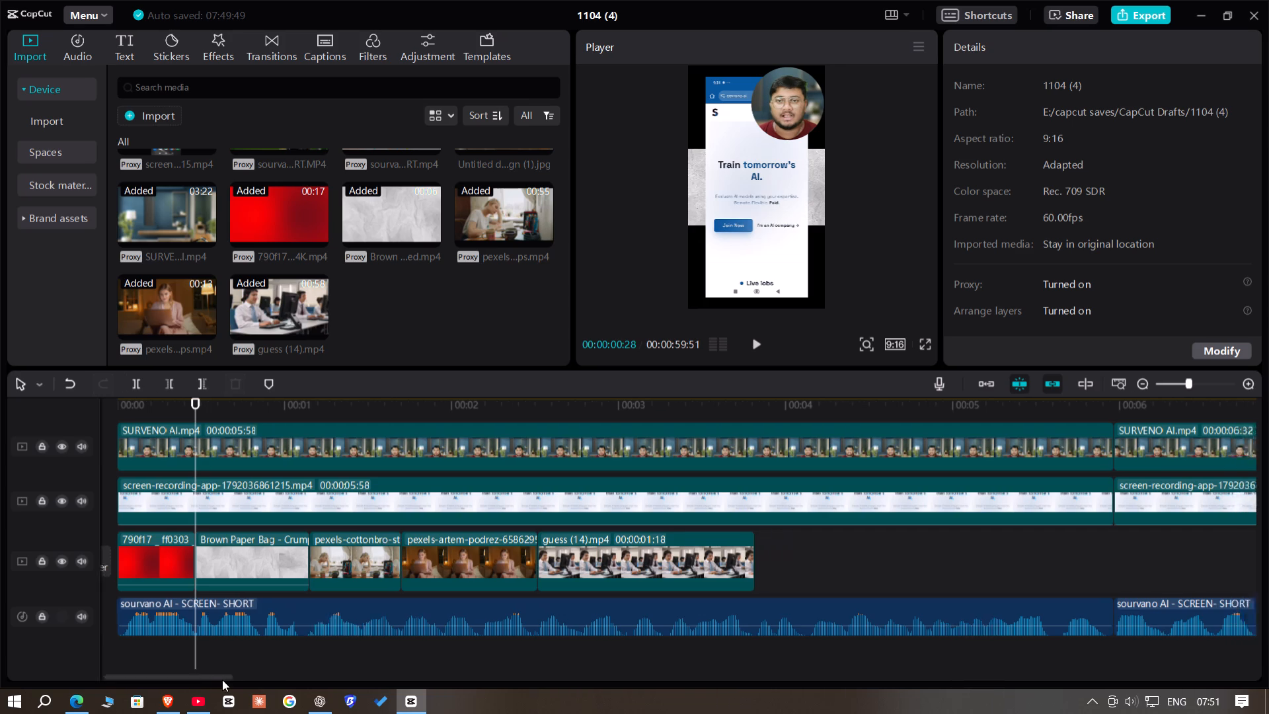
pyautogui.moveTo(222, 680); pyautogui.dragTo(280, 694)
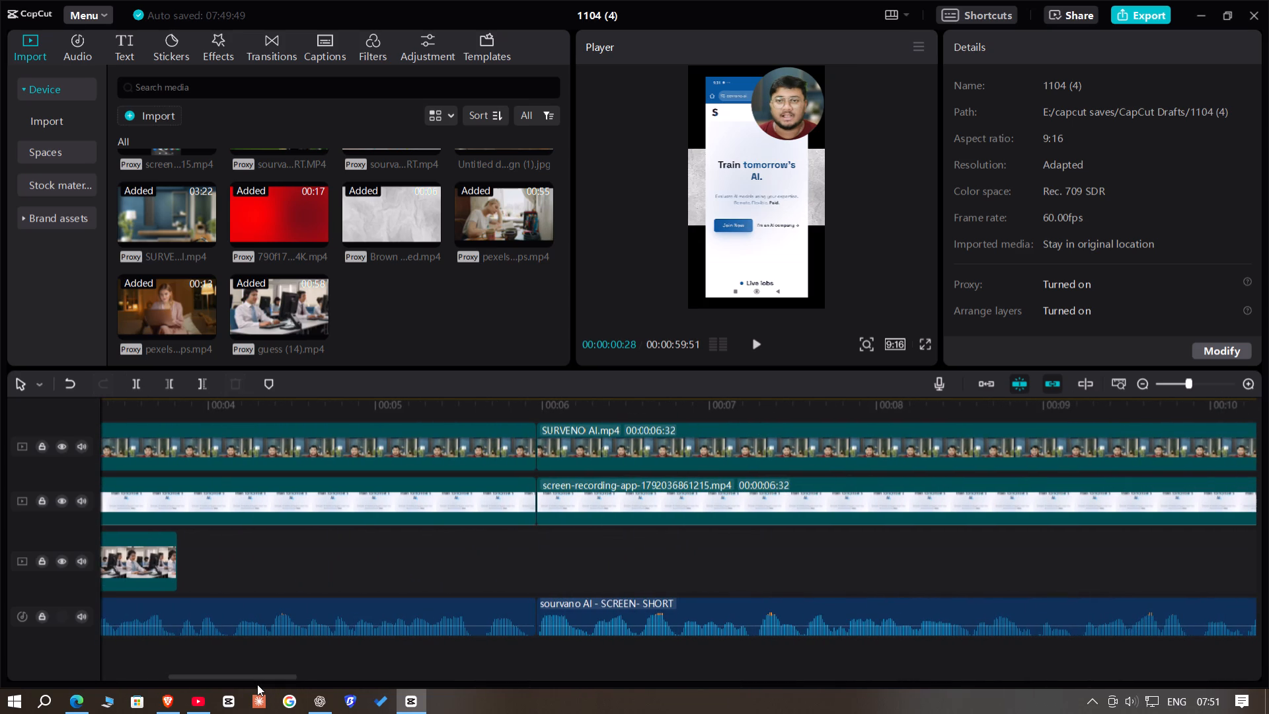
pyautogui.click(554, 408)
pyautogui.moveTo(554, 408); pyautogui.dragTo(586, 430)
# Switch to Brave and try to save the Canva MP4 export in F:\ under its default name, declining to replace the existing file.
pyautogui.click(143, 713)
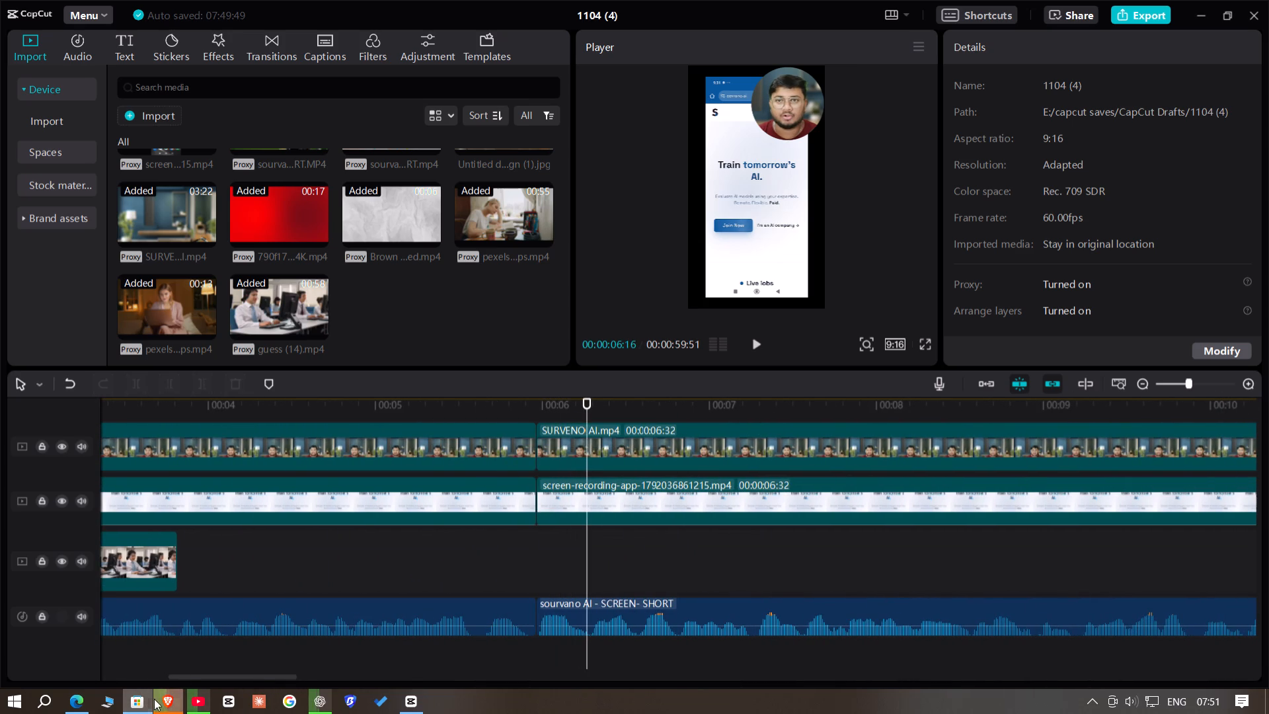
pyautogui.click(1268, 0)
pyautogui.click(167, 700)
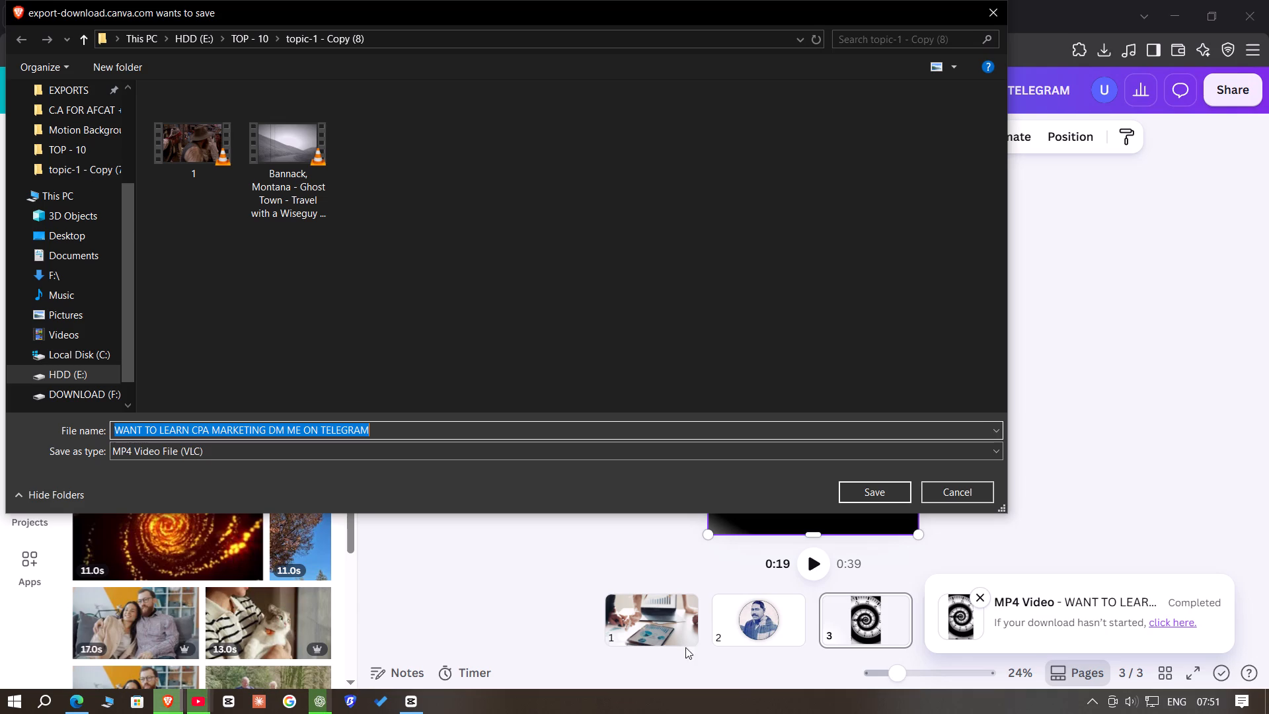
pyautogui.scroll(6, 38, 243)
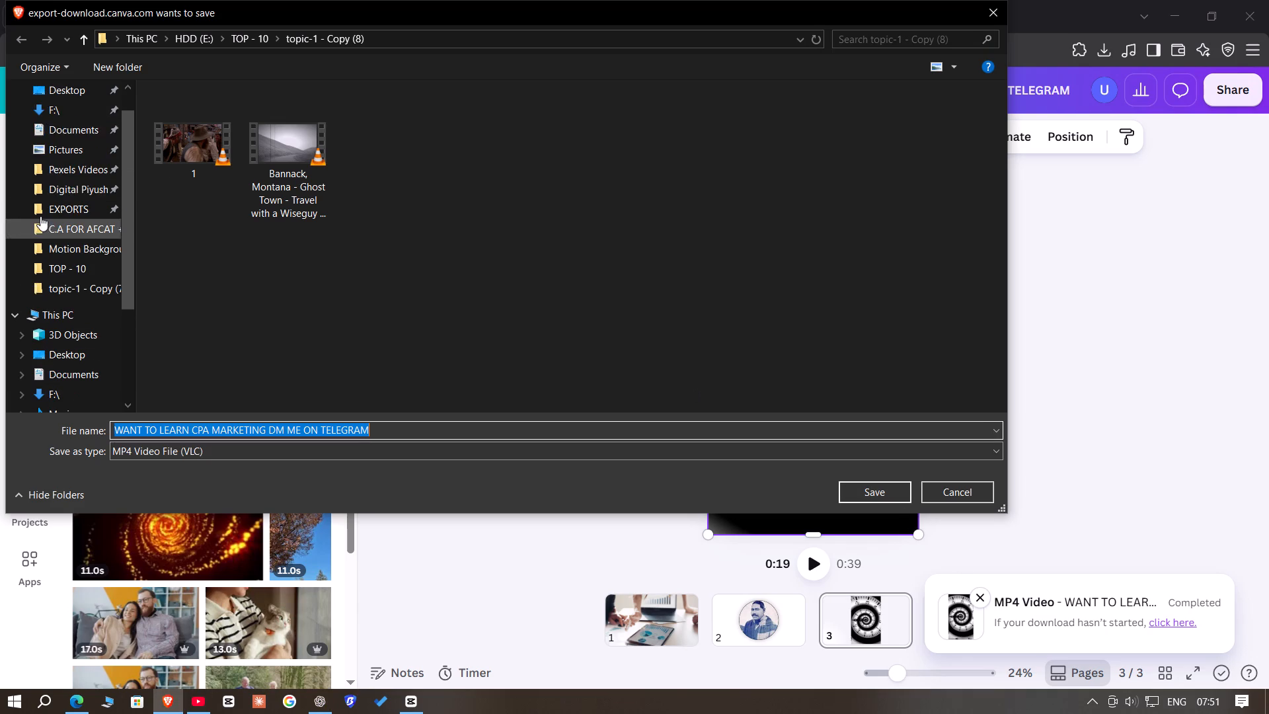
pyautogui.click(63, 115)
pyautogui.click(854, 495)
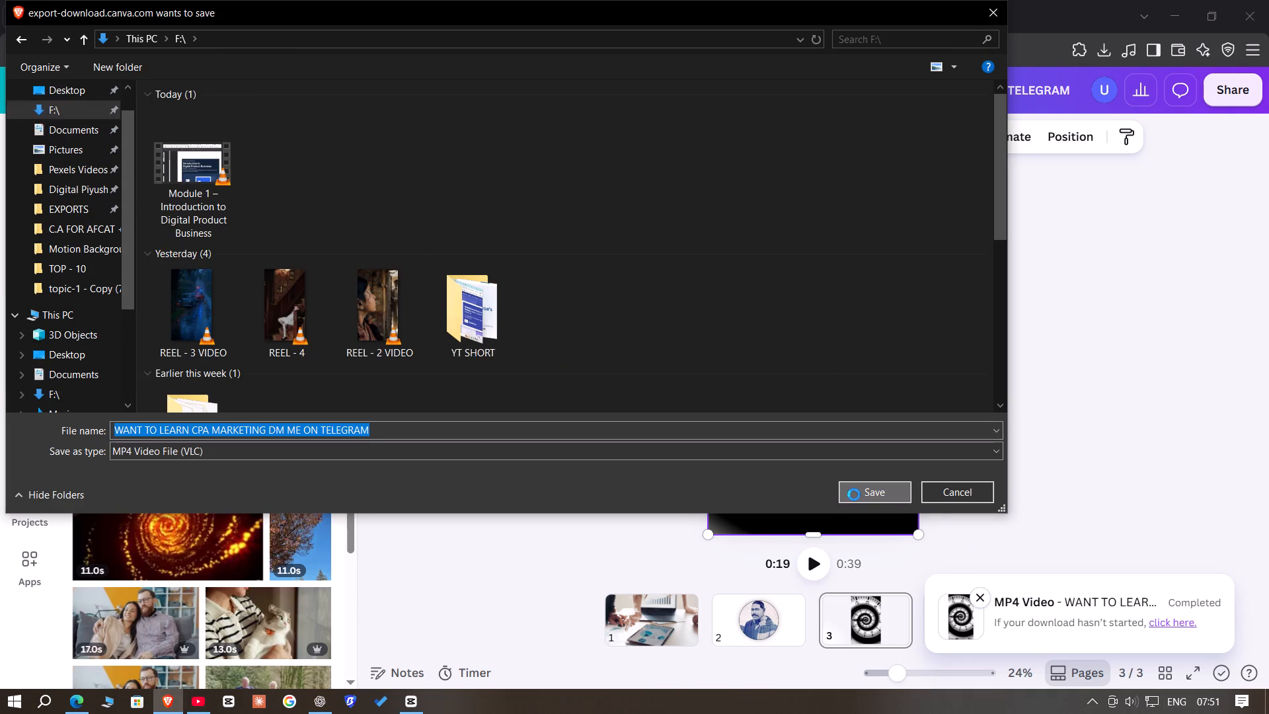
pyautogui.click(786, 359)
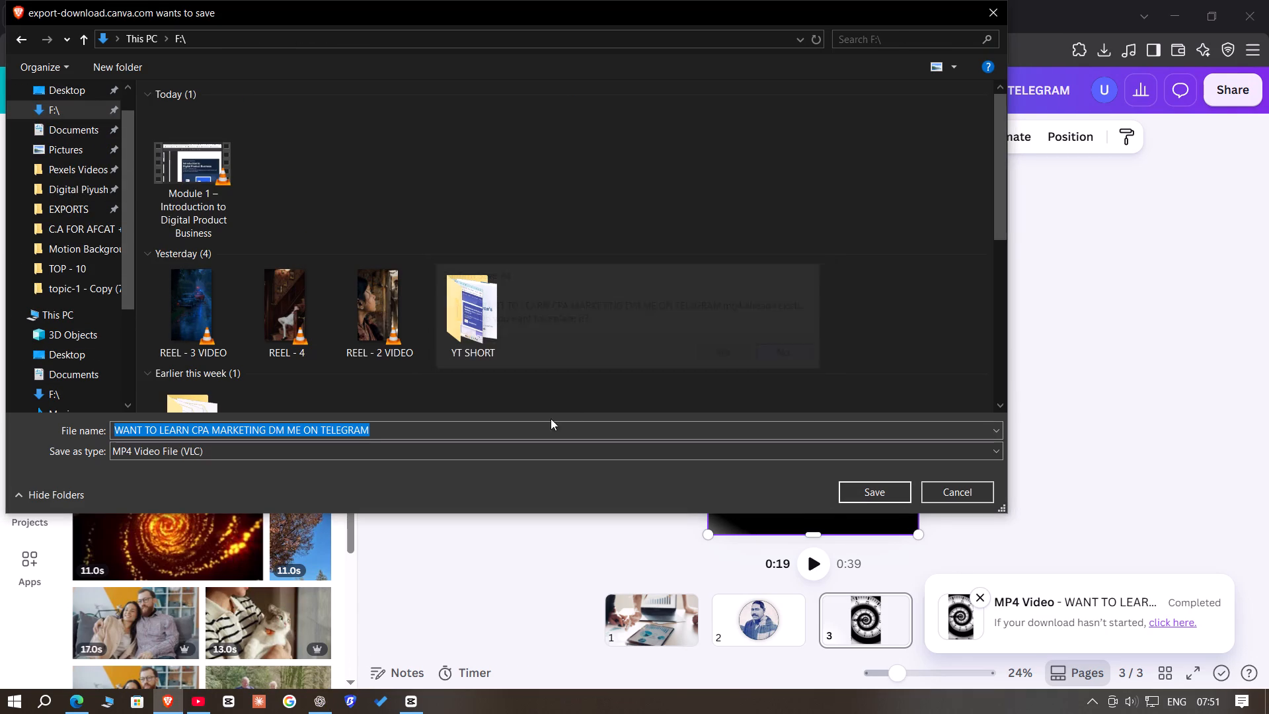
# Clear the default file name of the Canva MP4 export in preparation for a new name.
pyautogui.press('BackSpace')
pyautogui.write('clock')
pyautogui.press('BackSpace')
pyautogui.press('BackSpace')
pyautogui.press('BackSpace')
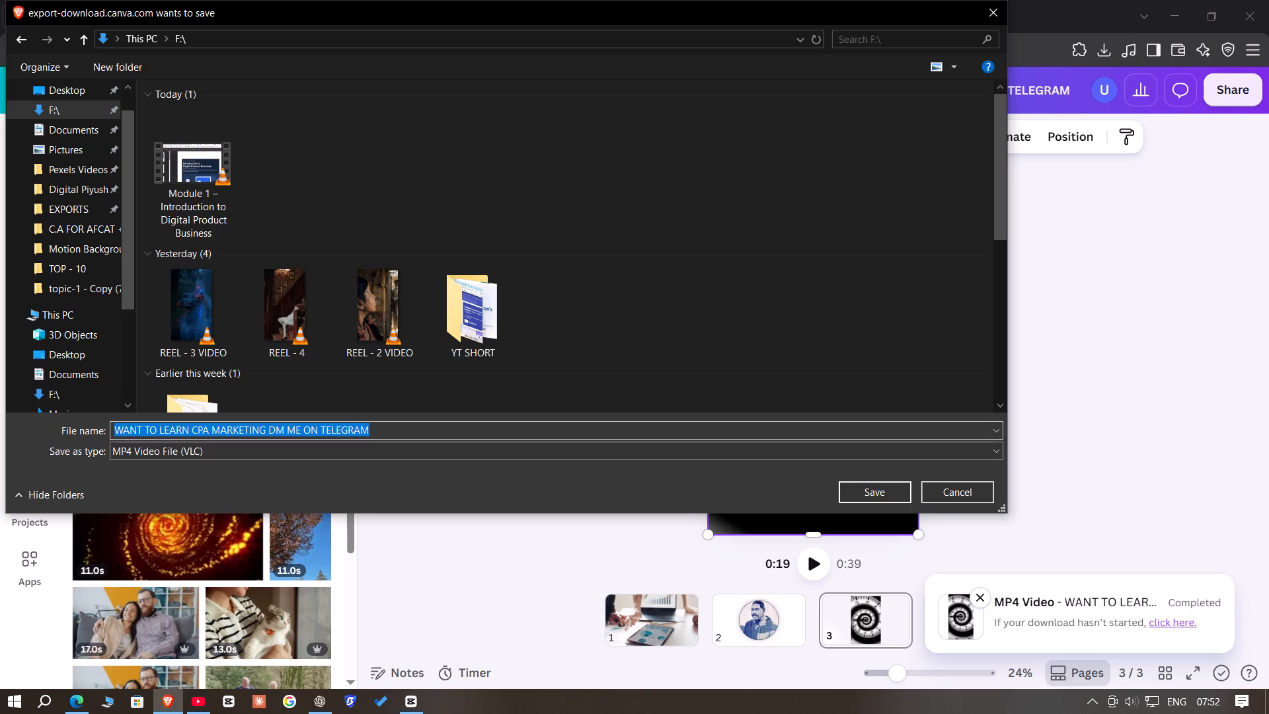
pyautogui.click(514, 424)
pyautogui.press('BackSpace')
pyautogui.press('BackSpace')
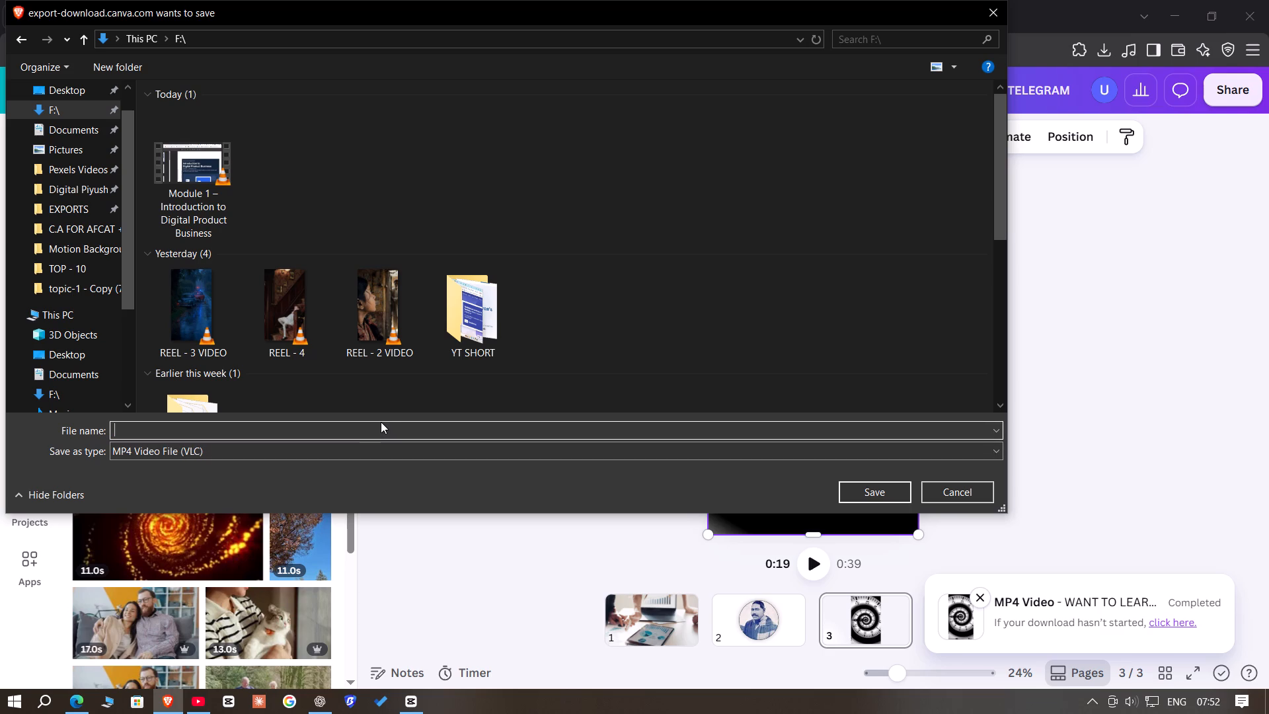
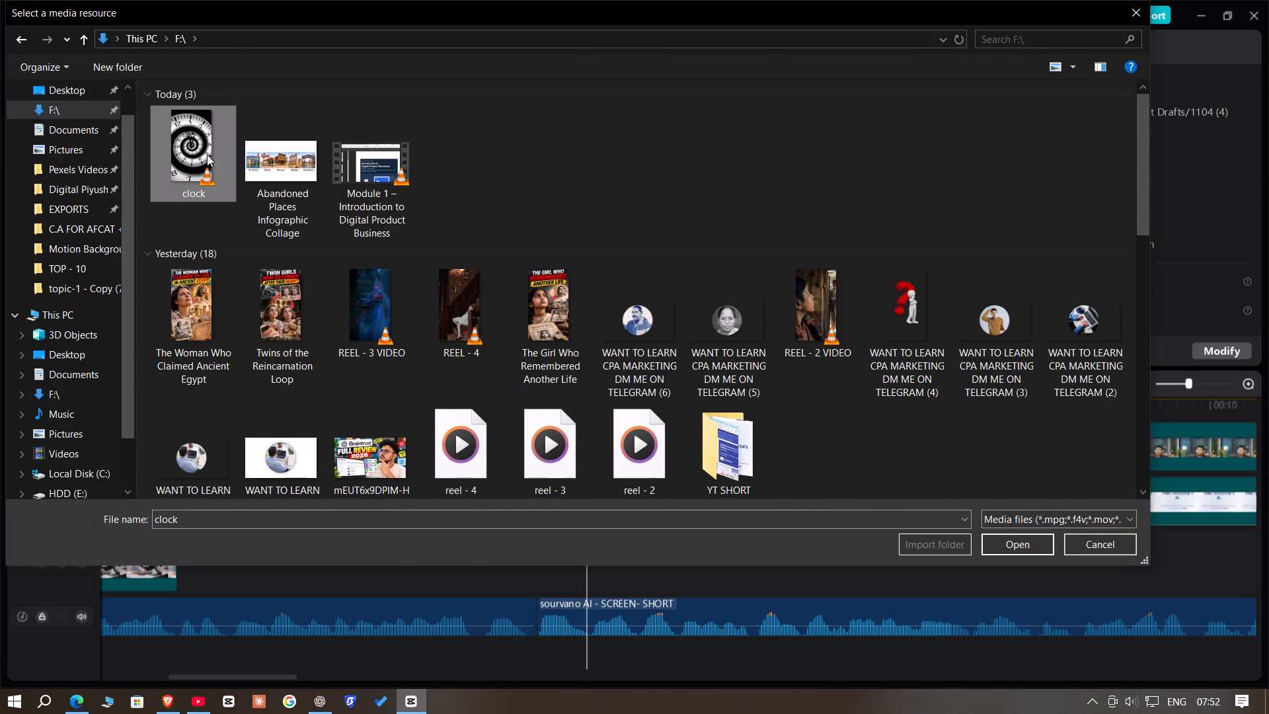
# Place the clock clip on the background clip track directly after the guess (14) clip.
pyautogui.moveTo(358, 310); pyautogui.dragTo(182, 569)
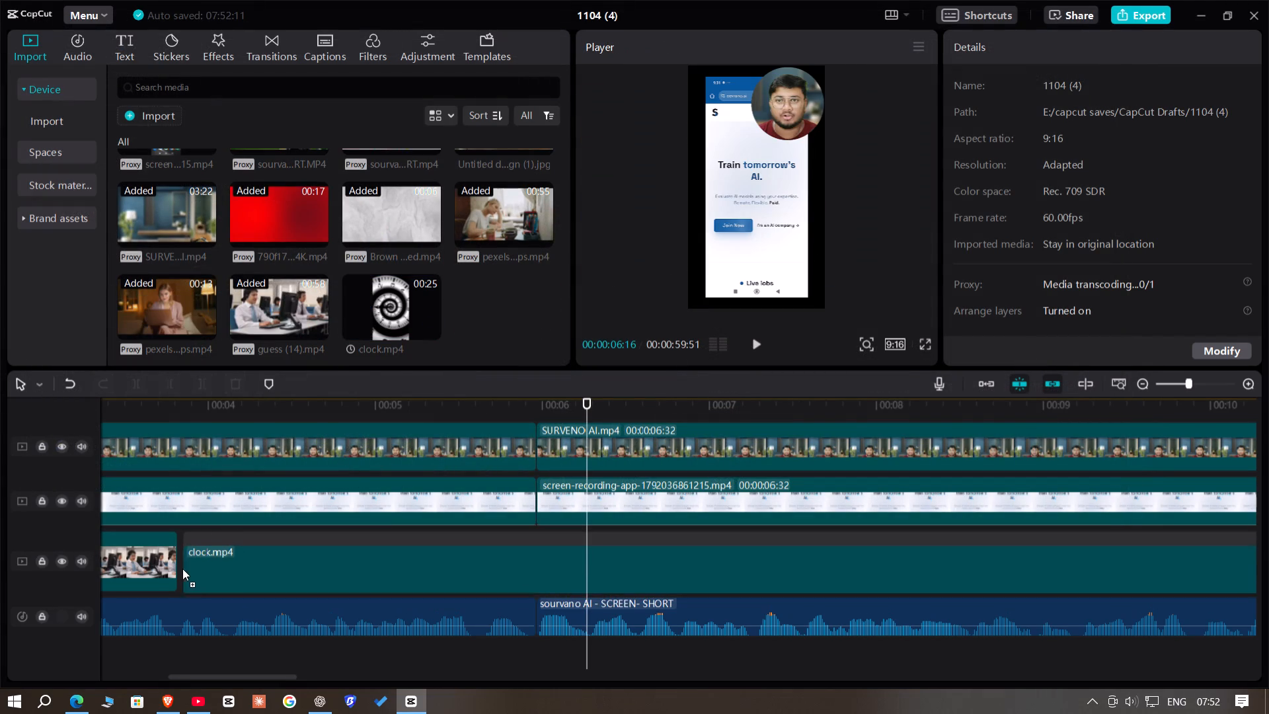
pyautogui.moveTo(182, 569); pyautogui.dragTo(179, 567)
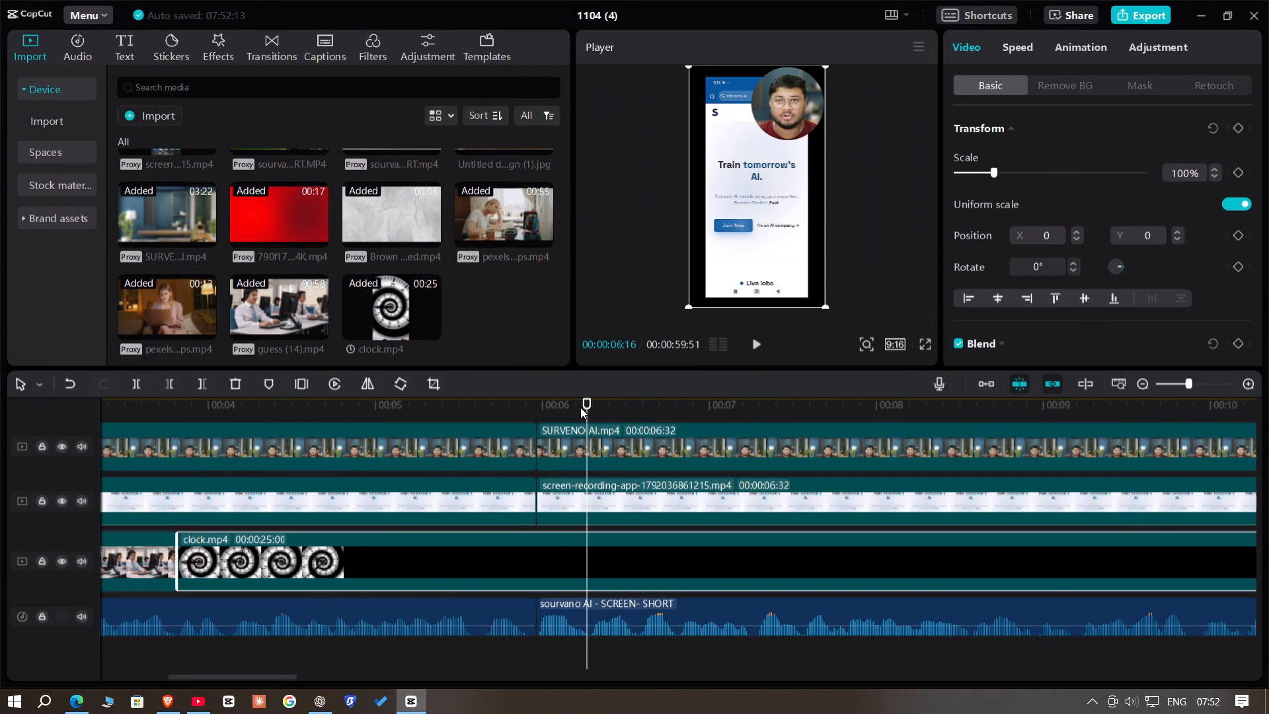
# Trim the end of the clock clip to the playhead at 00:00:06:17.
pyautogui.click(580, 407)
pyautogui.moveTo(580, 407); pyautogui.dragTo(589, 446)
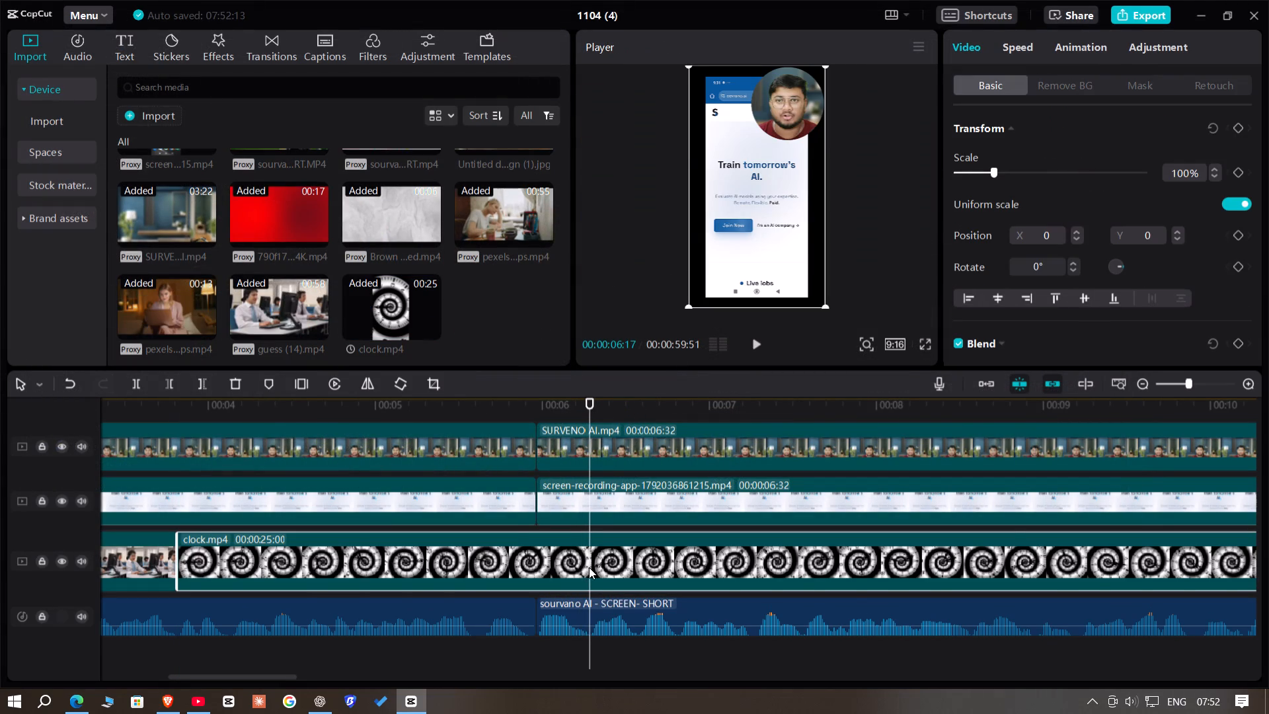
pyautogui.click(589, 567)
pyautogui.click(197, 389)
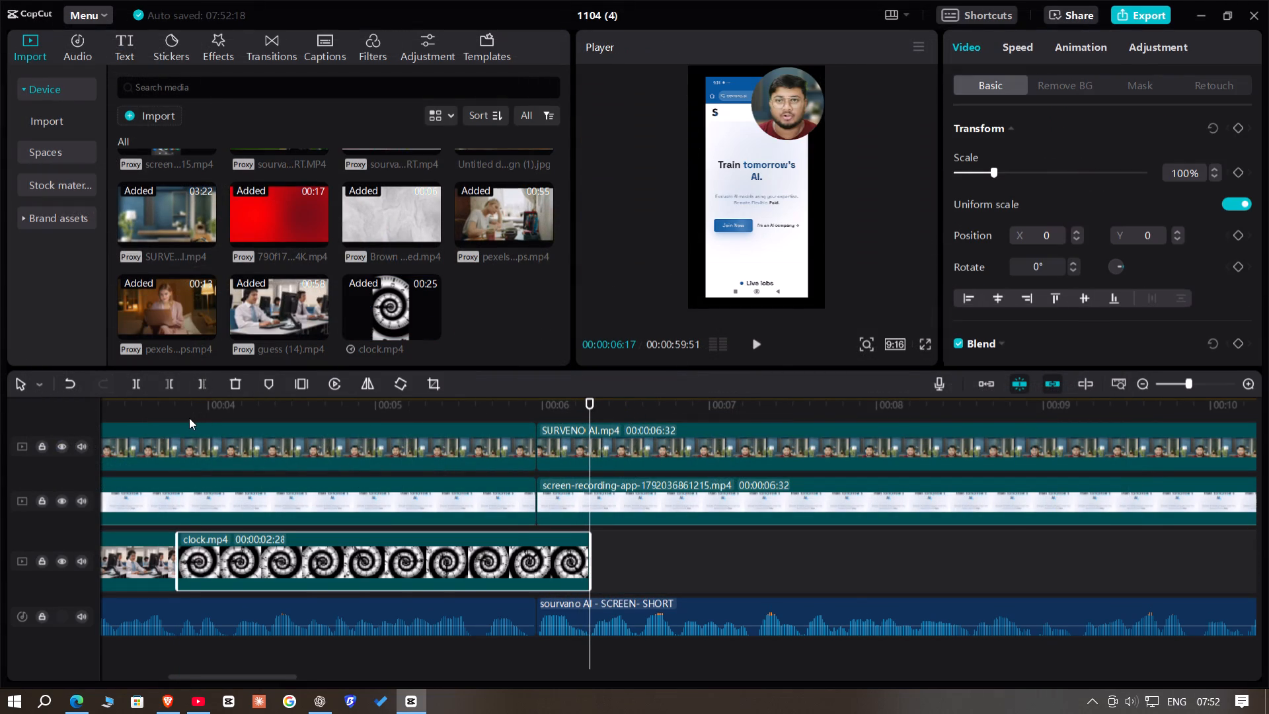
# Play back the start of the clock clip and listen to the speech beyond its end for the next cut point, stopping at 00:00:09:16.
pyautogui.click(189, 418)
pyautogui.doubleClick(182, 405)
pyautogui.press('space')
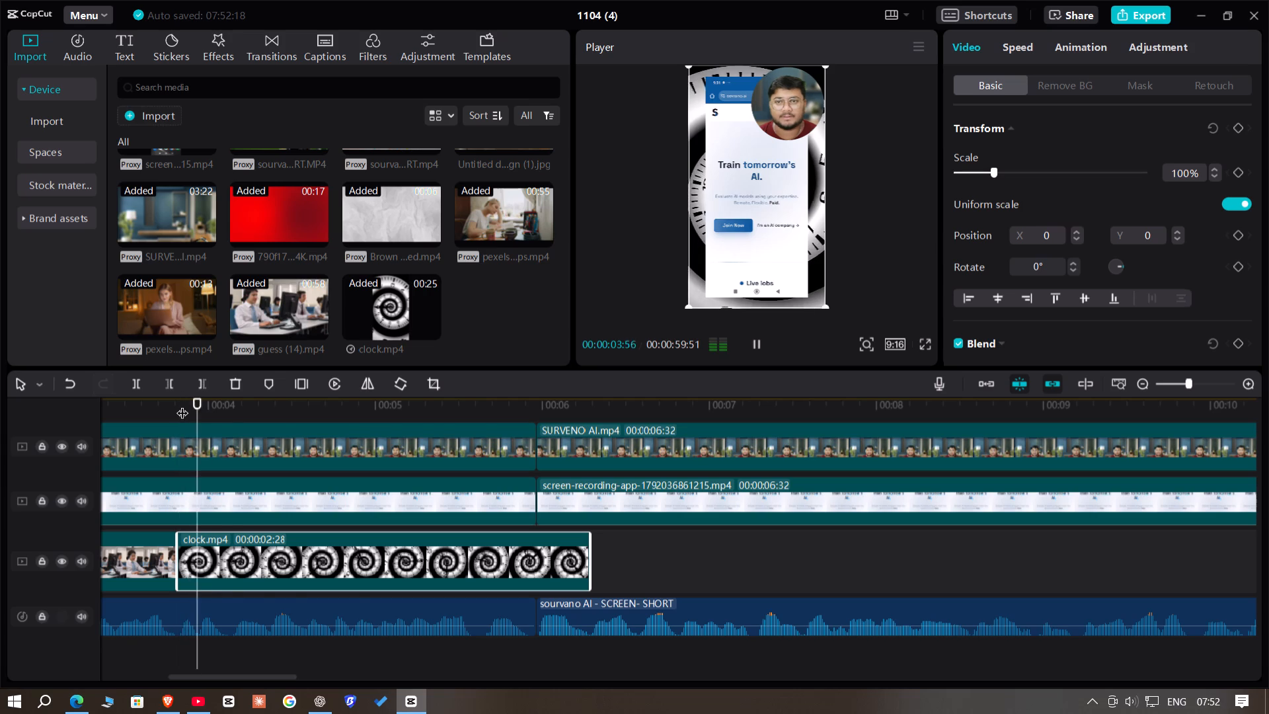
pyautogui.click(574, 407)
pyautogui.moveTo(574, 407); pyautogui.dragTo(592, 415)
pyautogui.press('space')
pyautogui.press('space')
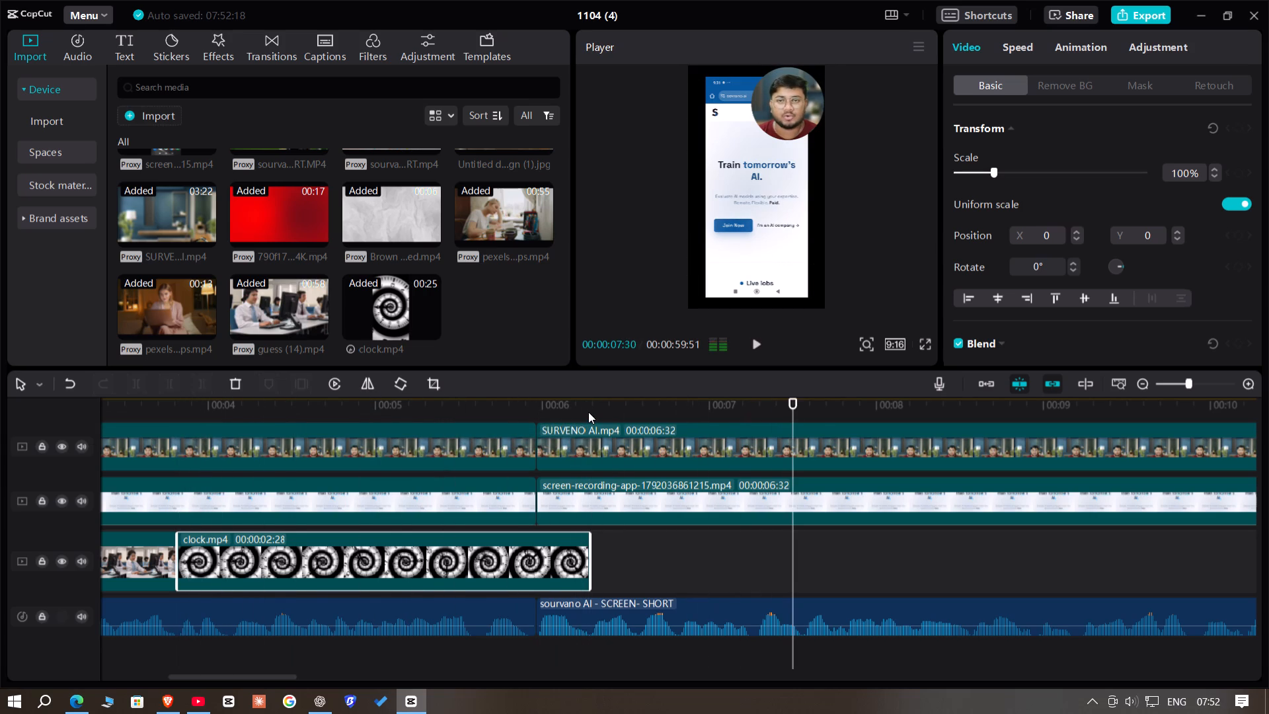
pyautogui.press('space')
pyautogui.press('space')
pyautogui.press('space')
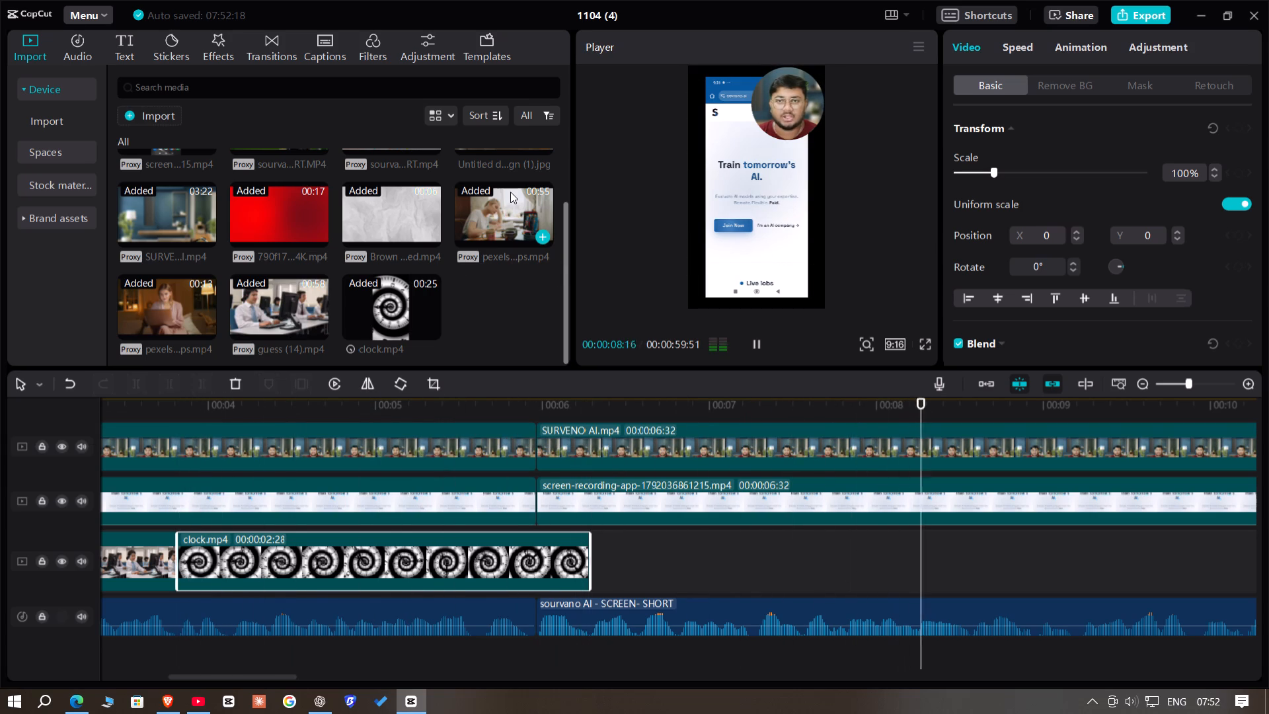
pyautogui.press('space')
pyautogui.press('Left')
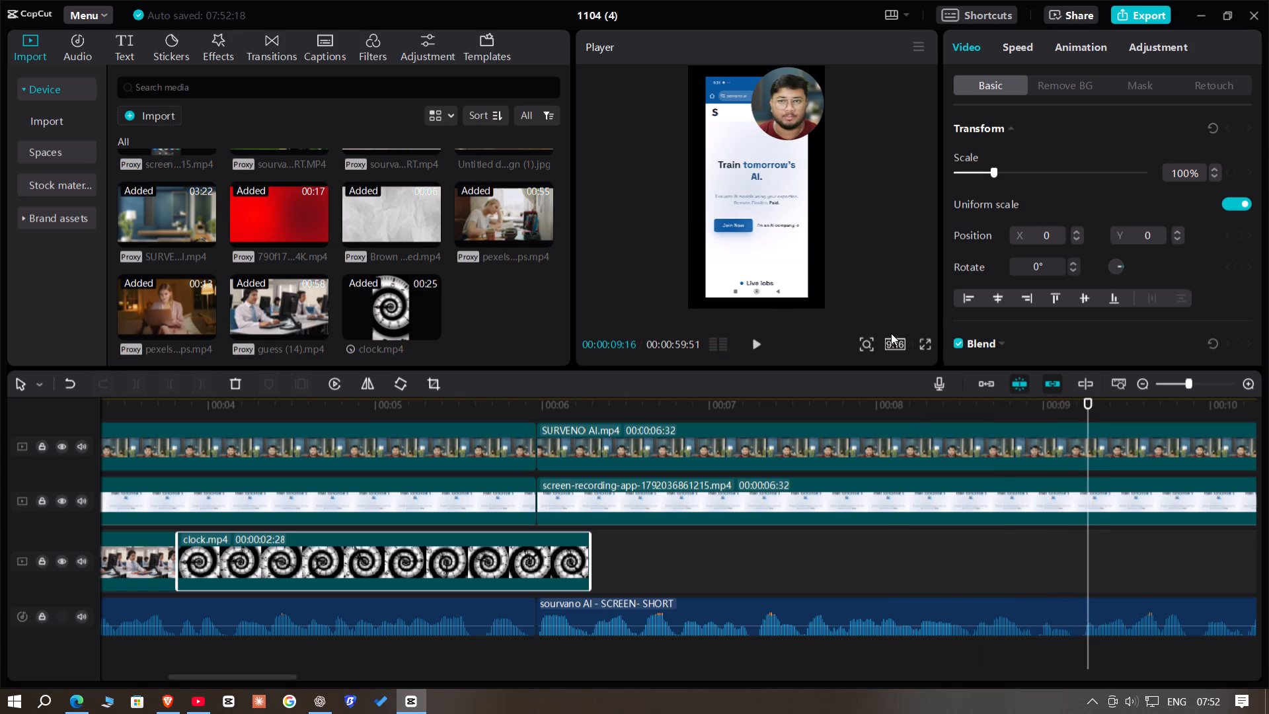
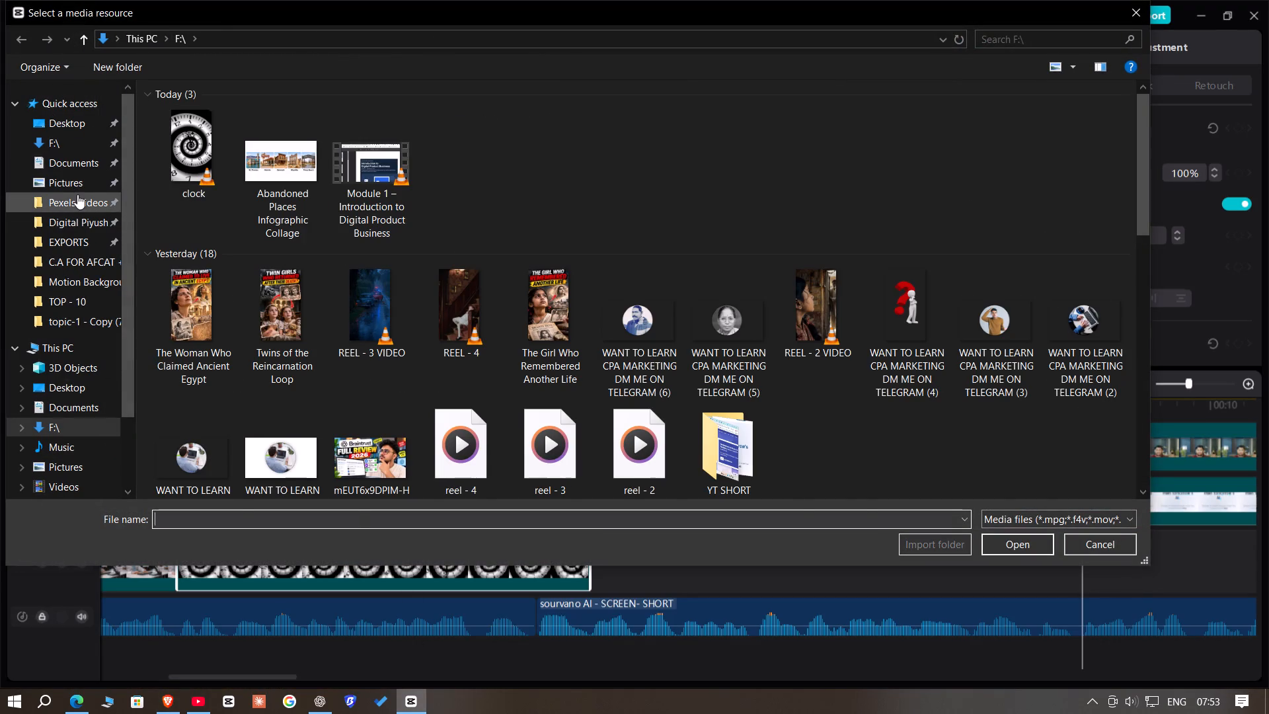
# Browse the Pexels Videos and editing materials folders and import the Dark Red Gradient Loop 4K video as the next background.
pyautogui.scroll(-2, 648, 305)
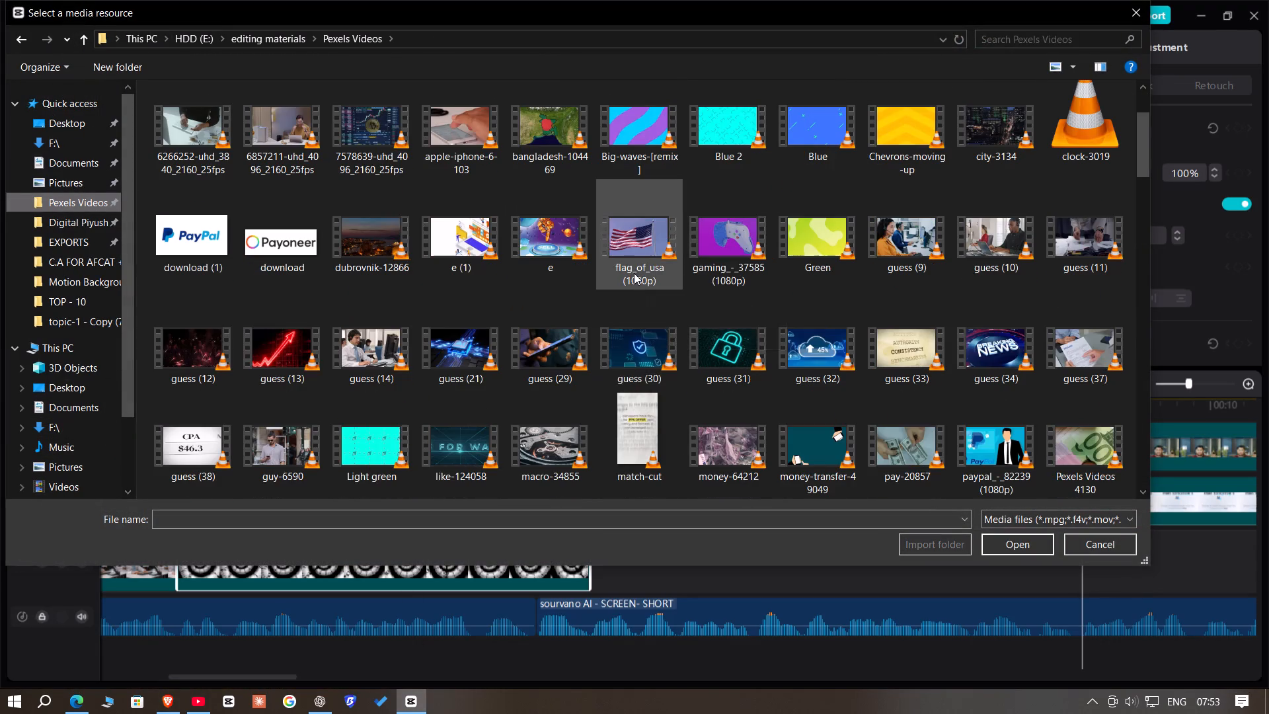
pyautogui.scroll(-1, 634, 273)
pyautogui.scroll(2, 633, 271)
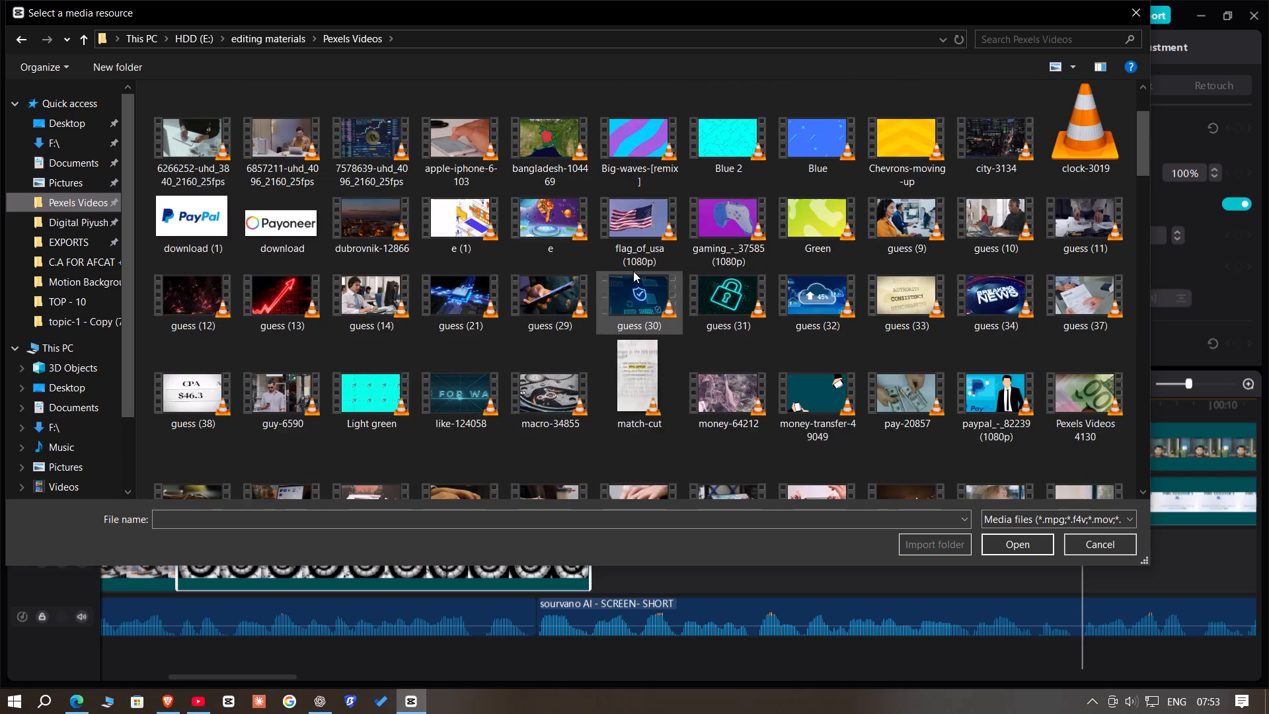
pyautogui.scroll(3, 522, 248)
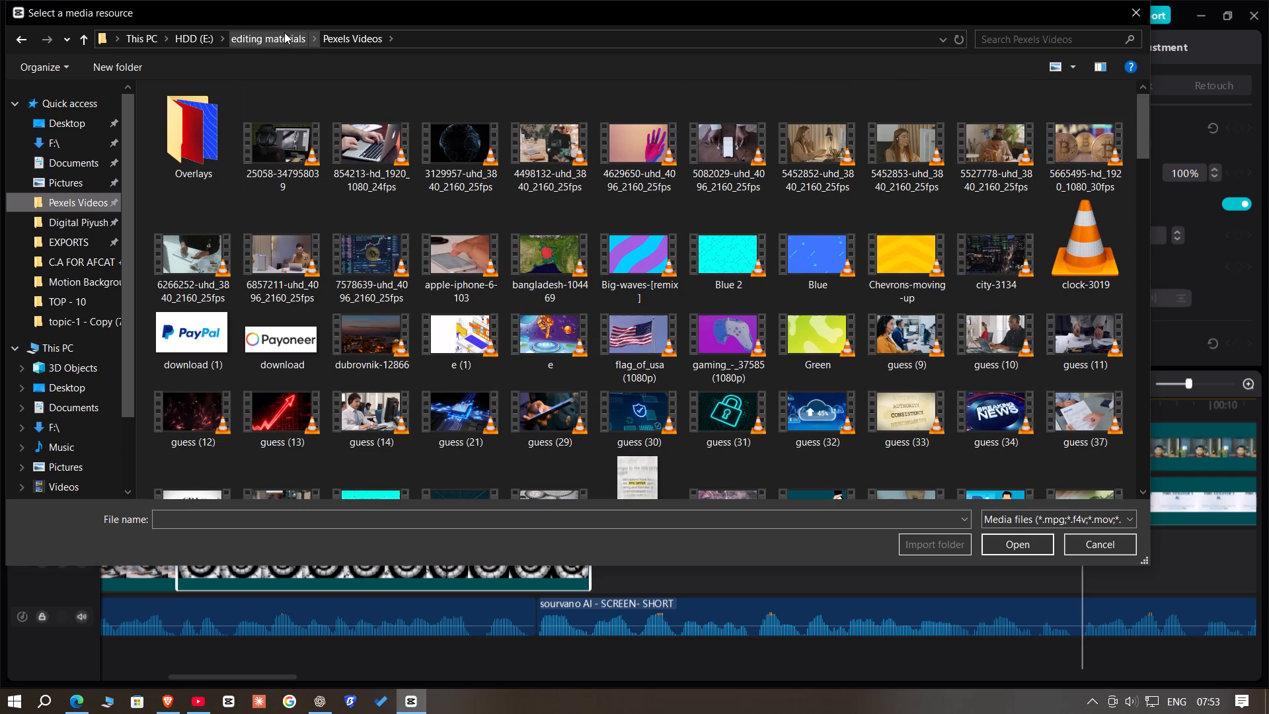
pyautogui.doubleClick(181, 139)
pyautogui.doubleClick(299, 210)
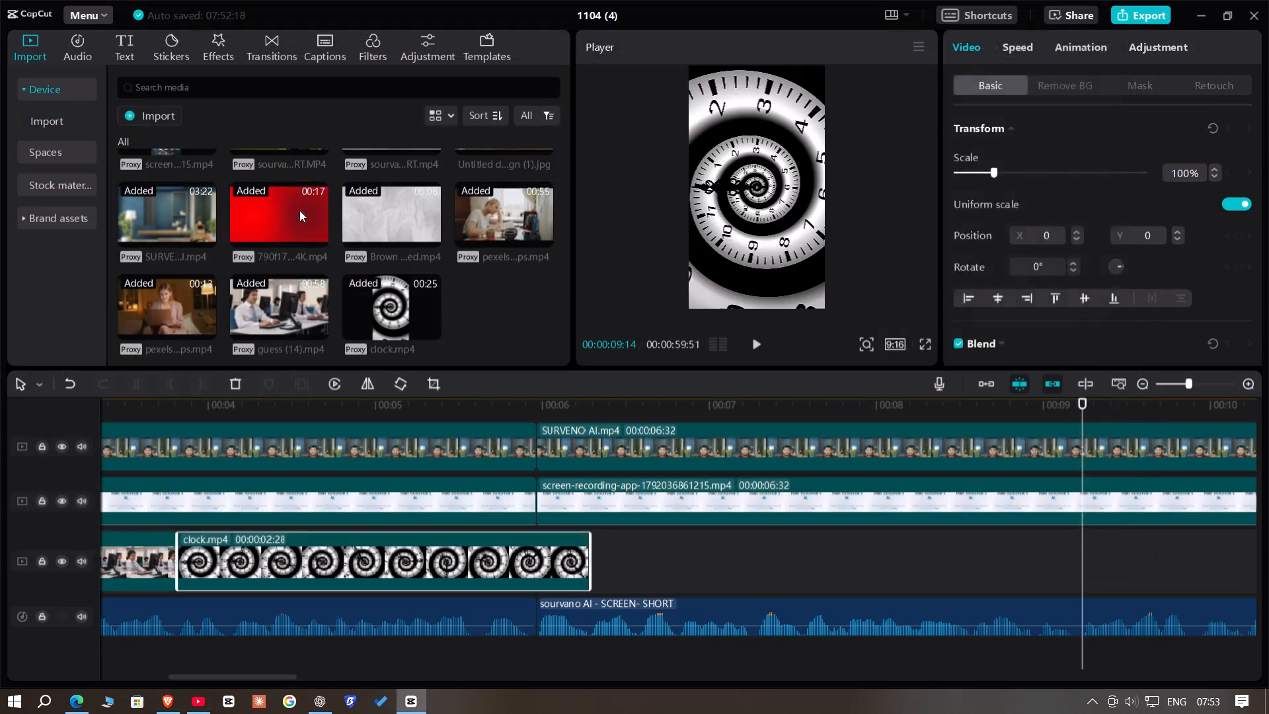
# Place the Dark Red Gradient Loop clip directly after the clock clip and trim its end to the playhead at 00:00:09:14.
pyautogui.moveTo(289, 202); pyautogui.dragTo(588, 561)
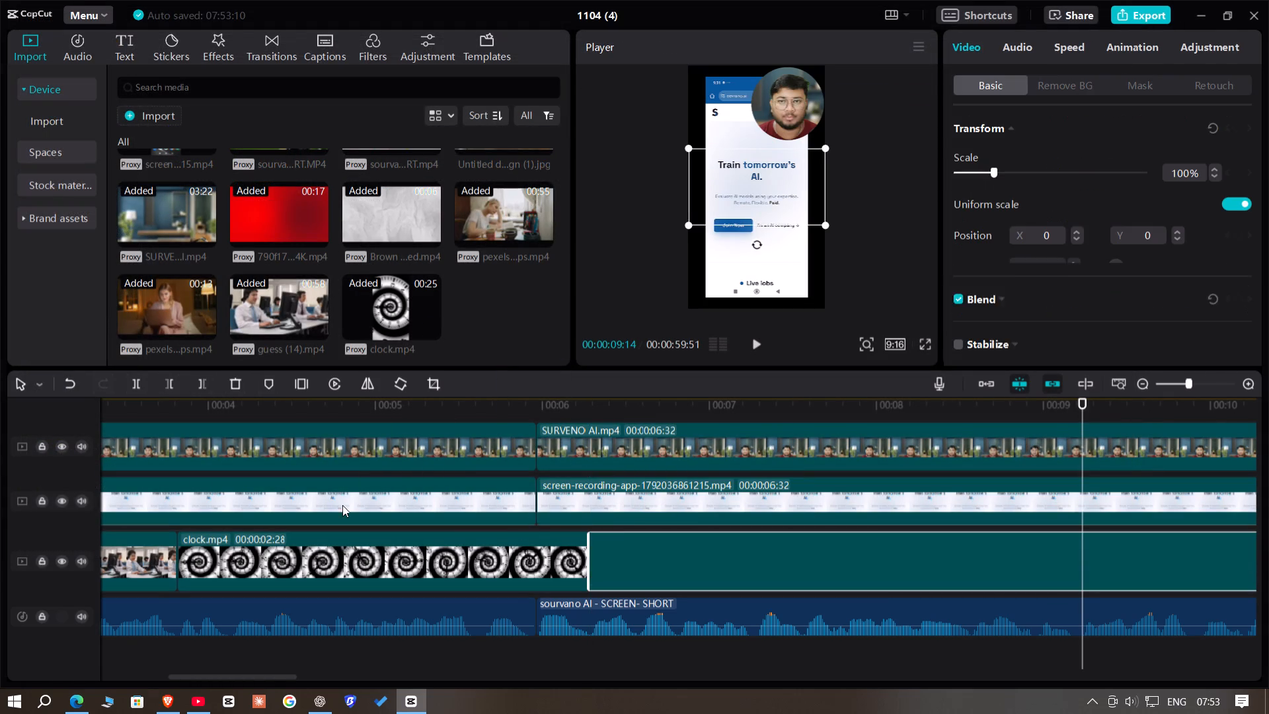
pyautogui.click(207, 383)
# Listen to the speech beyond the red gradient clip for the next cut point and park the playhead at 00:00:12:30.
pyautogui.press('space')
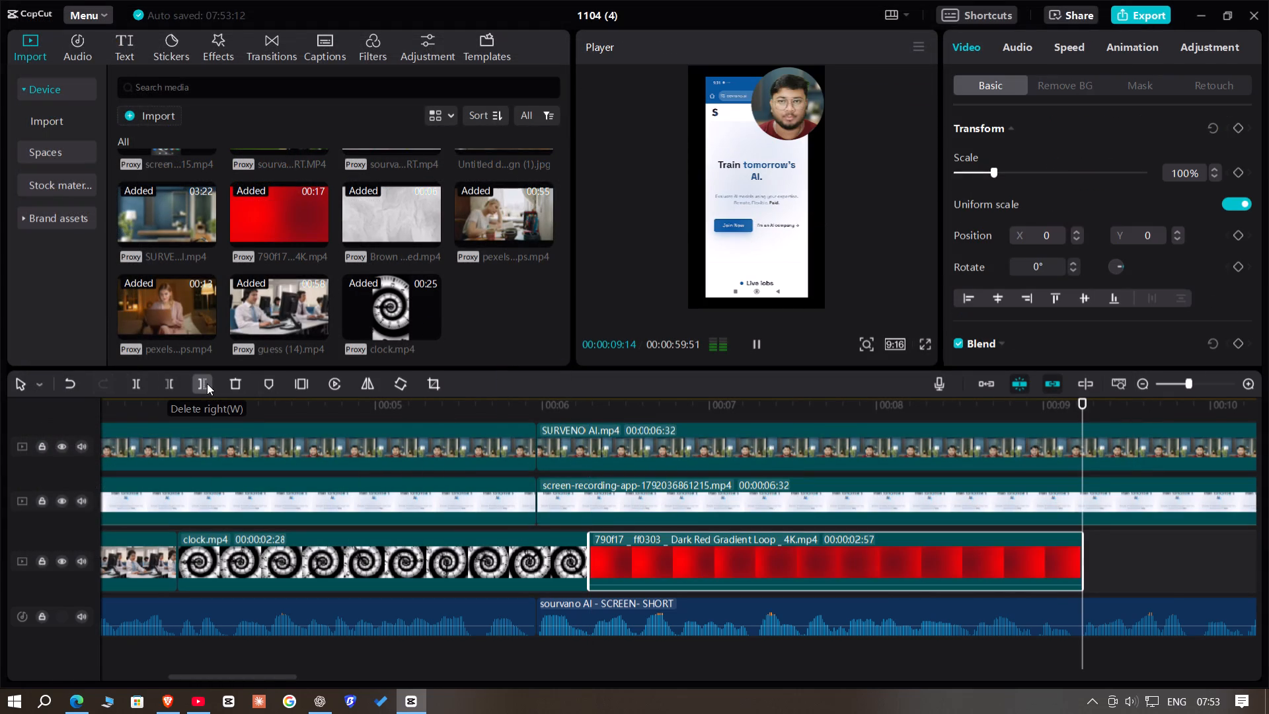
pyautogui.moveTo(268, 676); pyautogui.dragTo(303, 677)
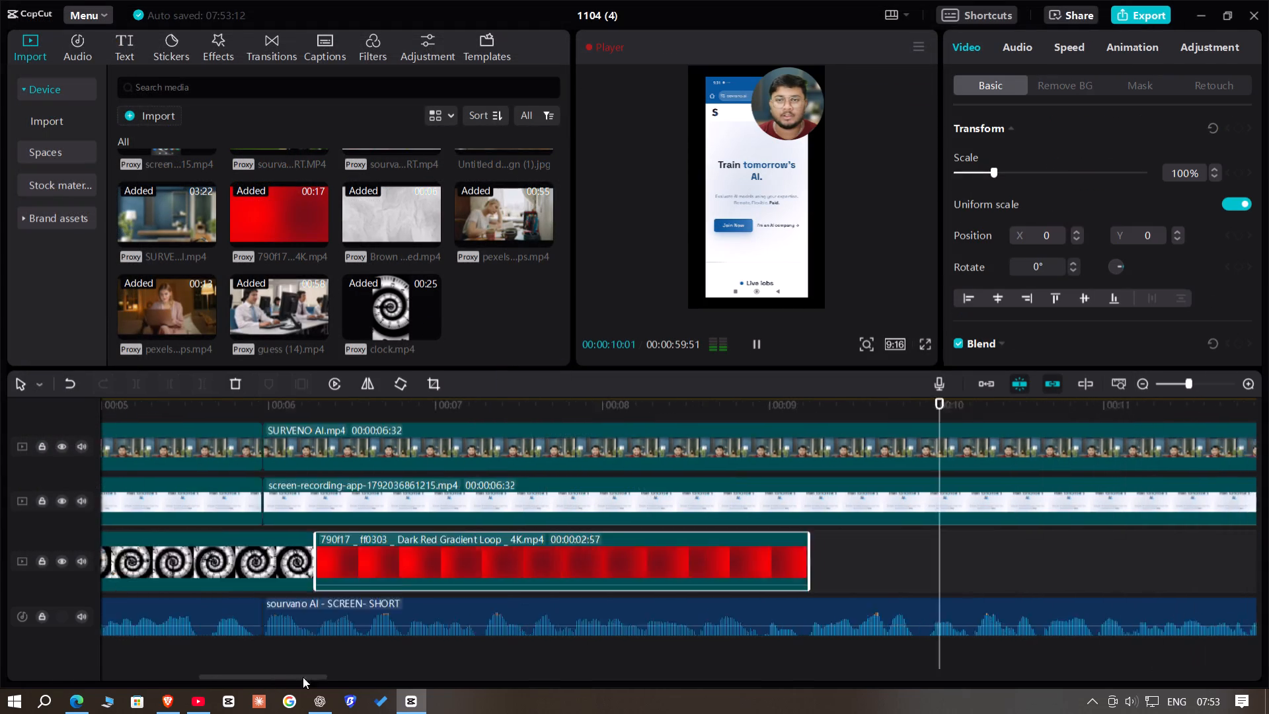
pyautogui.moveTo(303, 677); pyautogui.dragTo(338, 674)
pyautogui.press('space')
pyautogui.click(604, 404)
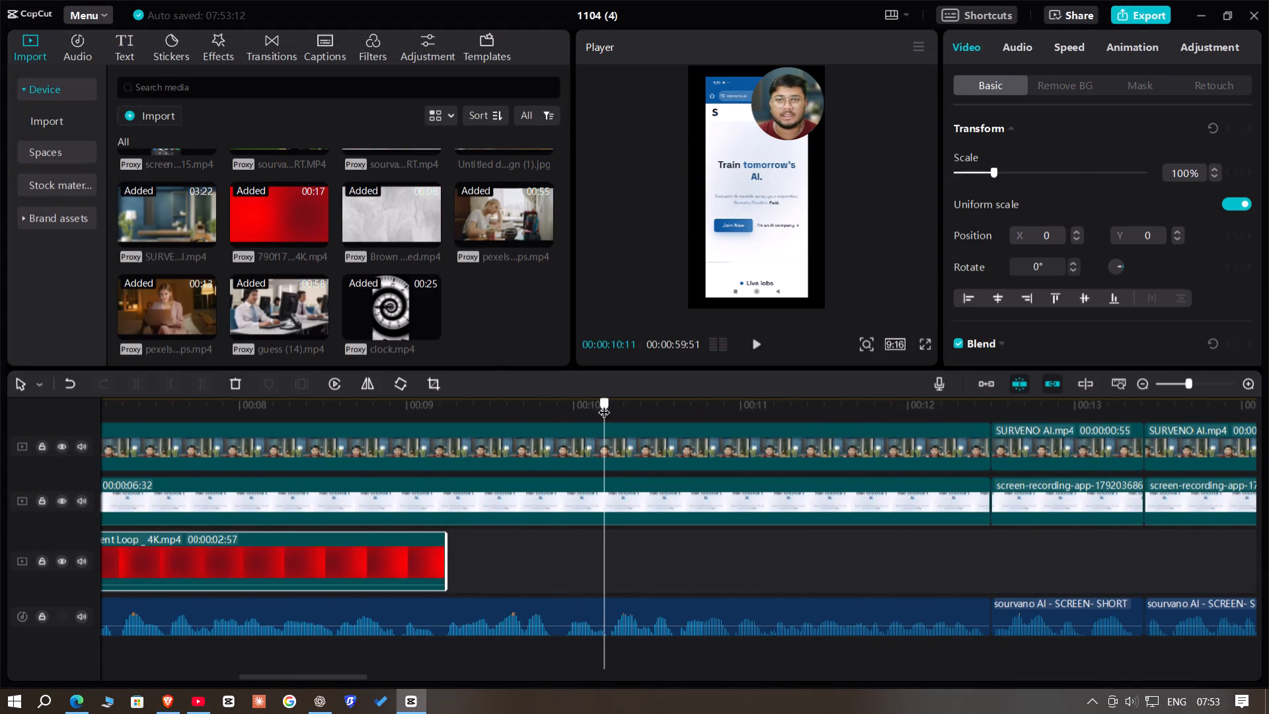
pyautogui.moveTo(604, 404); pyautogui.dragTo(612, 420)
pyautogui.press('space')
pyautogui.press('space')
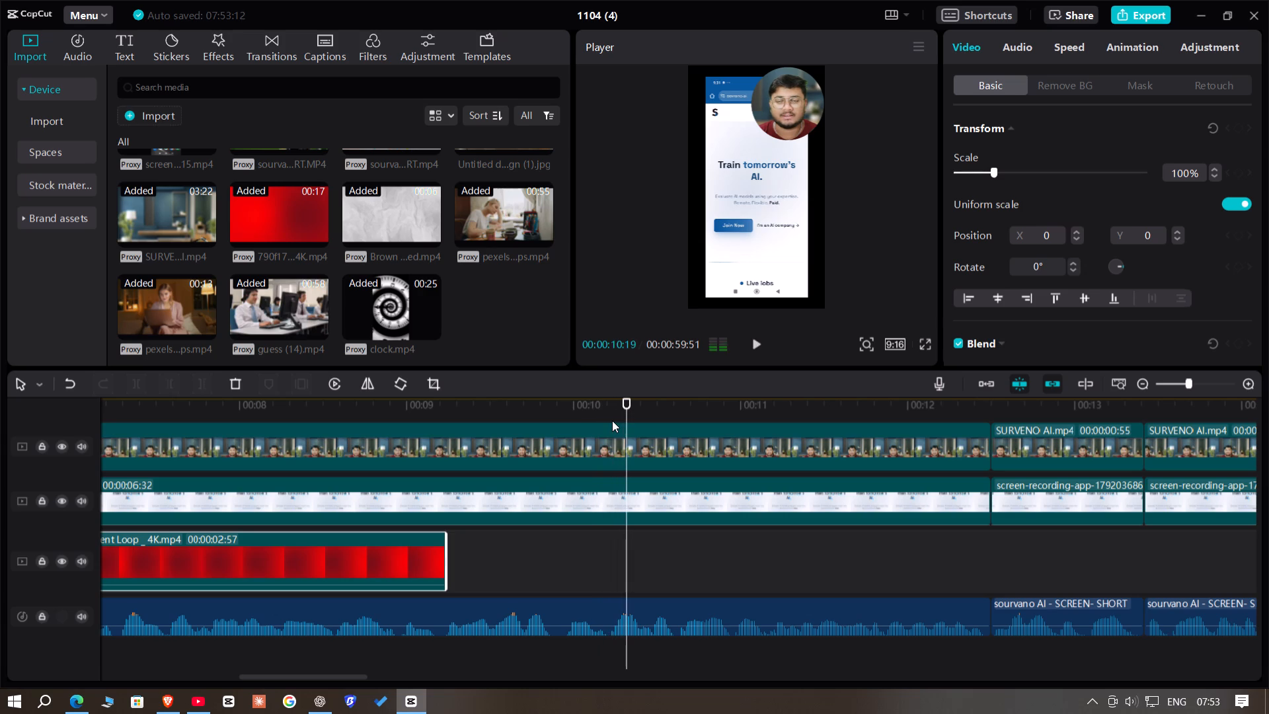
pyautogui.doubleClick(995, 406)
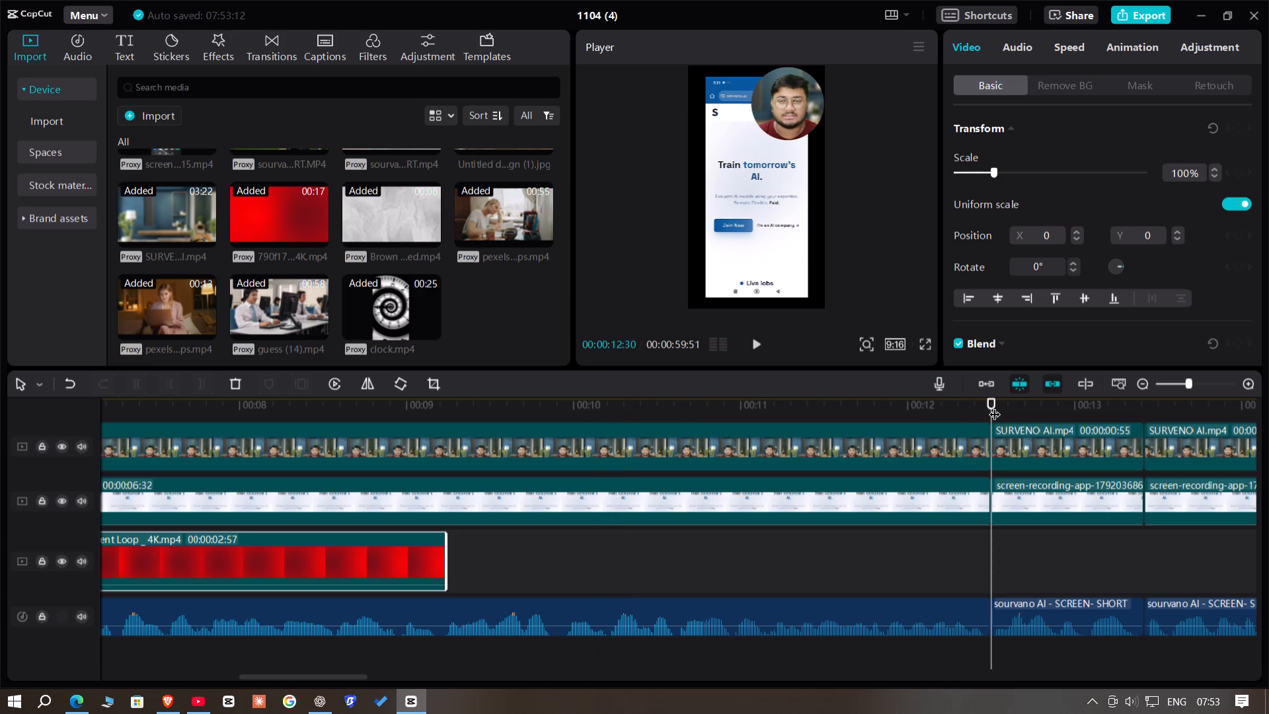
pyautogui.press('space')
pyautogui.click(925, 409)
pyautogui.press('space')
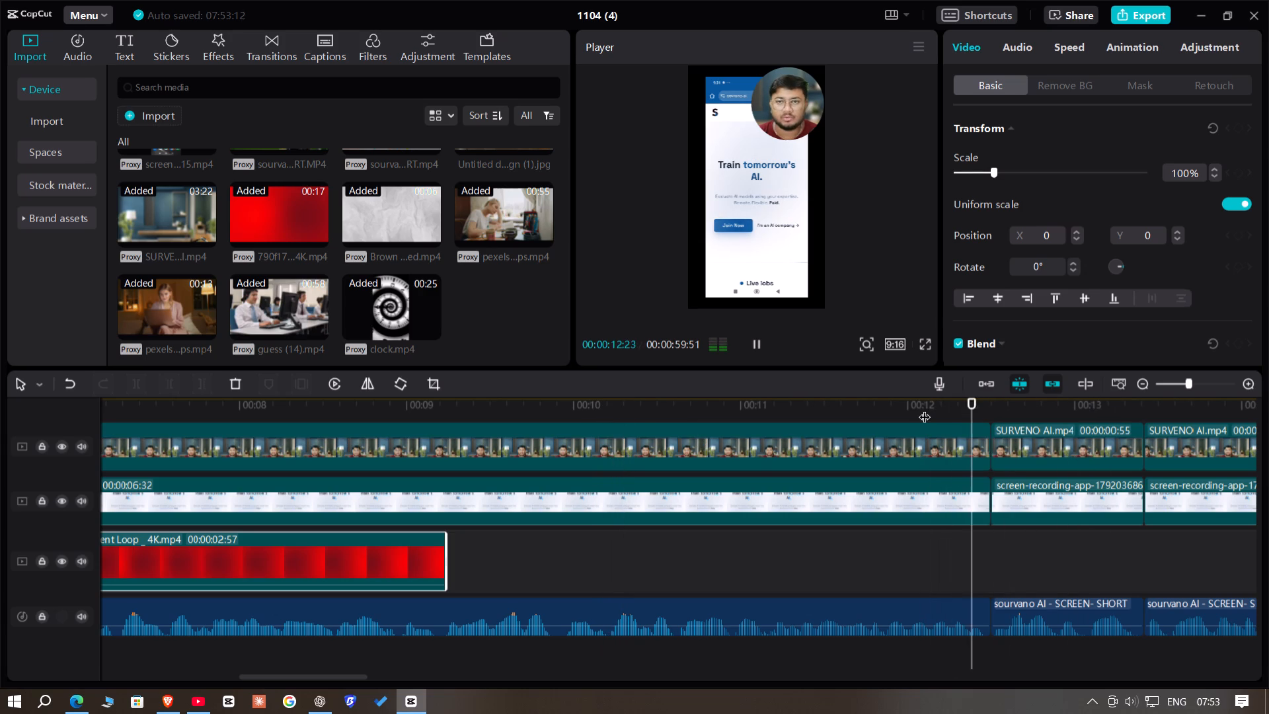
pyautogui.press('space')
pyautogui.click(983, 409)
pyautogui.moveTo(983, 409); pyautogui.dragTo(990, 414)
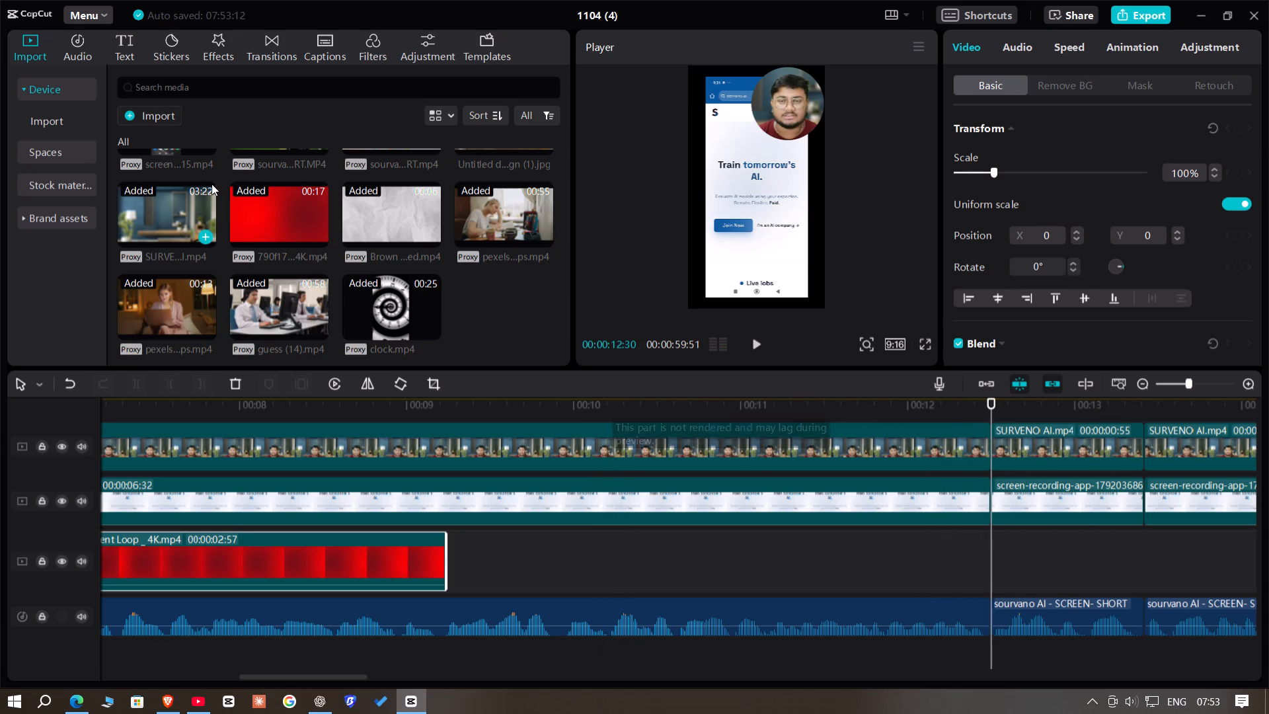
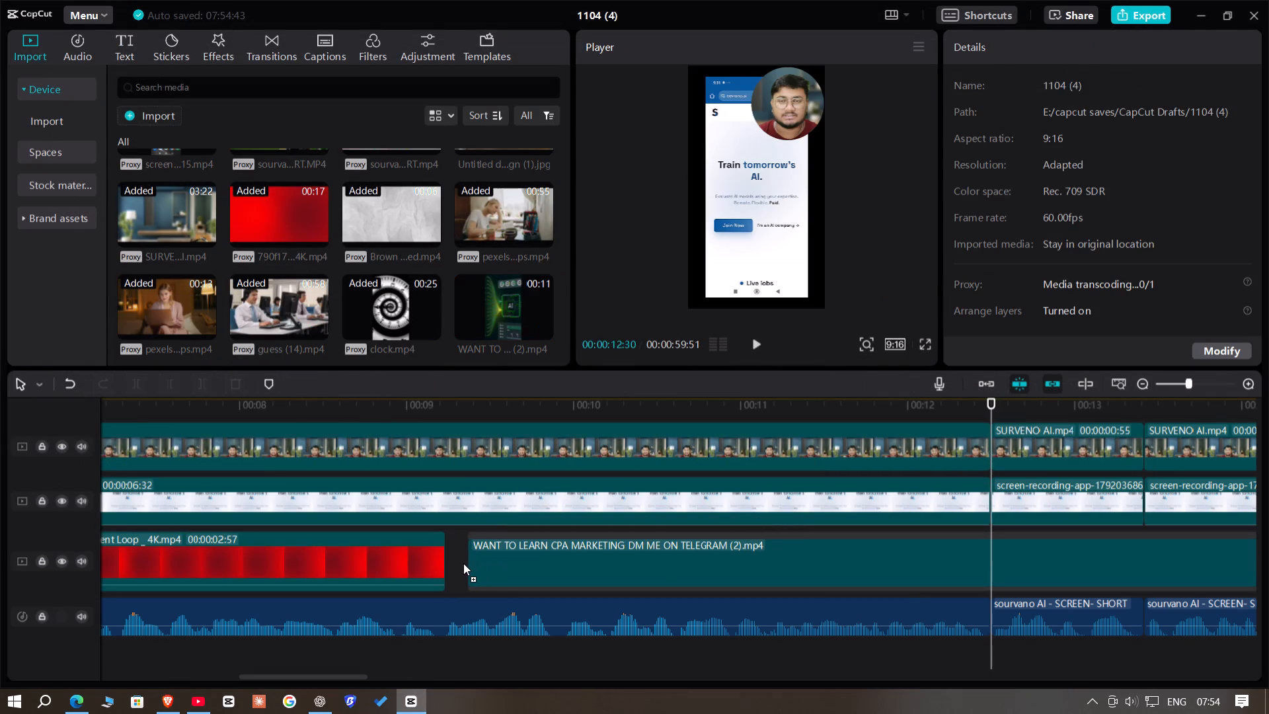
# Place the WANT TO LEARN CPA MARKETING (2) clip directly after the red gradient clip and trim its end to the playhead at 00:00:12:30.
pyautogui.moveTo(463, 563); pyautogui.dragTo(447, 561)
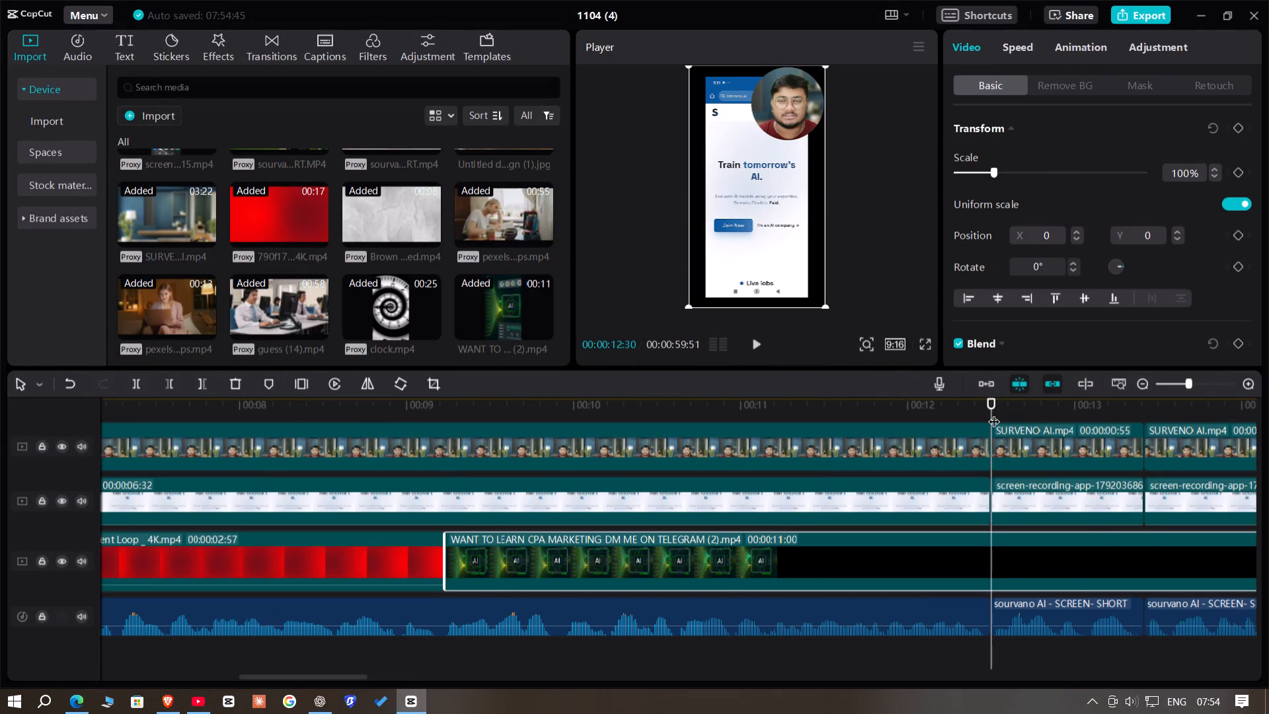
pyautogui.click(994, 413)
pyautogui.moveTo(192, 371); pyautogui.dragTo(206, 385)
pyautogui.click(210, 391)
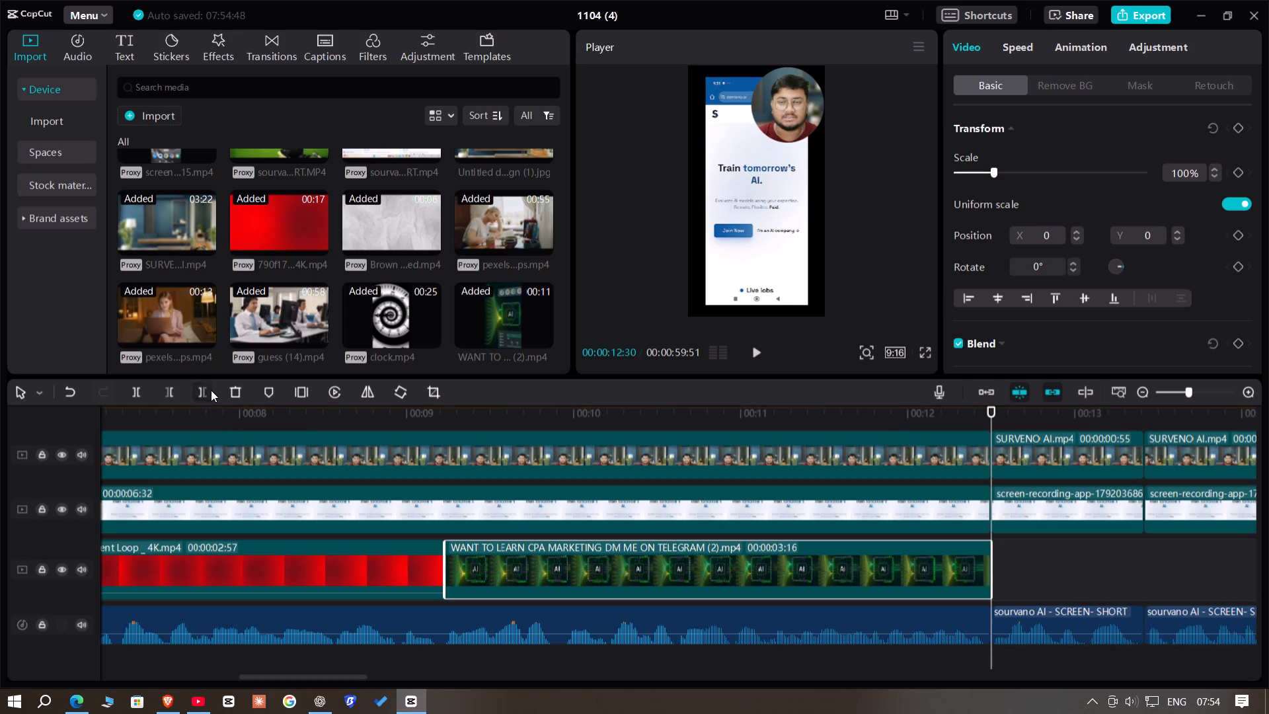
# Listen to the speech just beyond the end of the green AI chip clip to decide on the next B-roll.
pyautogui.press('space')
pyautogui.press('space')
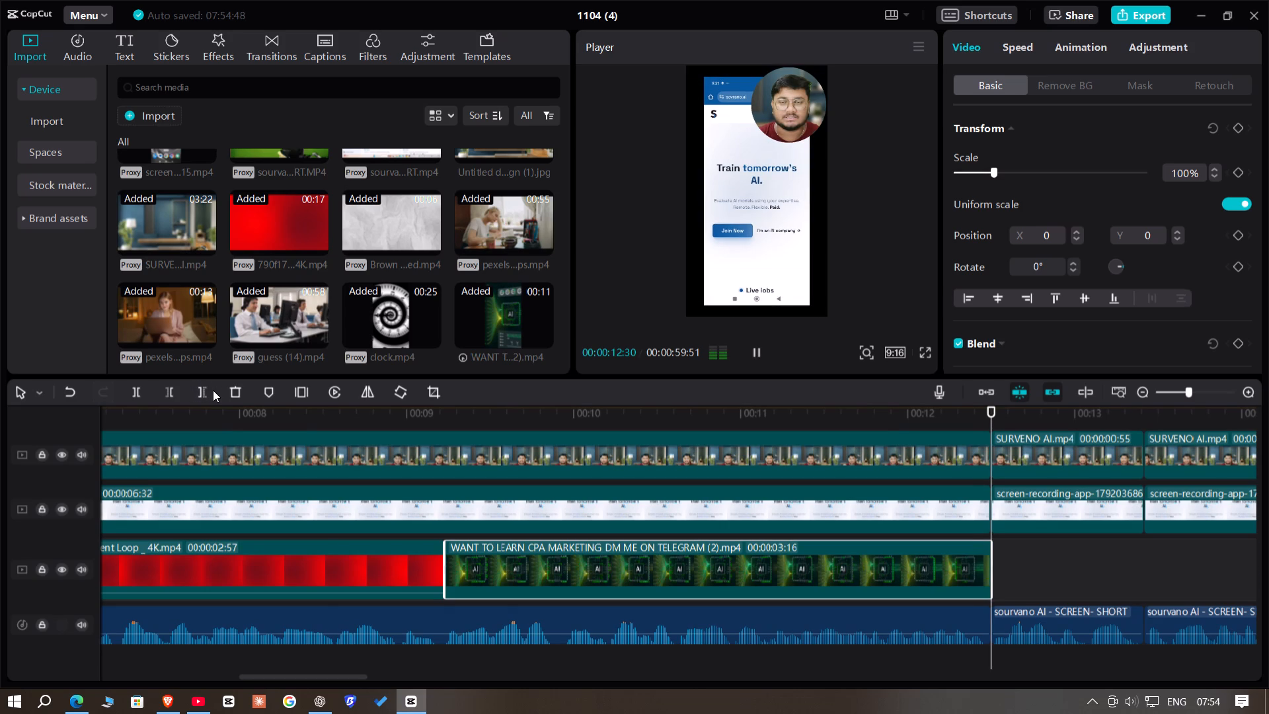
pyautogui.click(1023, 412)
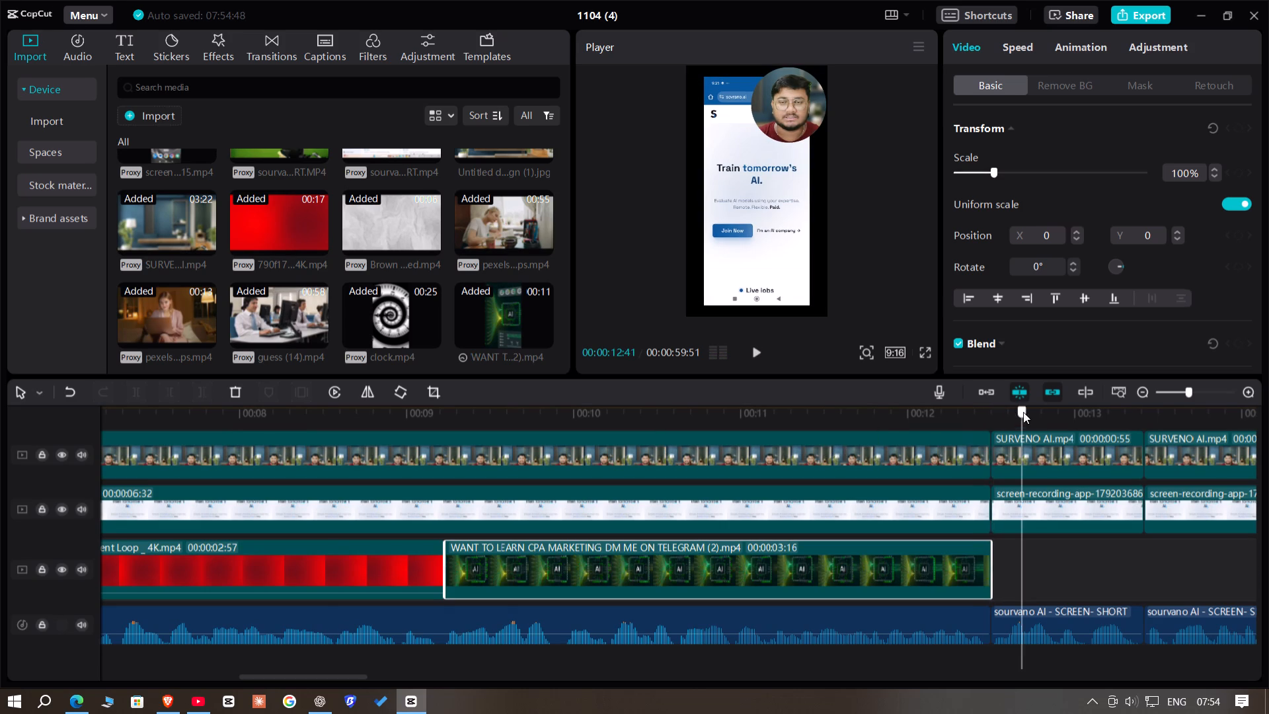
pyautogui.moveTo(1023, 412); pyautogui.dragTo(288, 424)
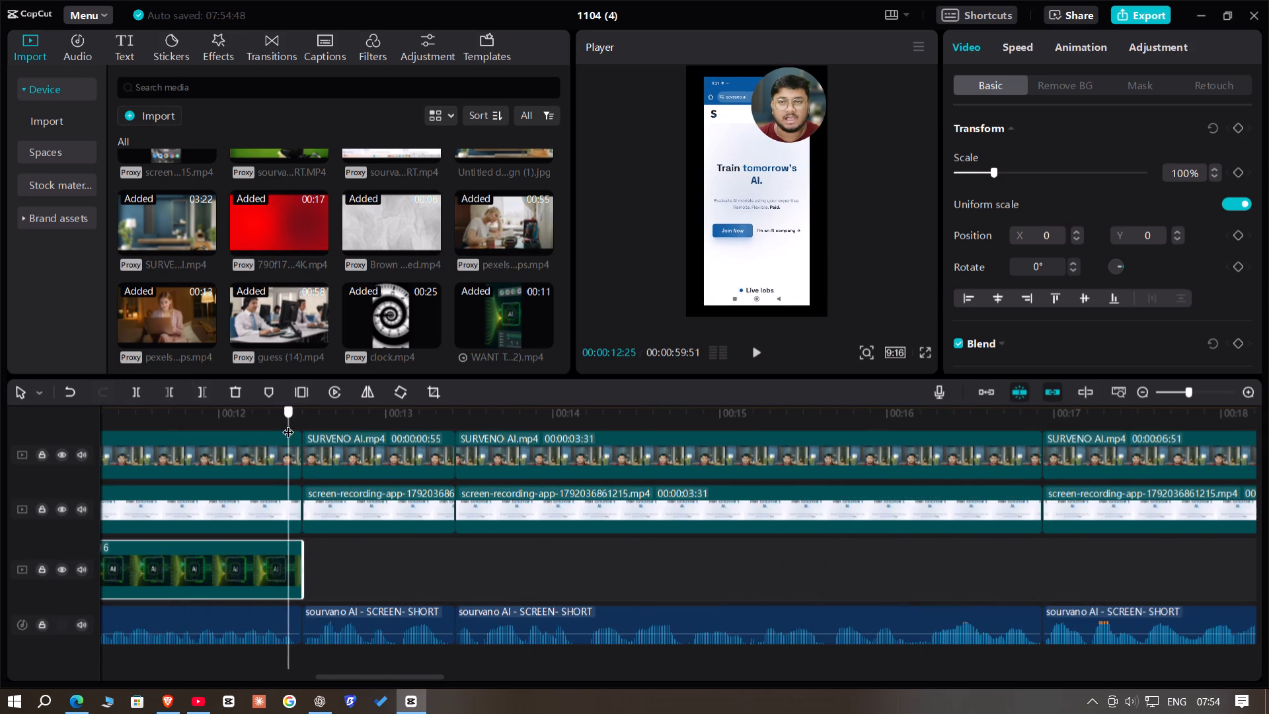
pyautogui.moveTo(288, 424); pyautogui.dragTo(306, 441)
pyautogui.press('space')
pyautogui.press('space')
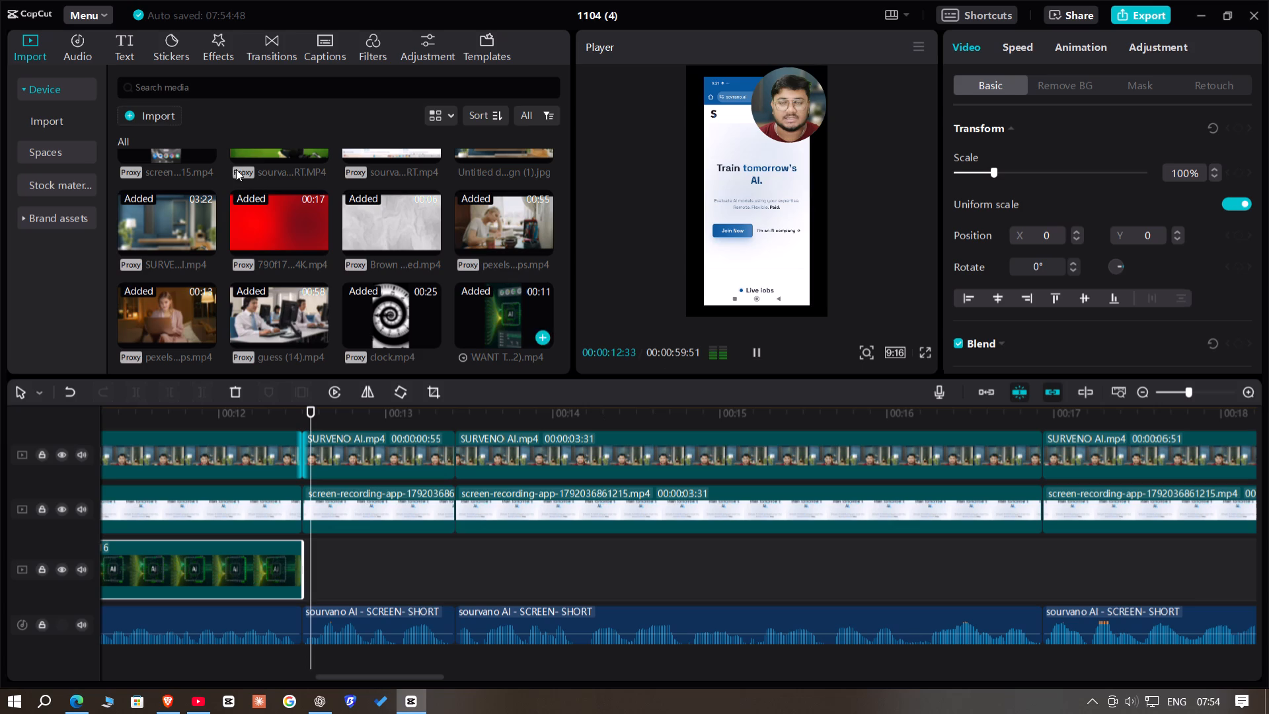
# Open the media import file browser to choose the next B-roll clip.
pyautogui.click(141, 111)
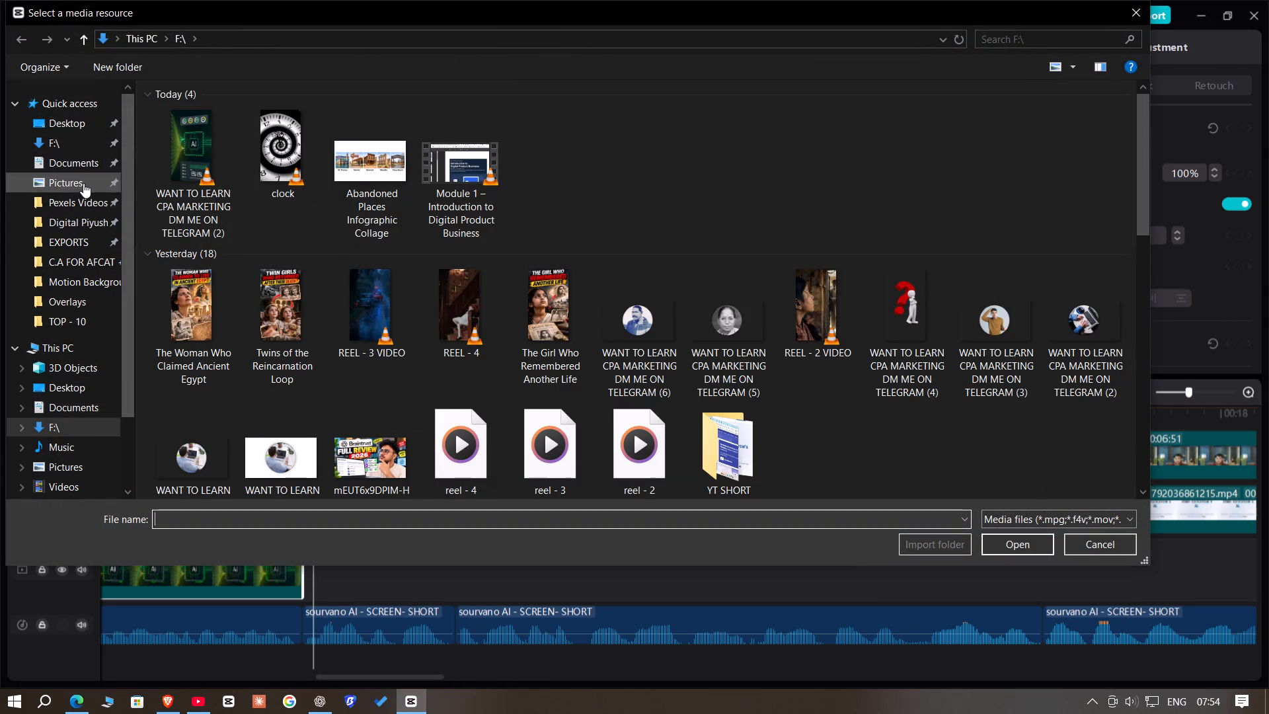
# Browse the Pexels Videos folder and import the production ID_4258935 video of a man on a sofa.
pyautogui.click(84, 203)
pyautogui.scroll(-2, 808, 307)
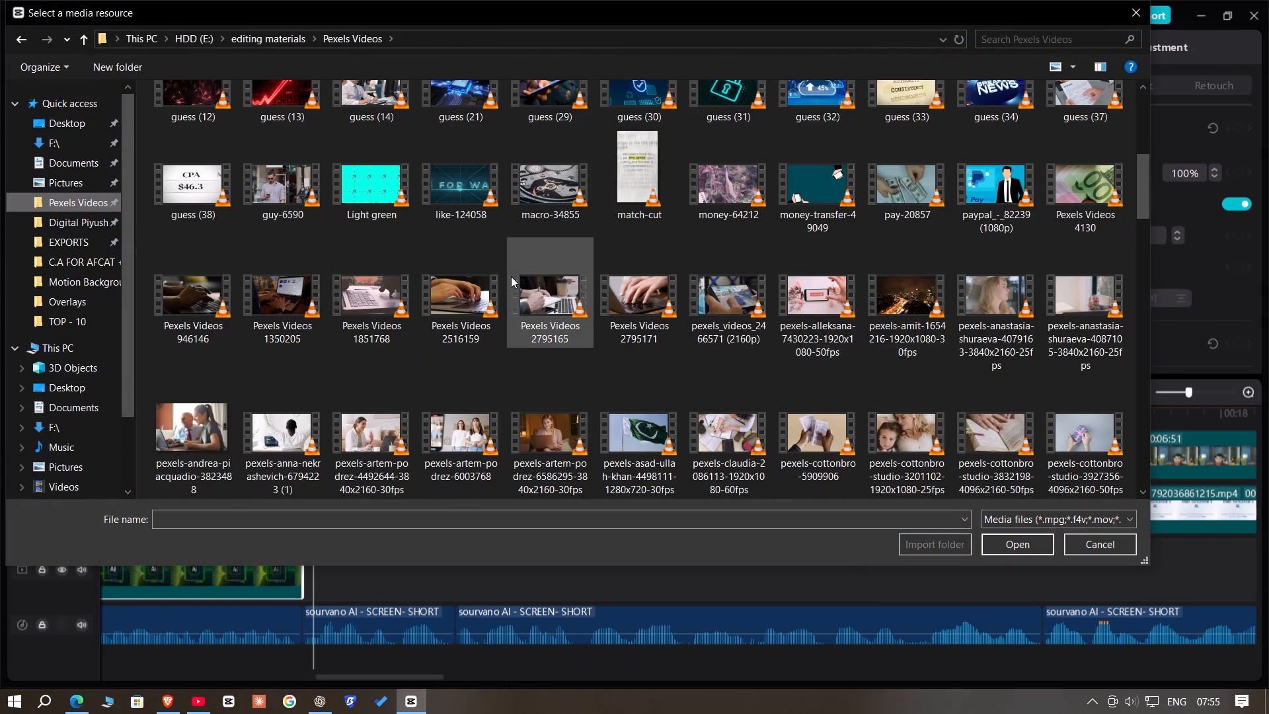
pyautogui.scroll(-1, 511, 276)
pyautogui.scroll(4, 511, 276)
pyautogui.scroll(2, 362, 293)
pyautogui.scroll(-1, 461, 333)
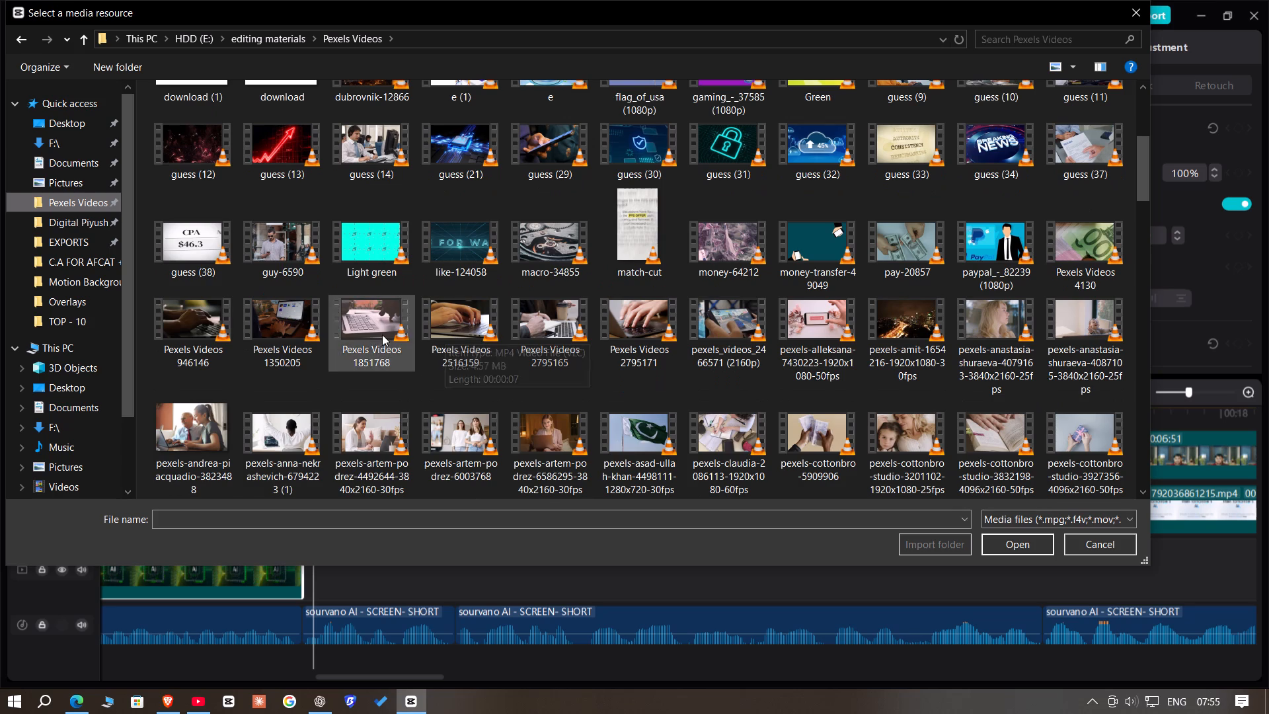
pyautogui.click(288, 435)
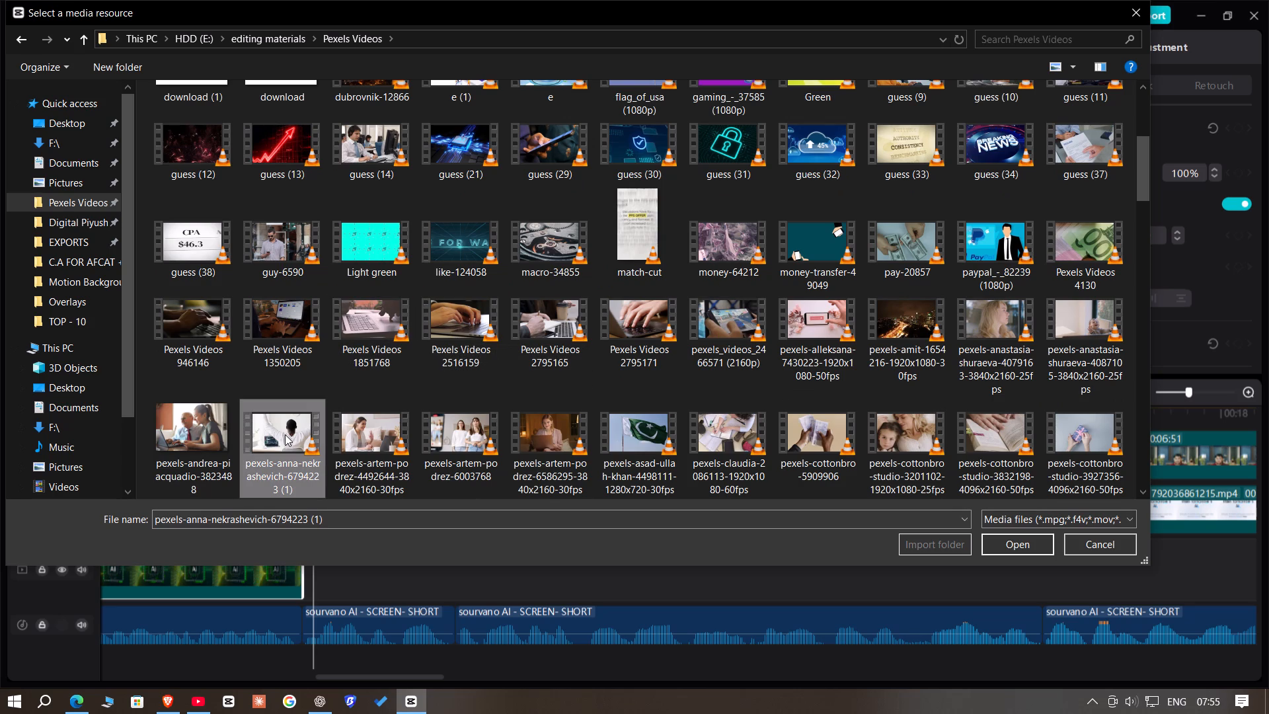
pyautogui.scroll(-3, 949, 316)
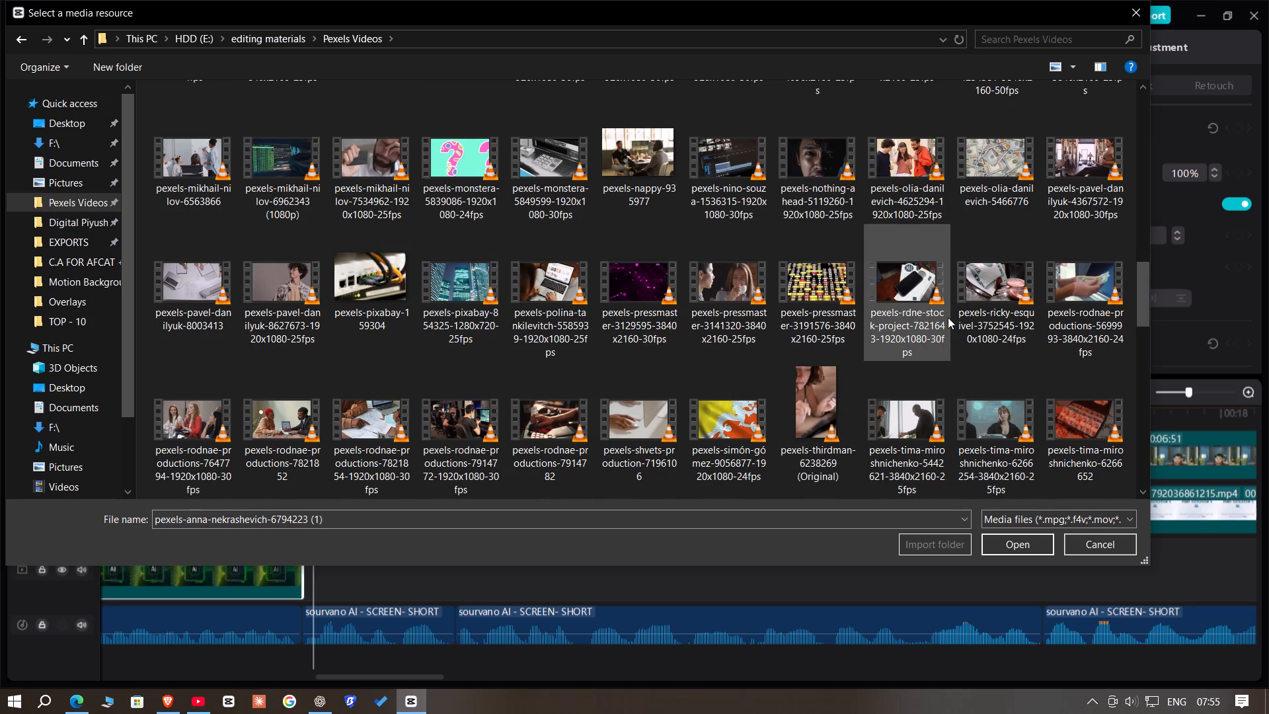
pyautogui.scroll(-2, 675, 385)
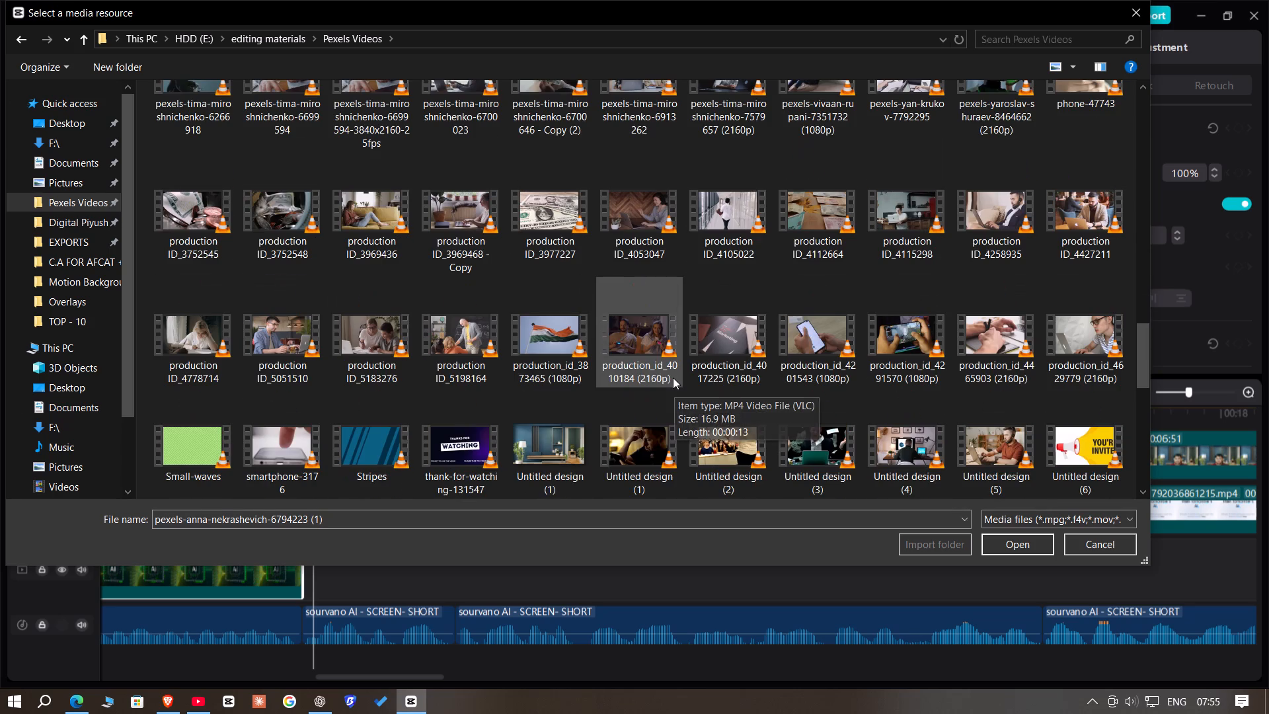
pyautogui.doubleClick(1001, 218)
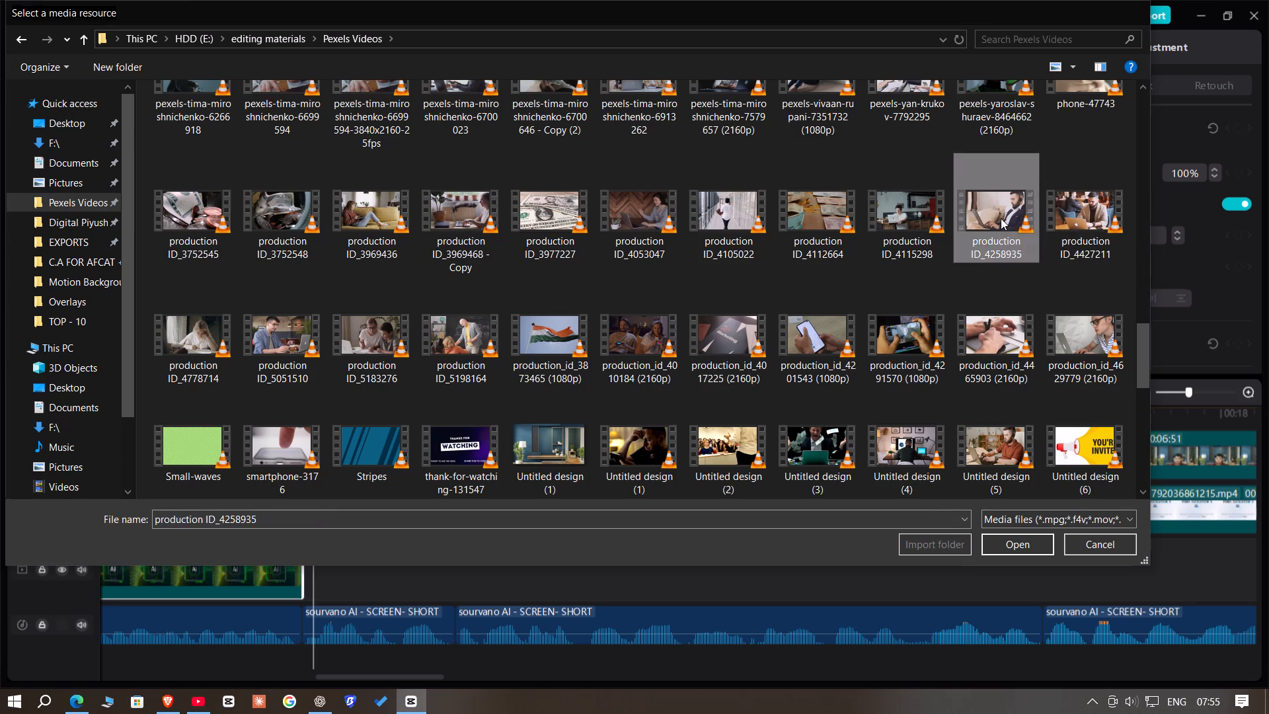
# Place the production ID_4258935 clip directly after the green AI chip clip and trim its end to 00:00:13:25.
pyautogui.moveTo(174, 311); pyautogui.dragTo(334, 537)
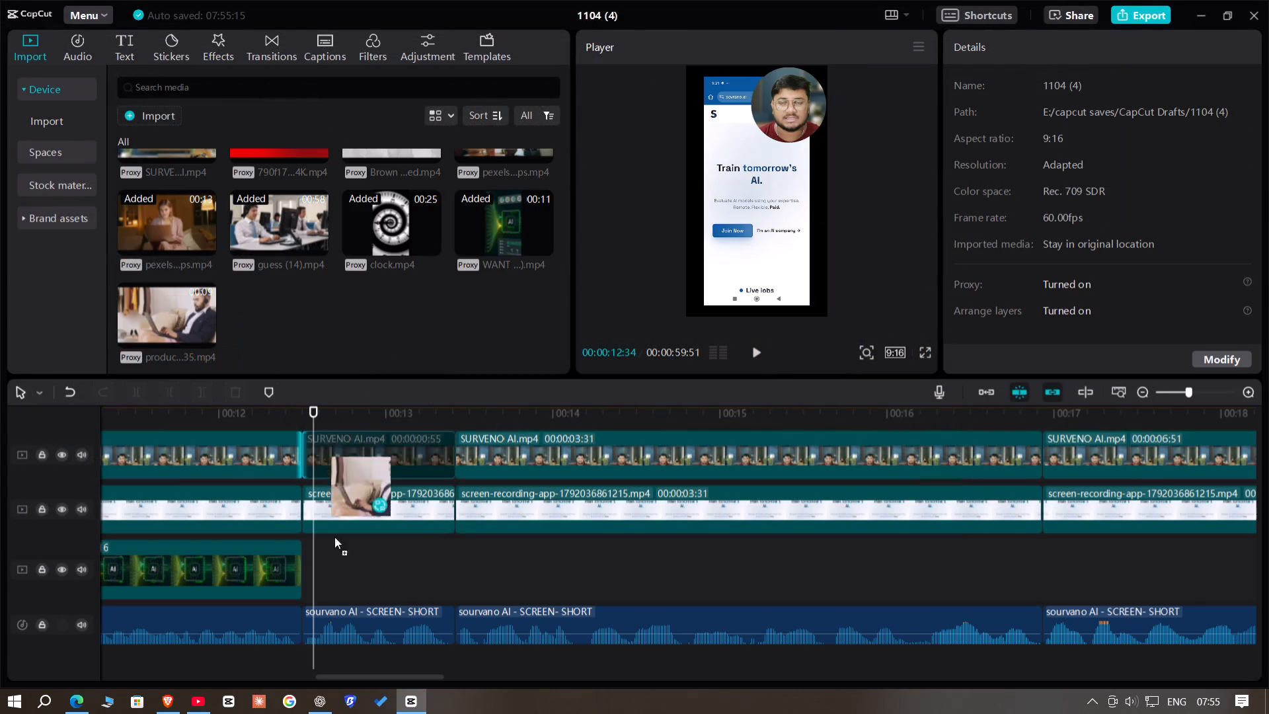
pyautogui.moveTo(334, 537); pyautogui.dragTo(303, 571)
pyautogui.click(434, 419)
pyautogui.moveTo(434, 419); pyautogui.dragTo(458, 425)
pyautogui.click(473, 564)
pyautogui.tripleClick(200, 394)
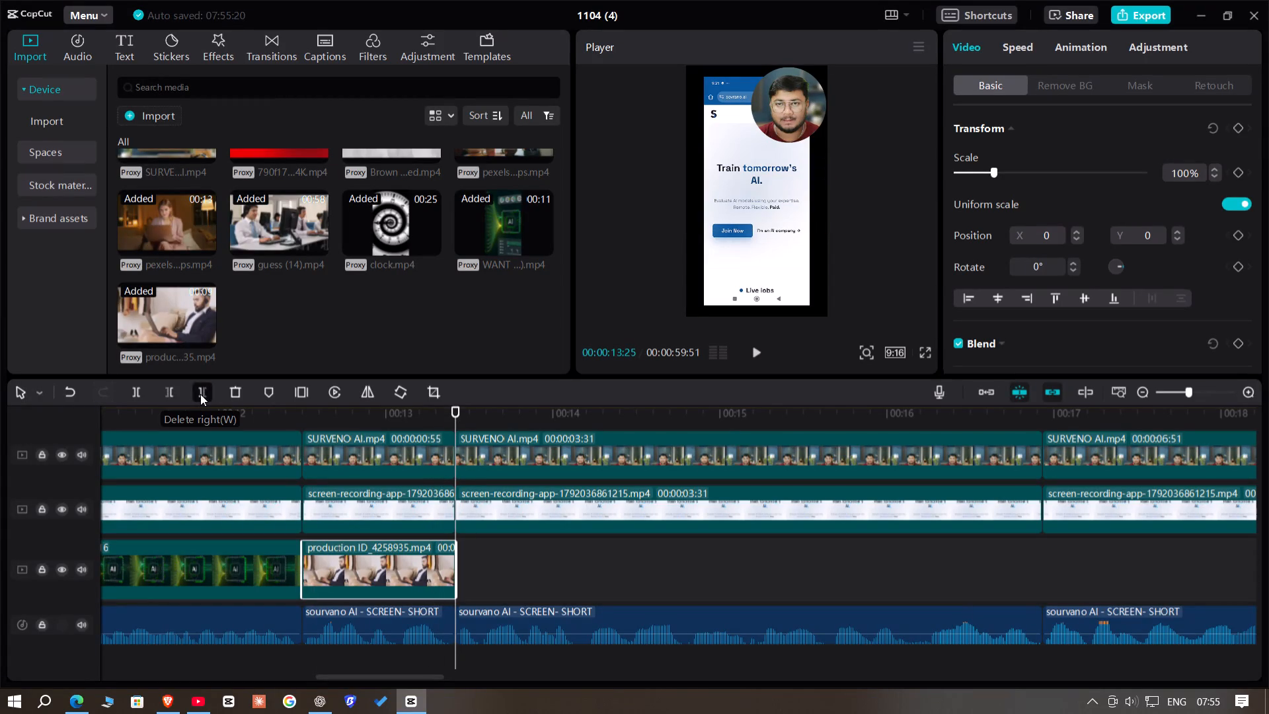
# Replay the speech around the production ID_4258935 clip and move the clip along its track to start at 00:00:13:25.
pyautogui.press('space')
pyautogui.press('space')
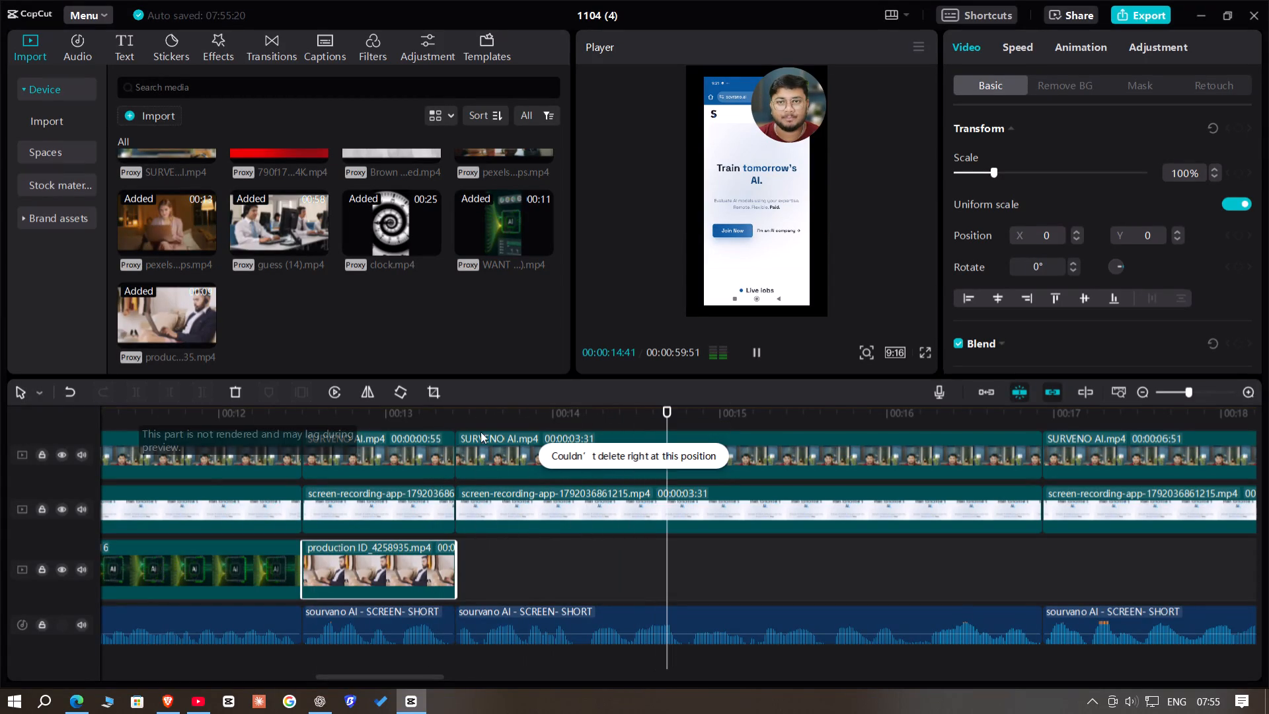
pyautogui.click(305, 417)
pyautogui.press('space')
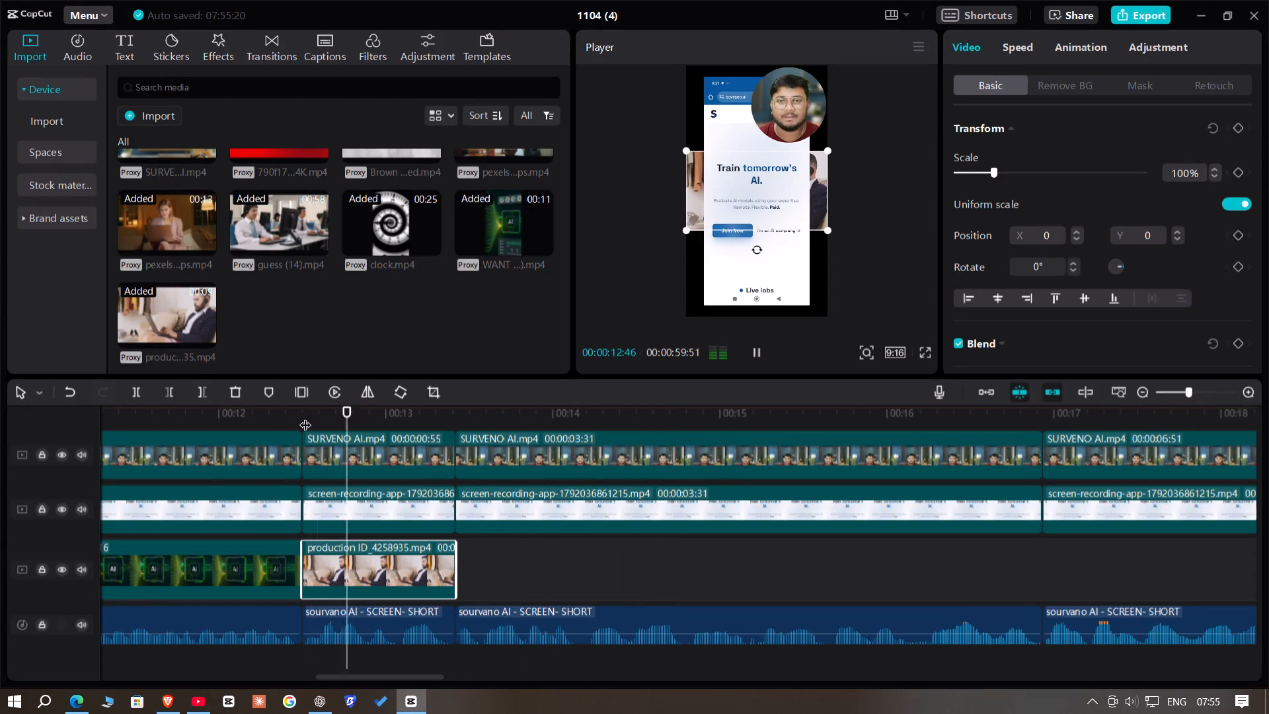
pyautogui.press('space')
pyautogui.click(473, 424)
pyautogui.moveTo(473, 424); pyautogui.dragTo(453, 424)
pyautogui.moveTo(364, 572); pyautogui.dragTo(522, 576)
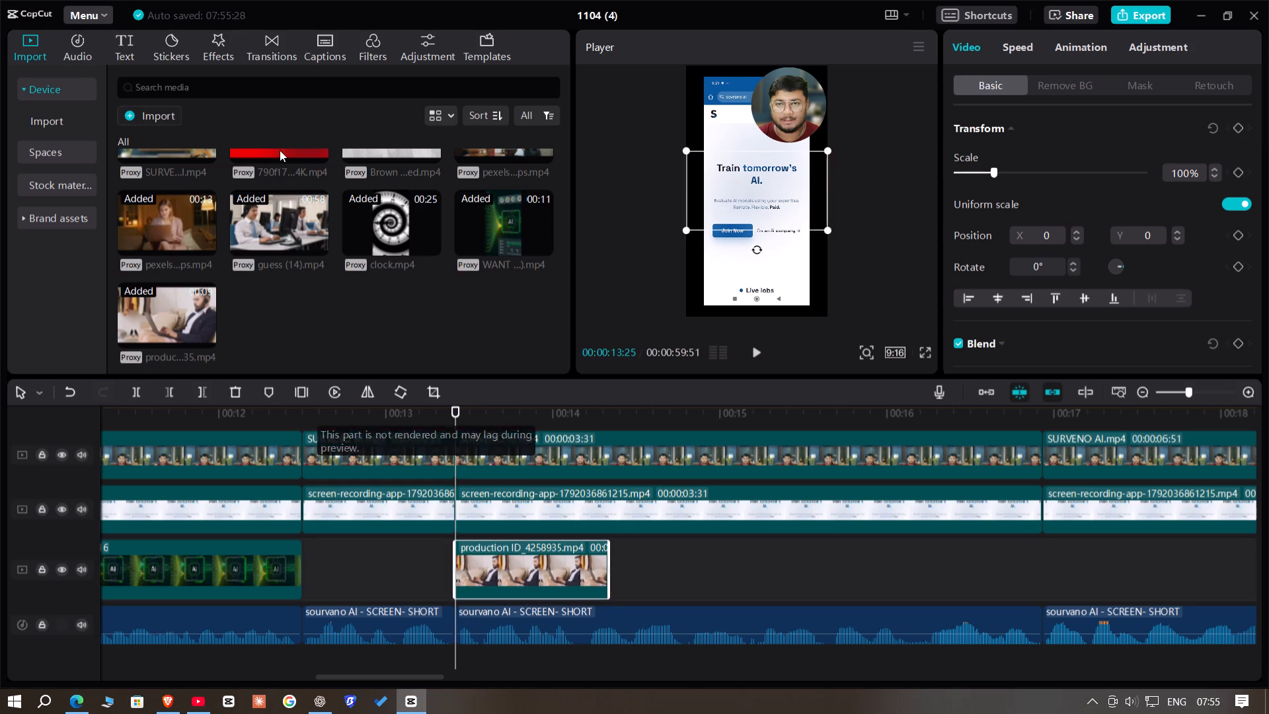
# Fill the gap before the production ID_4258935 clip with the Brown Paper Bag - Crumpled clip, trimmed to end at 00:00:13:25.
pyautogui.scroll(3, 338, 340)
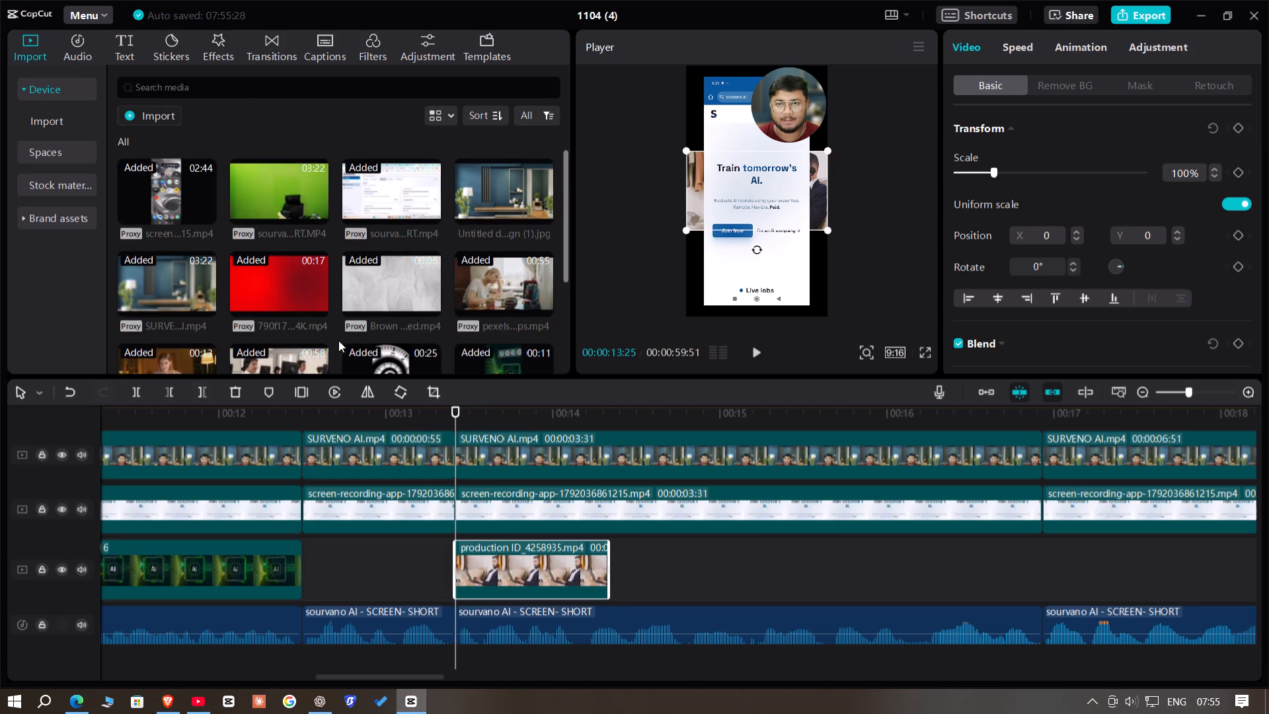
pyautogui.moveTo(383, 299); pyautogui.dragTo(301, 550)
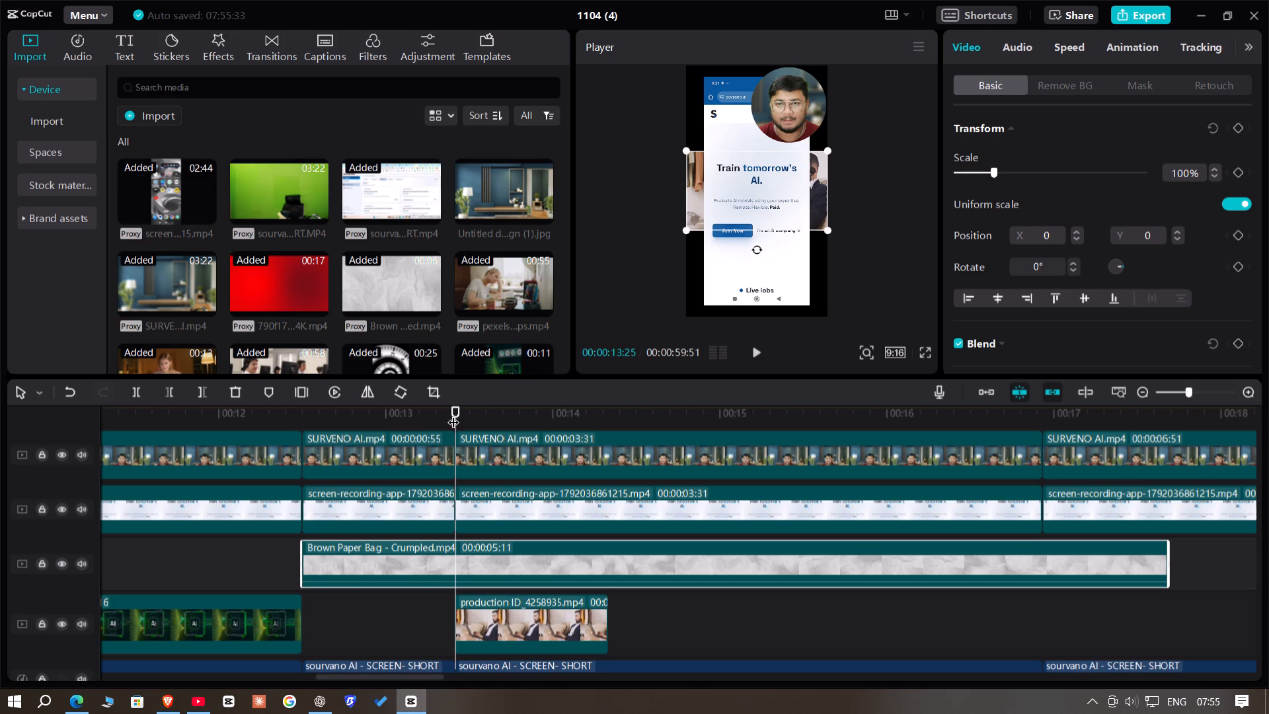
pyautogui.click(405, 577)
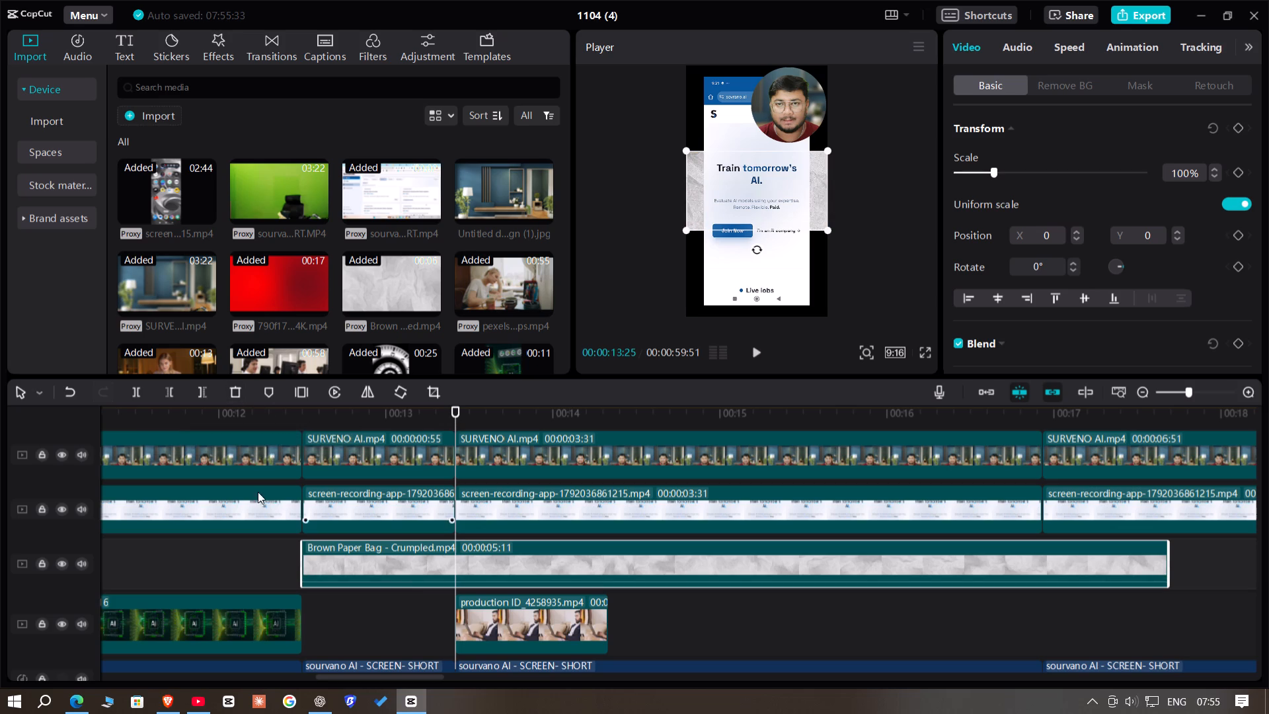
pyautogui.click(200, 391)
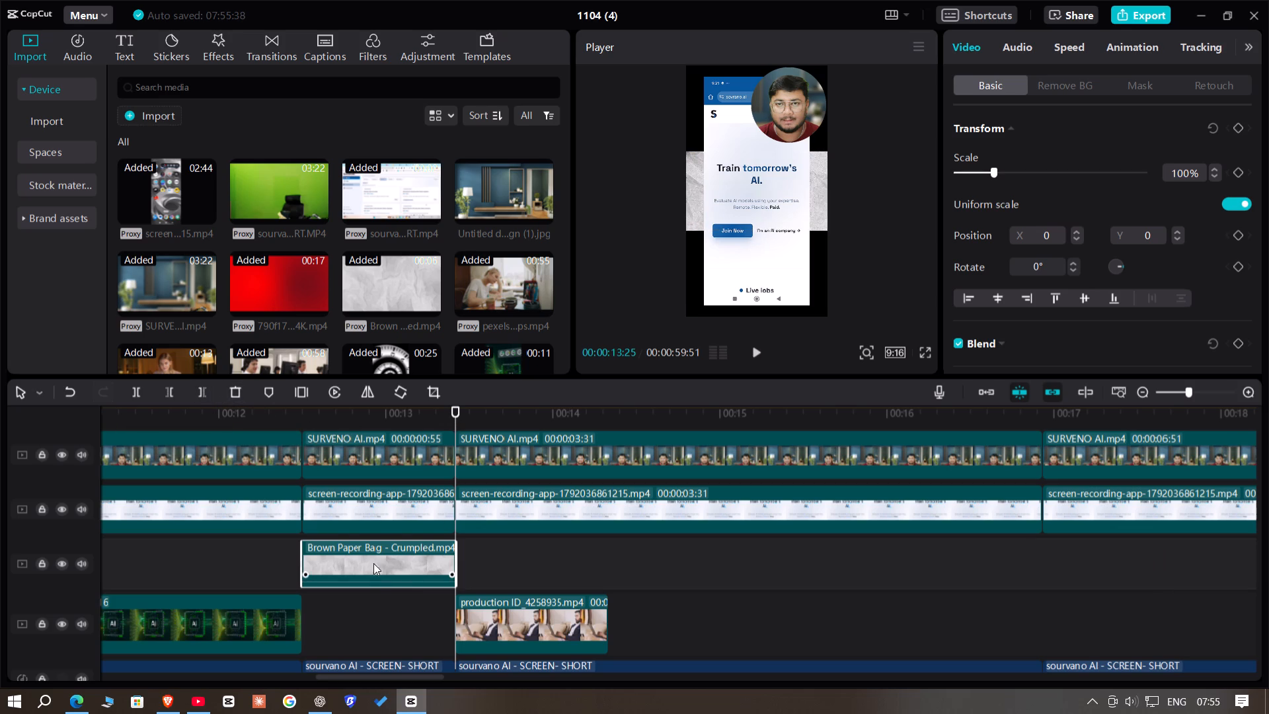
pyautogui.moveTo(377, 568); pyautogui.dragTo(373, 616)
# Listen for the next speech cut and extend the end of the production ID_4258935 clip to about 00:00:14:29.
pyautogui.click(284, 426)
pyautogui.press('space')
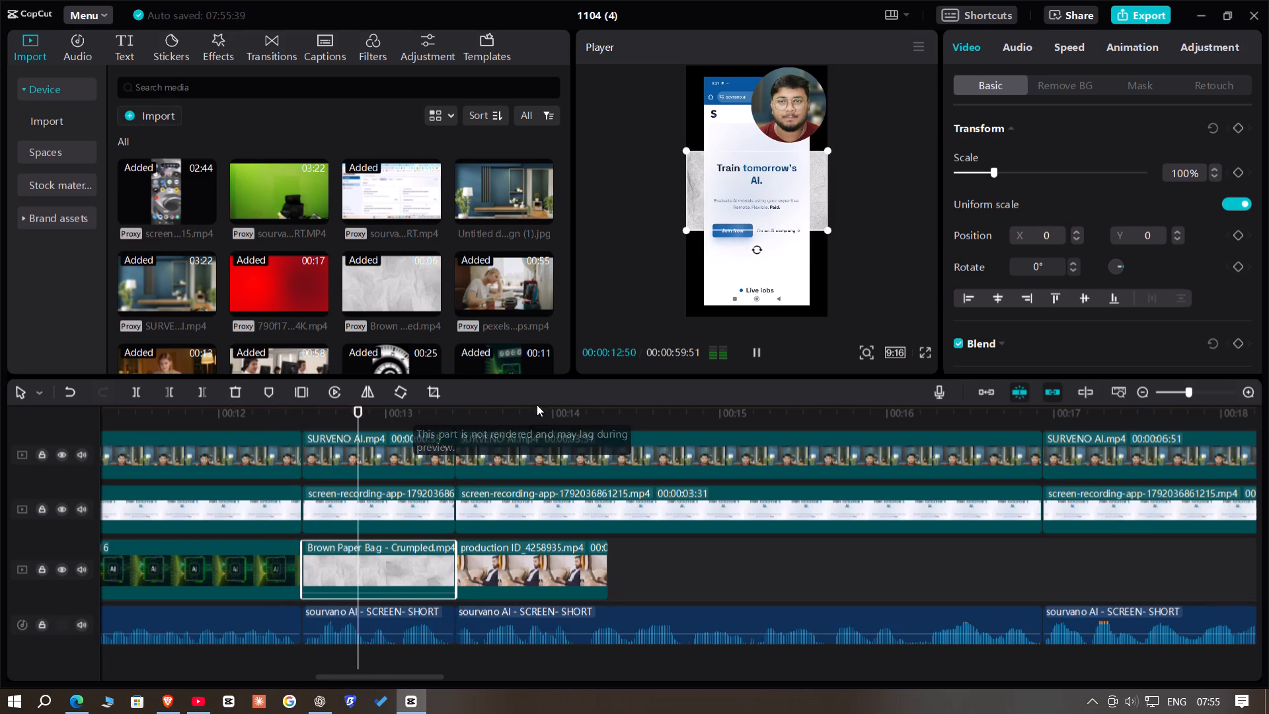
pyautogui.press('space')
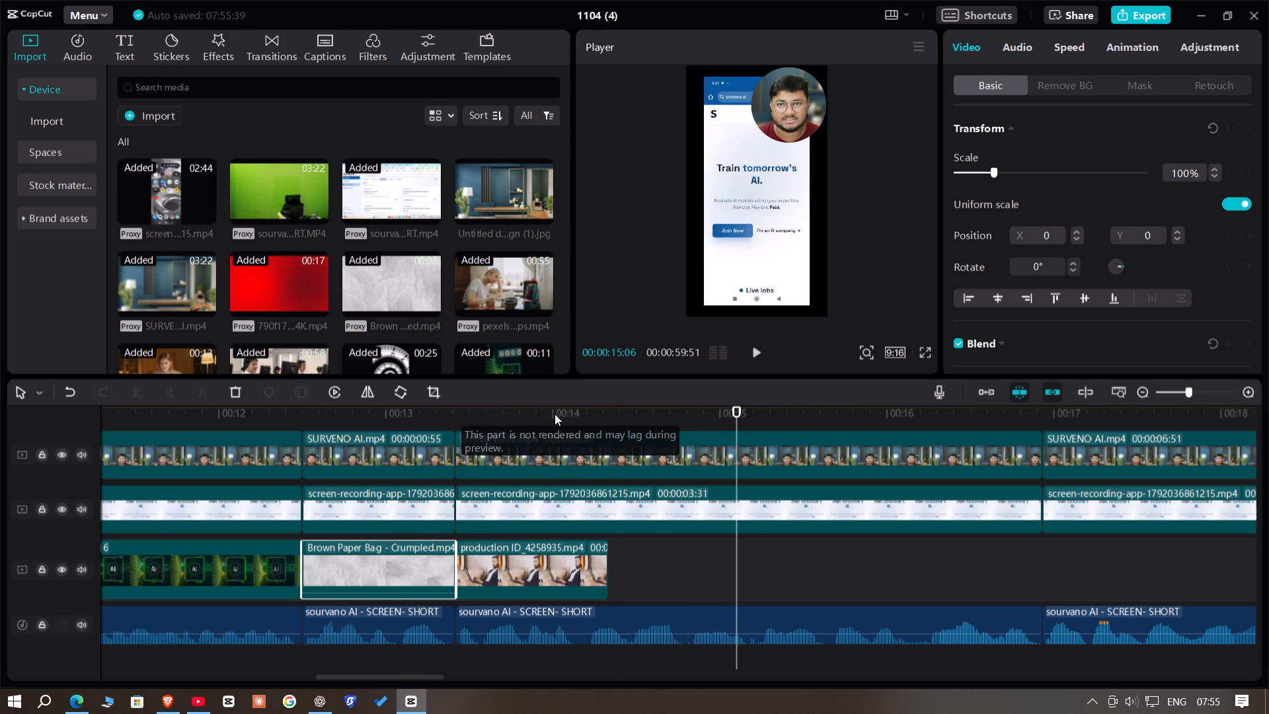
pyautogui.click(553, 414)
pyautogui.press('space')
pyautogui.press('space')
pyautogui.press('space')
pyautogui.press('space')
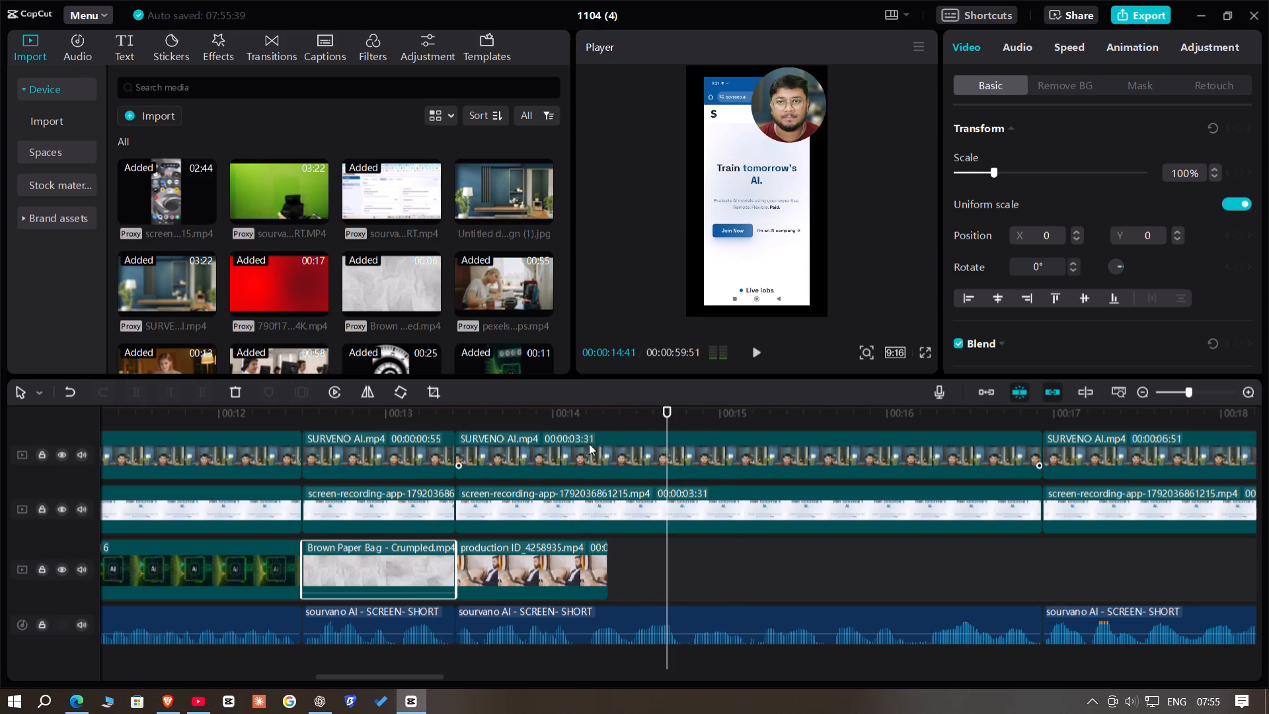
pyautogui.doubleClick(627, 418)
pyautogui.press('0')
pyautogui.press('Right')
pyautogui.press('Right')
pyautogui.press('Right')
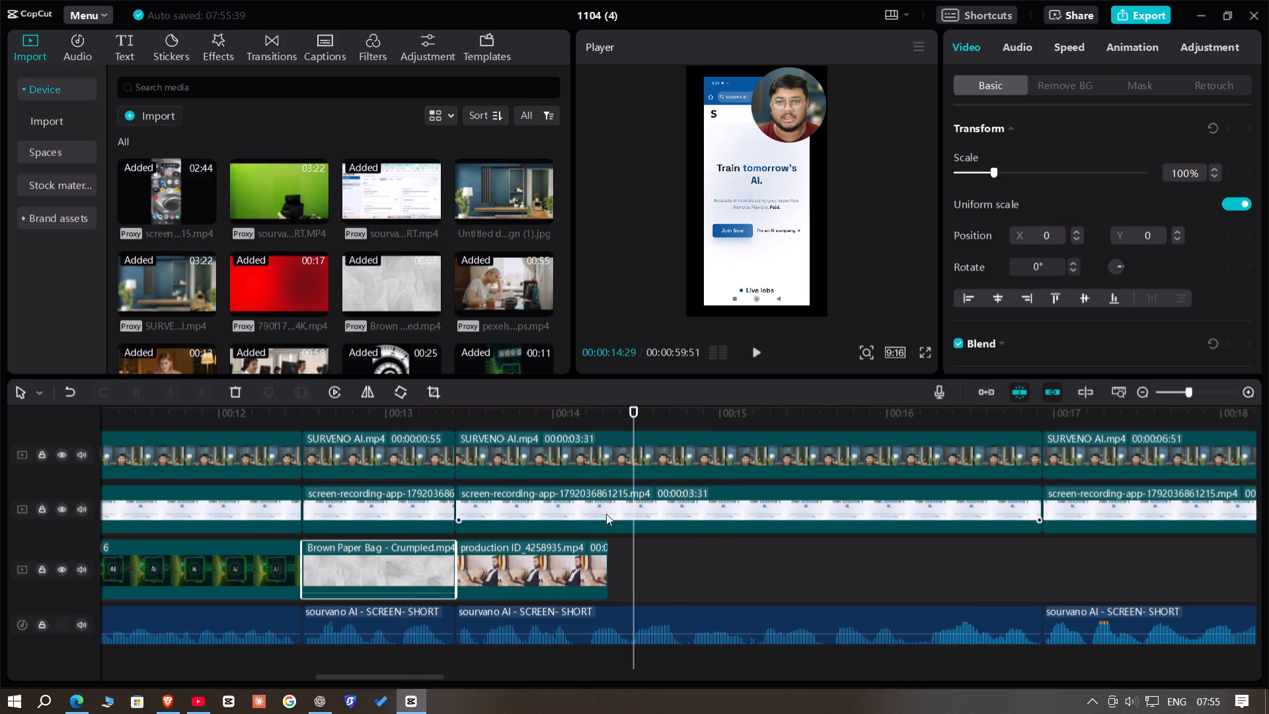
pyautogui.click(575, 586)
pyautogui.moveTo(607, 565); pyautogui.dragTo(621, 574)
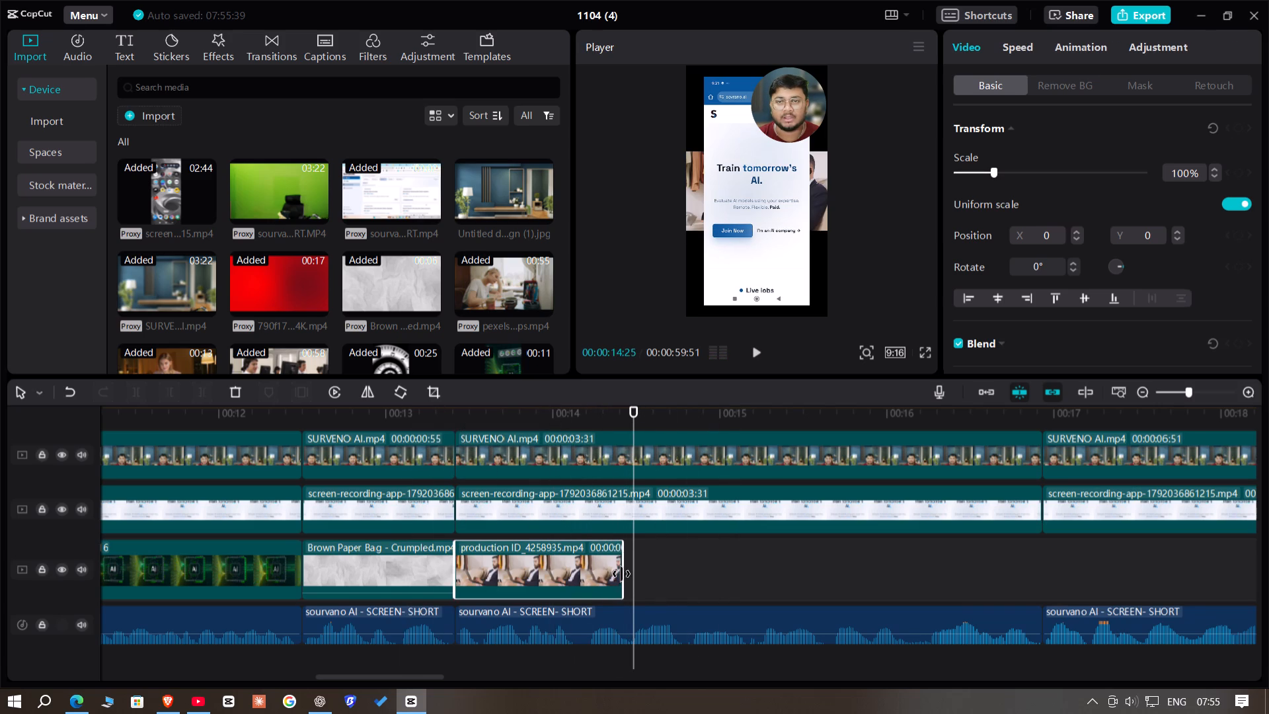
pyautogui.moveTo(621, 574); pyautogui.dragTo(631, 580)
# Listen to the speech beyond the production ID_4258935 clip and import the guess (21) video from the Pexels Videos folder.
pyautogui.press('space')
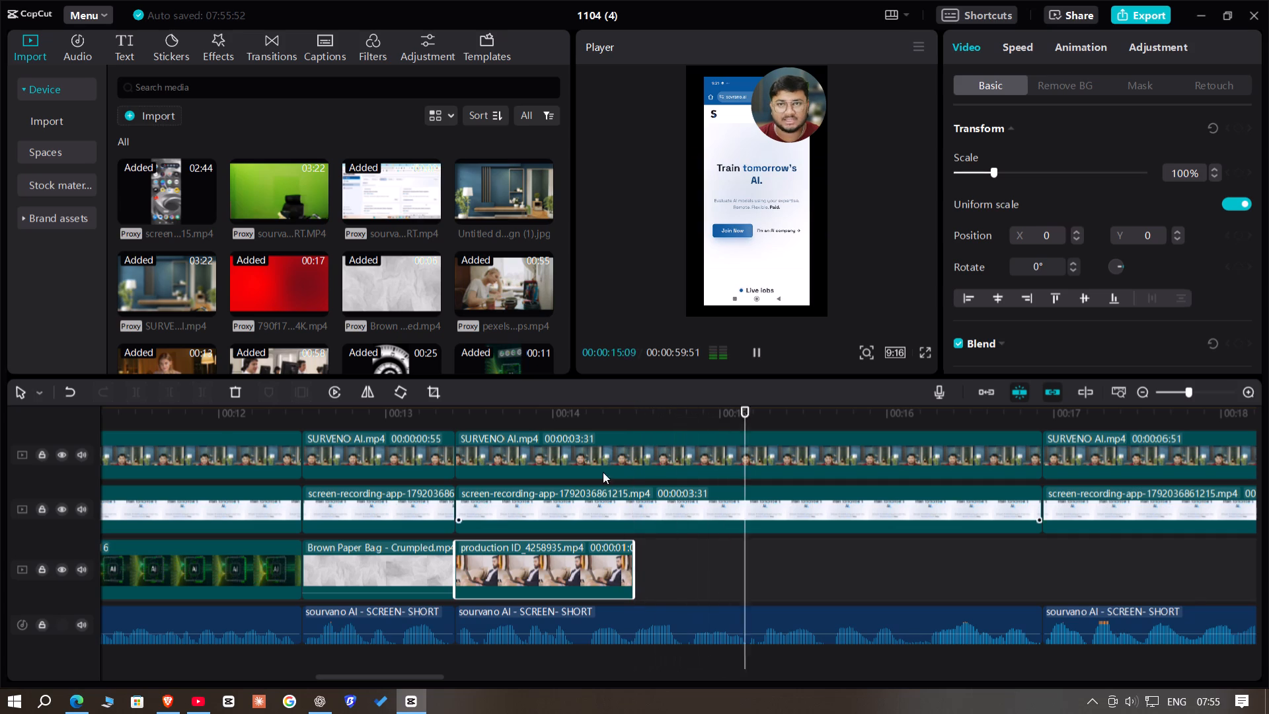
pyautogui.press('space')
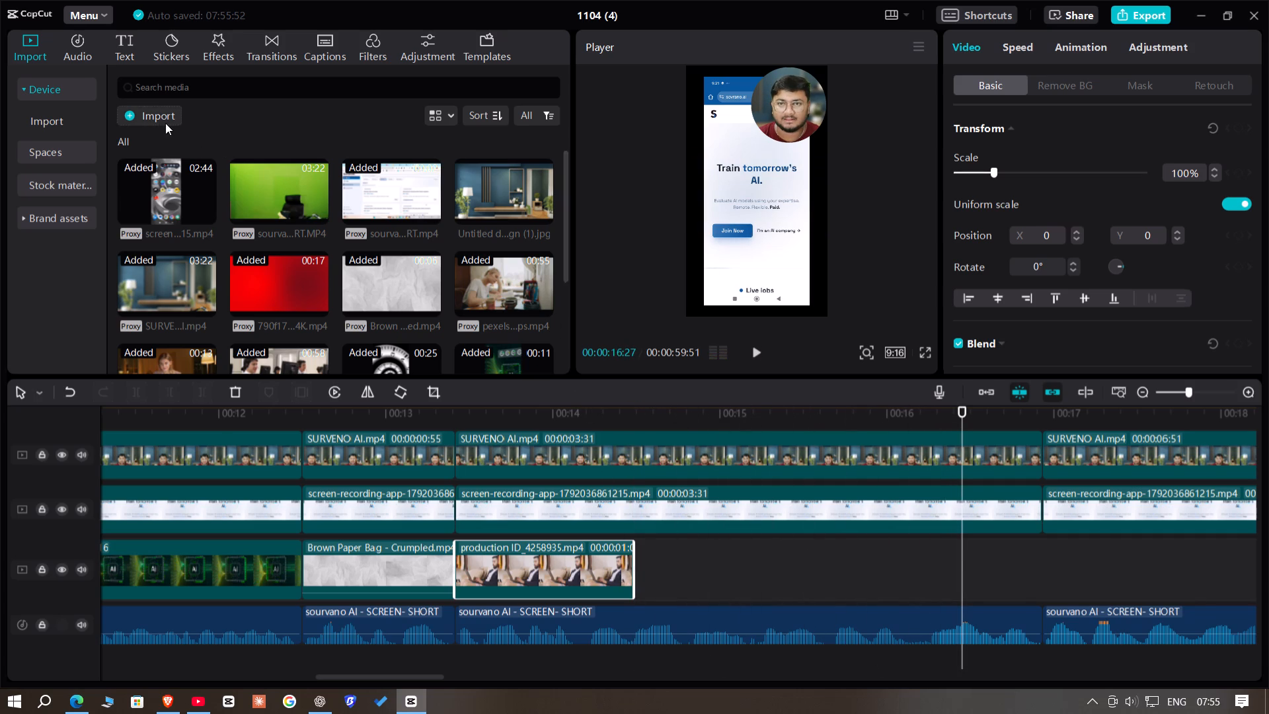
pyautogui.click(165, 123)
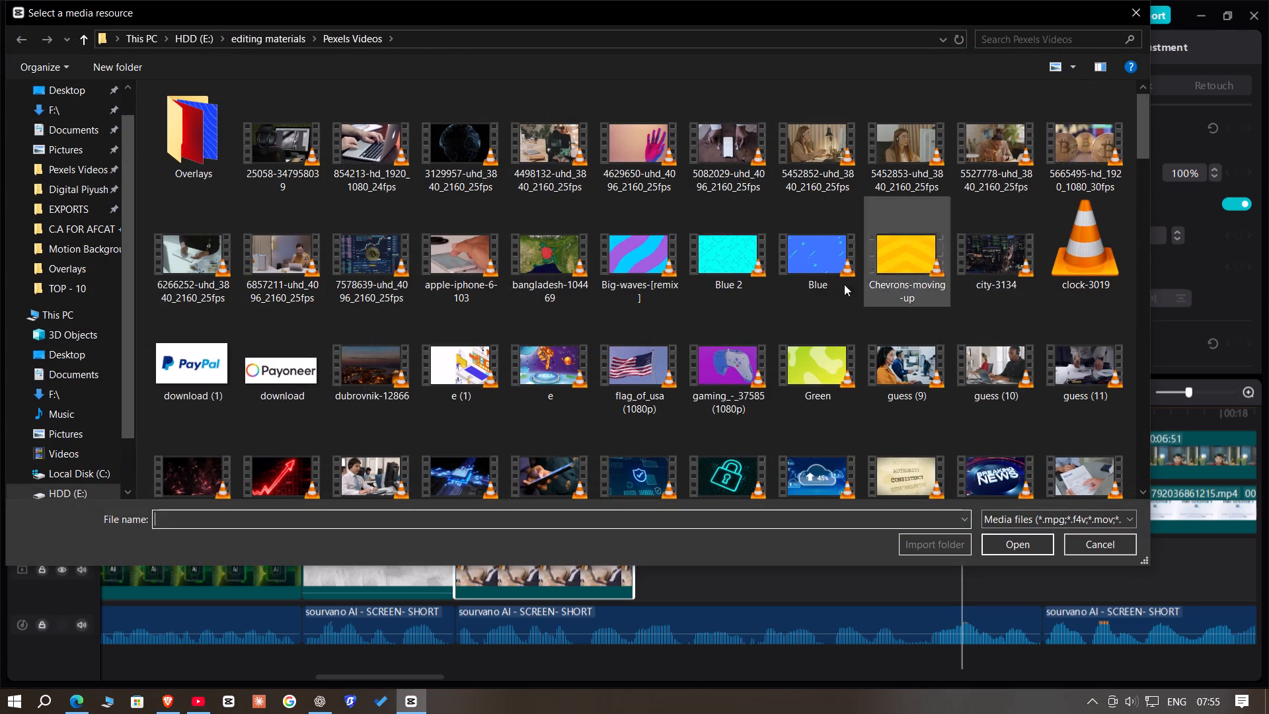
pyautogui.scroll(-4, 783, 280)
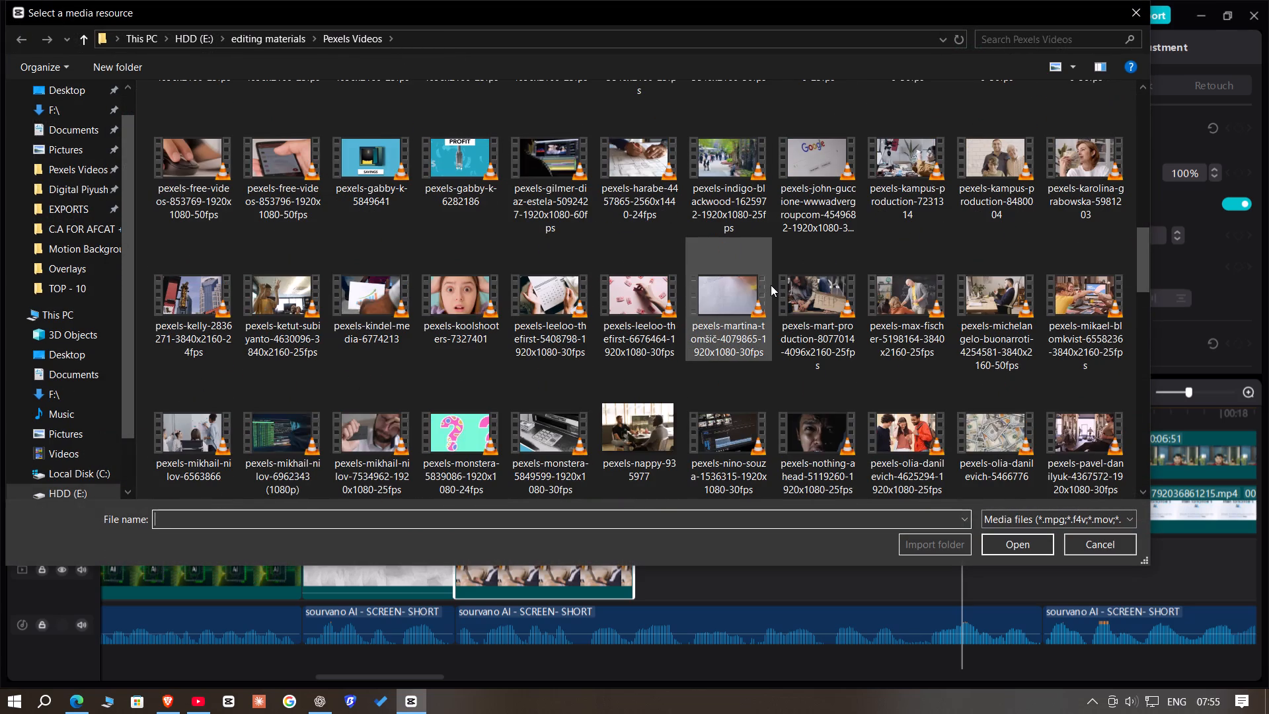
pyautogui.scroll(-1, 771, 285)
pyautogui.scroll(4, 771, 285)
pyautogui.scroll(-14, 771, 285)
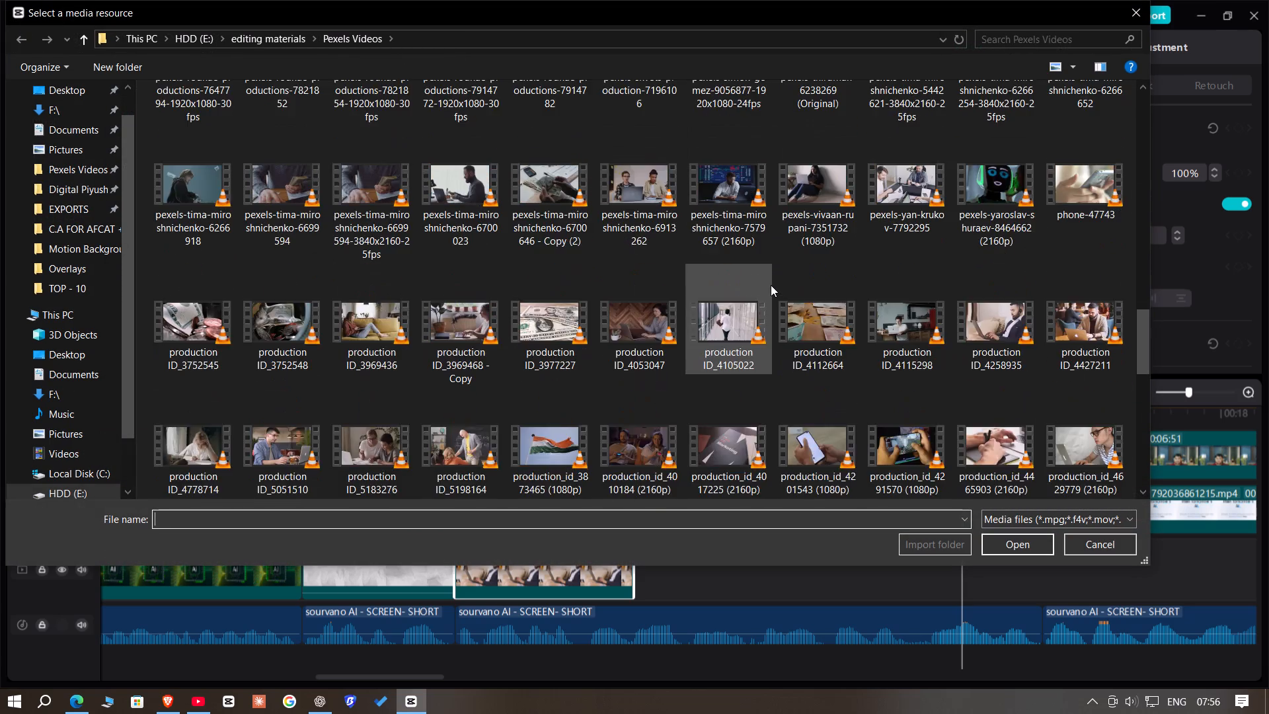
pyautogui.scroll(13, 771, 285)
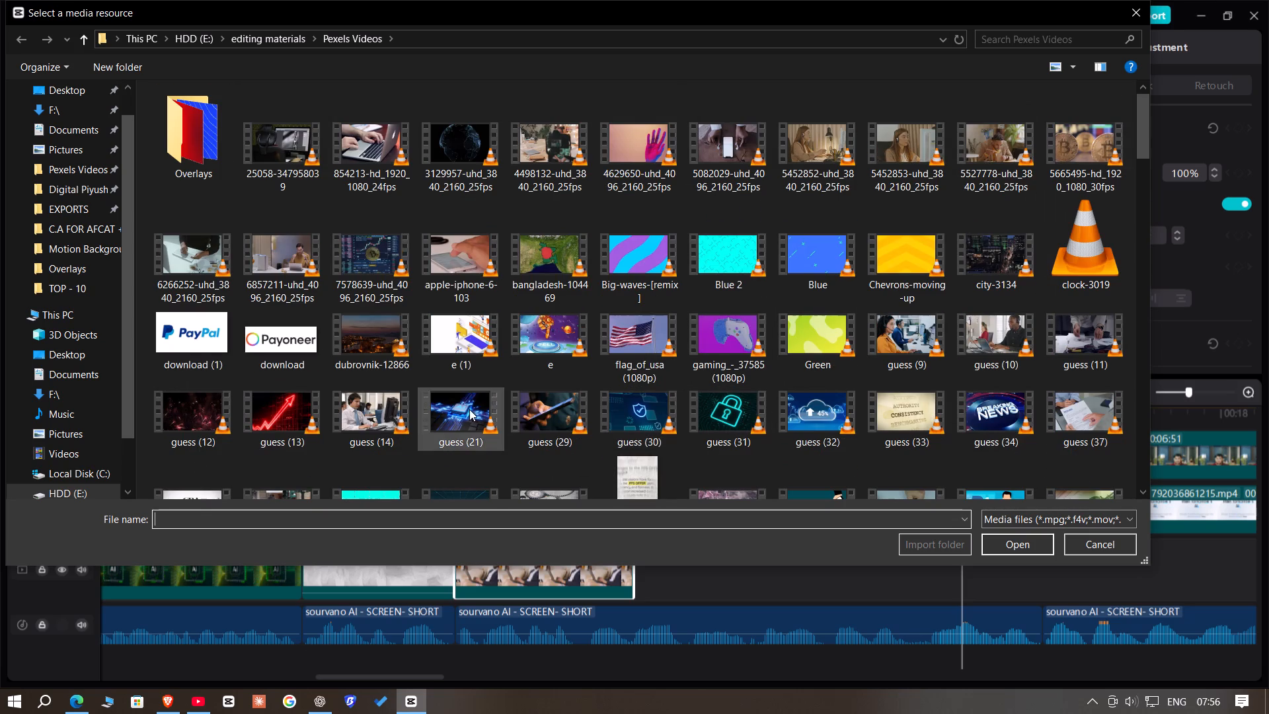
pyautogui.doubleClick(473, 409)
# Place the guess (21) clip on the background track directly after the production ID_4258935 clip.
pyautogui.moveTo(269, 307); pyautogui.dragTo(660, 558)
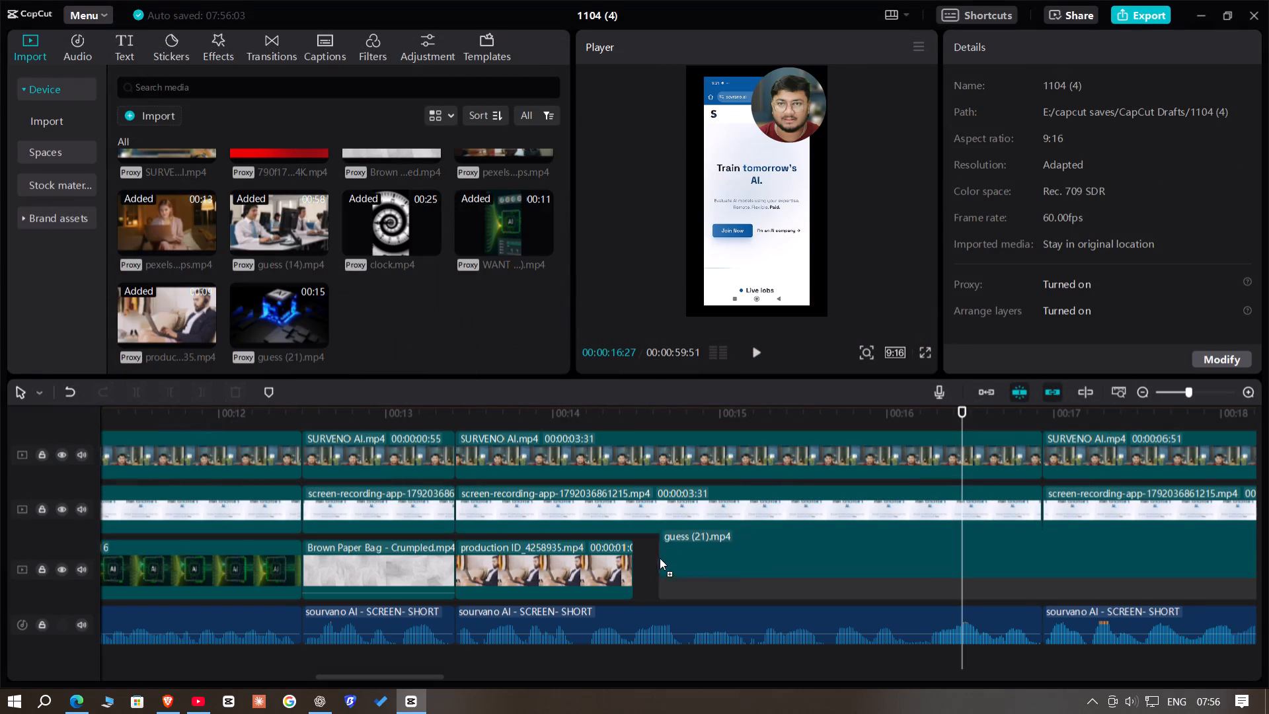
pyautogui.moveTo(660, 558); pyautogui.dragTo(636, 567)
# Replay the section over guess (21), cut off the clip's beginning before 00:00:15:40 and move it back against the production ID_4258935 clip.
pyautogui.click(936, 428)
pyautogui.moveTo(936, 428); pyautogui.dragTo(934, 428)
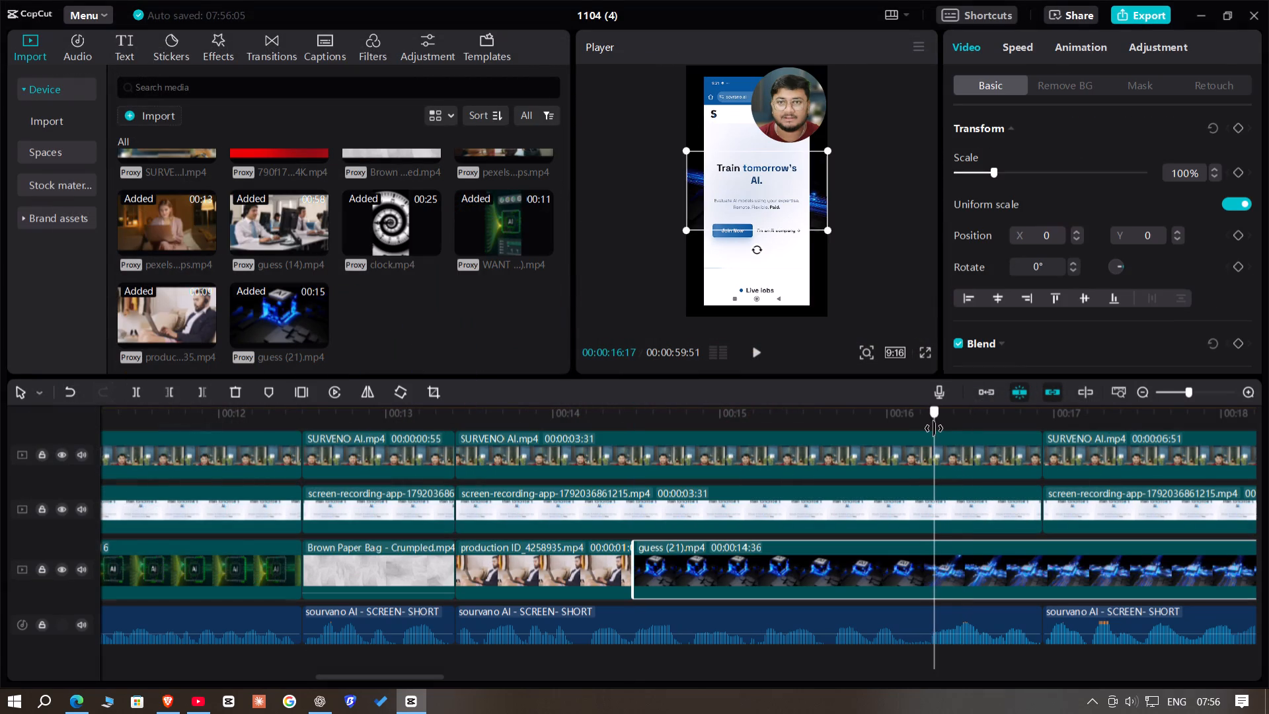
pyautogui.moveTo(934, 428); pyautogui.dragTo(925, 428)
pyautogui.press('space')
pyautogui.press('space')
pyautogui.click(842, 434)
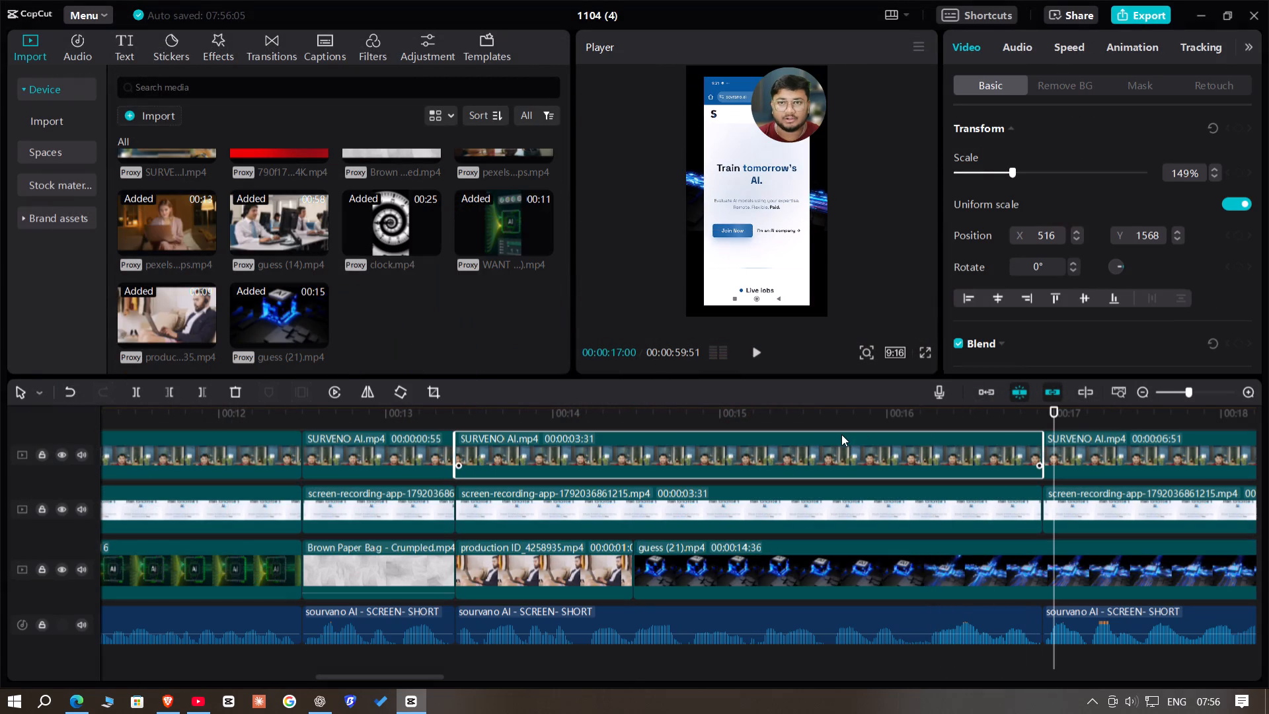
pyautogui.click(880, 413)
pyautogui.moveTo(880, 413); pyautogui.dragTo(868, 415)
pyautogui.press('space')
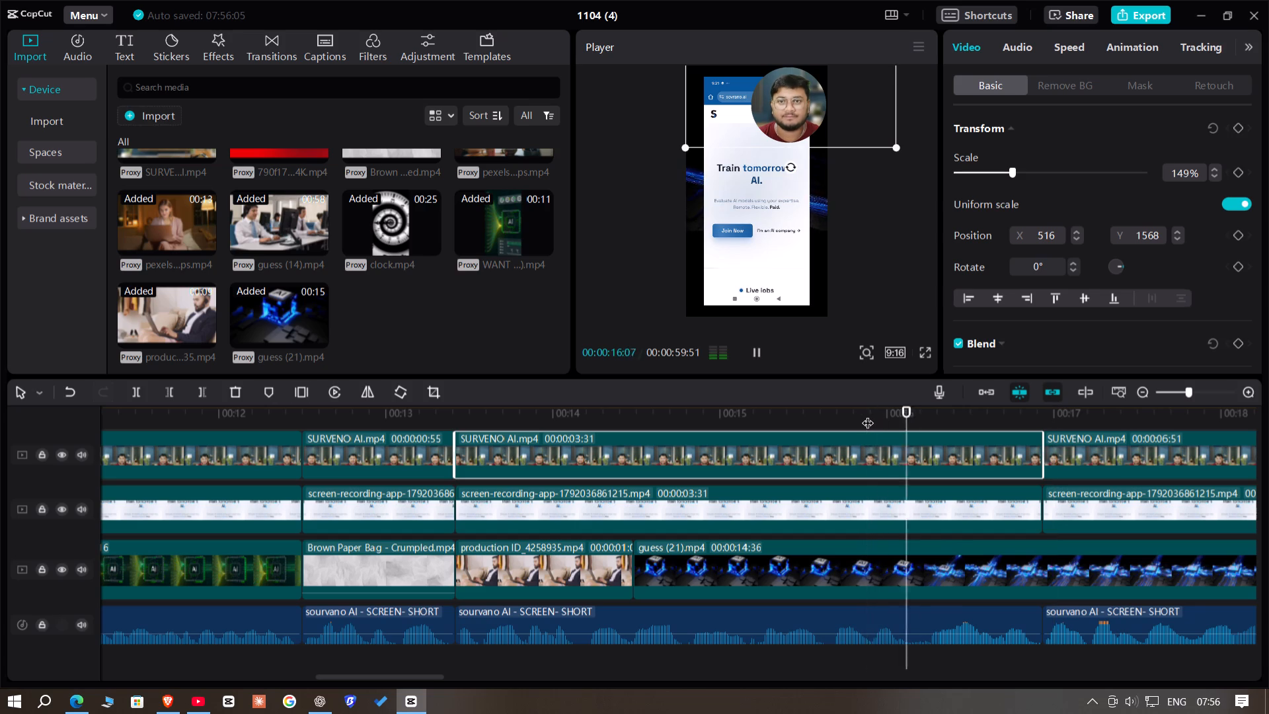
pyautogui.press('space')
pyautogui.moveTo(868, 415); pyautogui.dragTo(833, 422)
pyautogui.press('space')
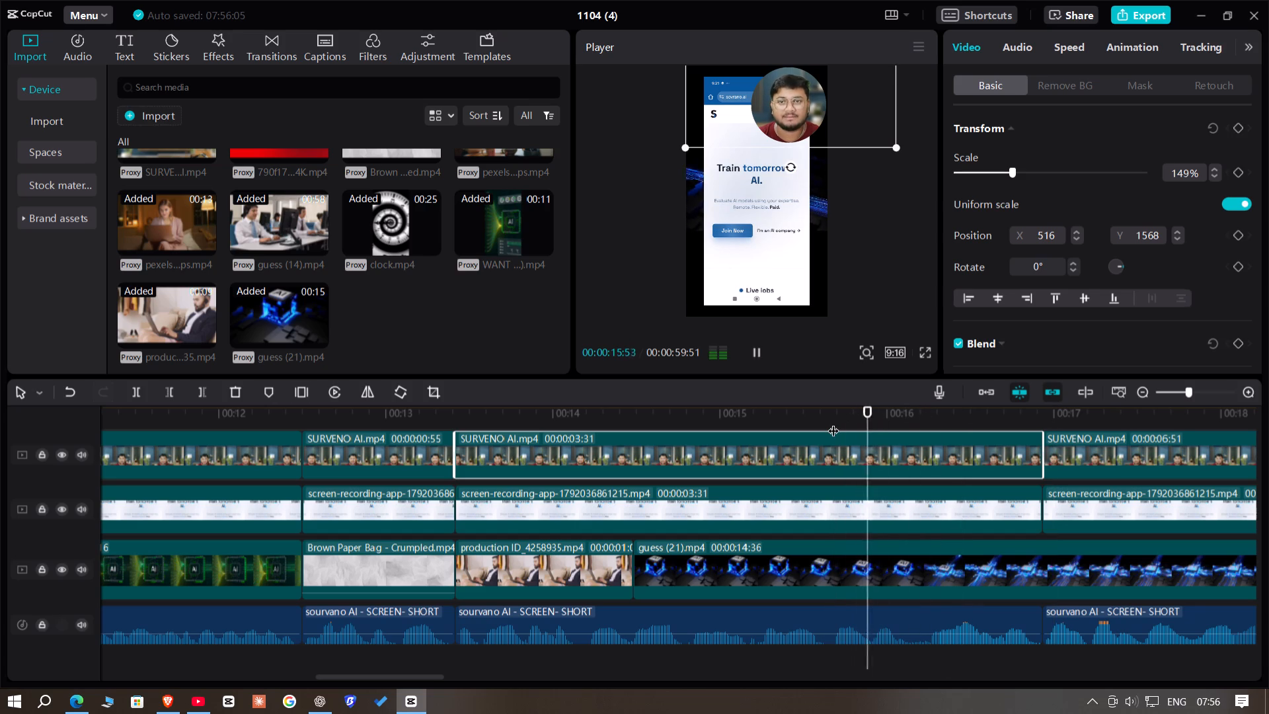
pyautogui.press('space')
pyautogui.doubleClick(839, 425)
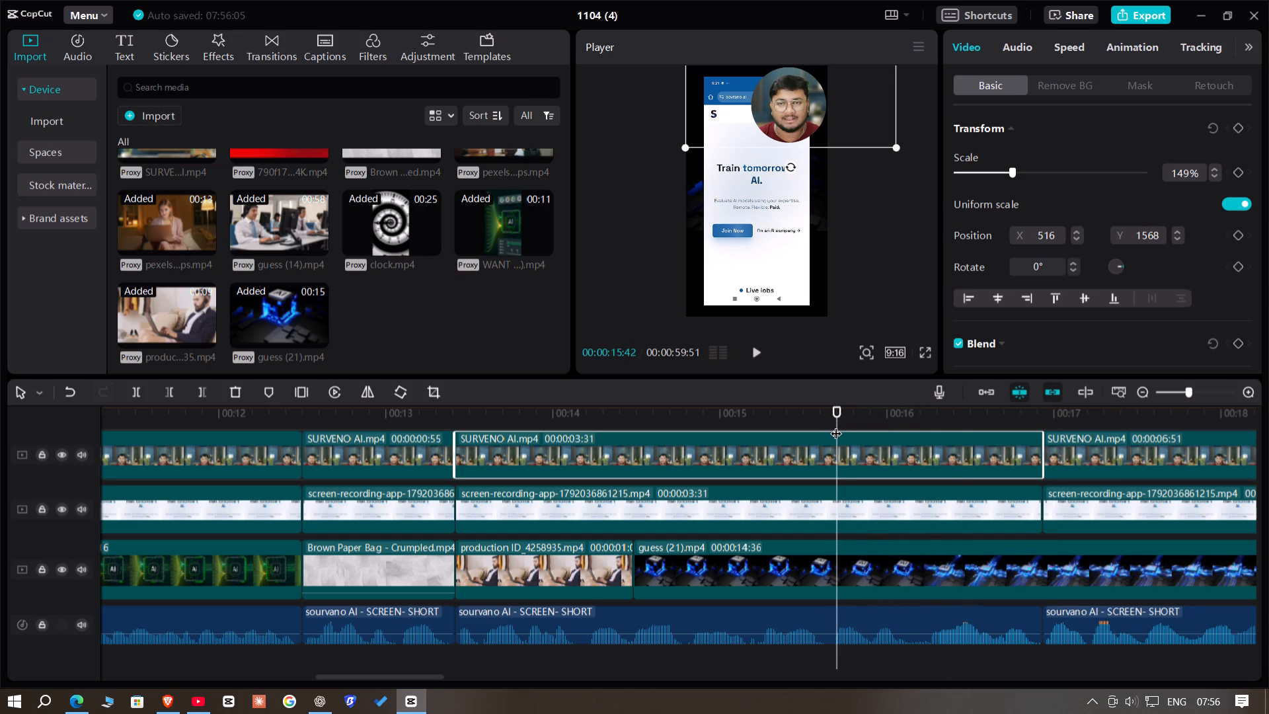
pyautogui.press('Left')
pyautogui.press('Left')
pyautogui.press('Left')
pyautogui.press('Right')
pyautogui.click(822, 581)
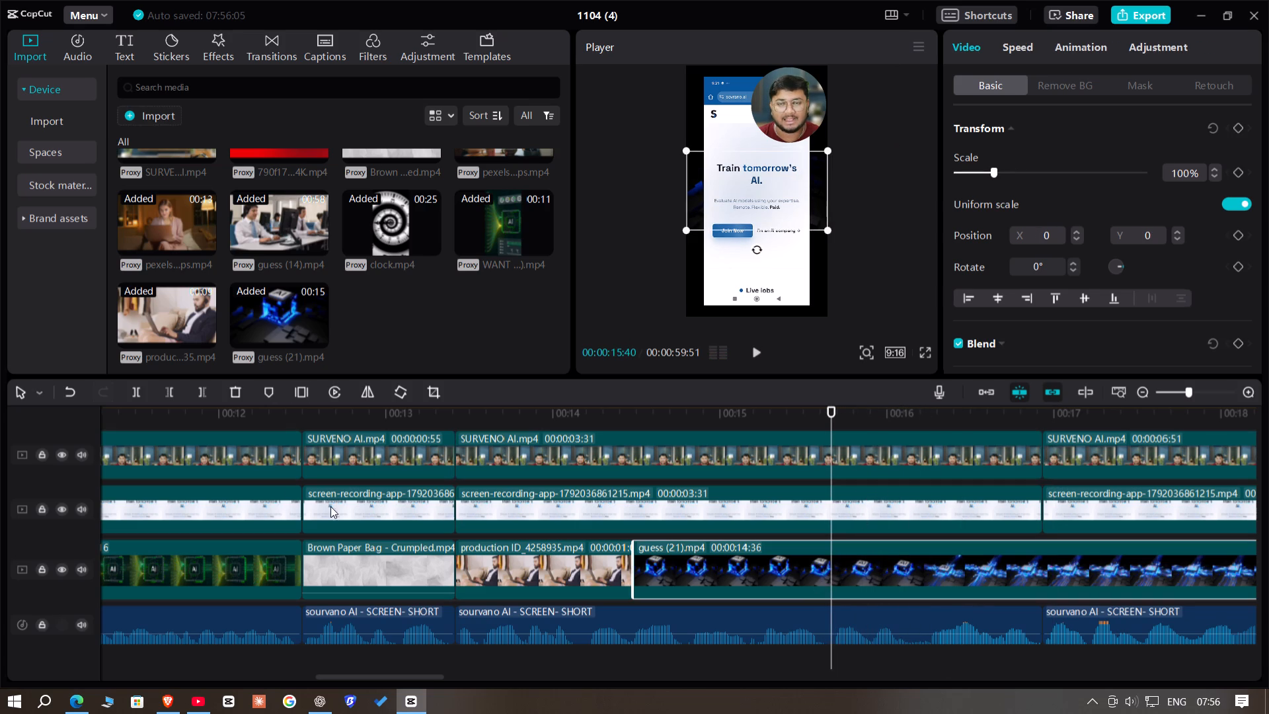
pyautogui.click(170, 392)
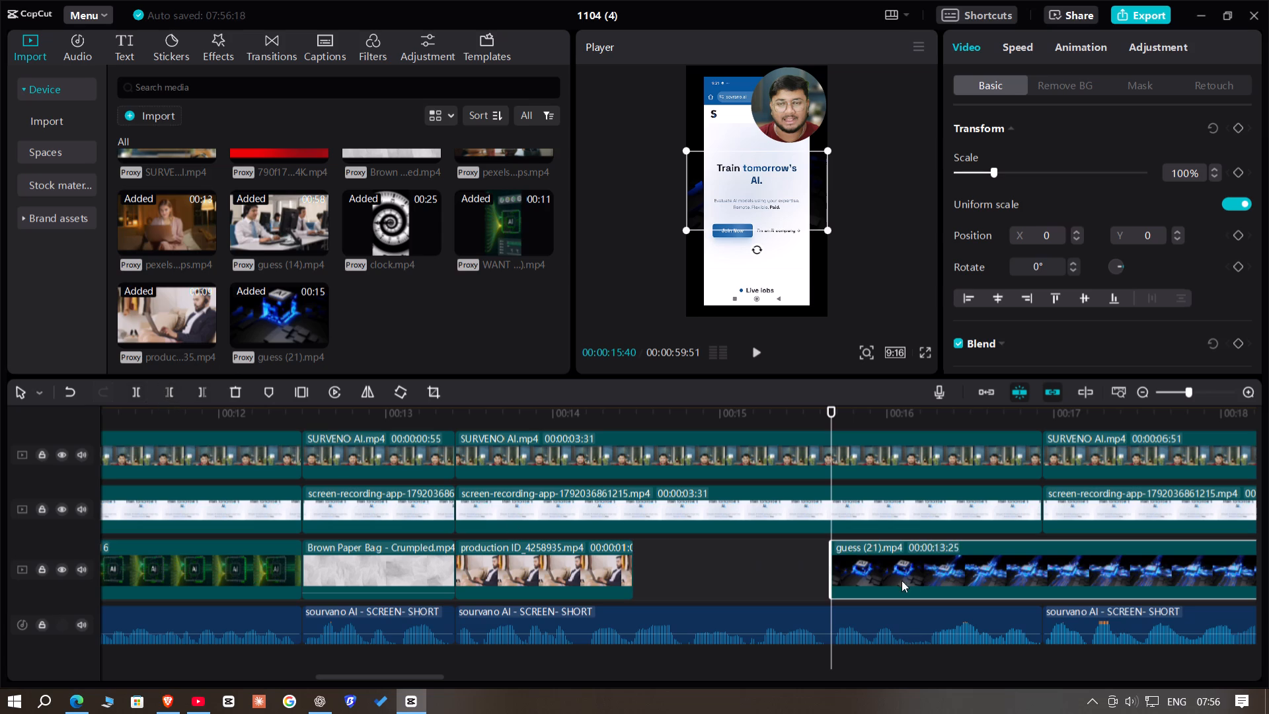
pyautogui.moveTo(907, 581); pyautogui.dragTo(707, 581)
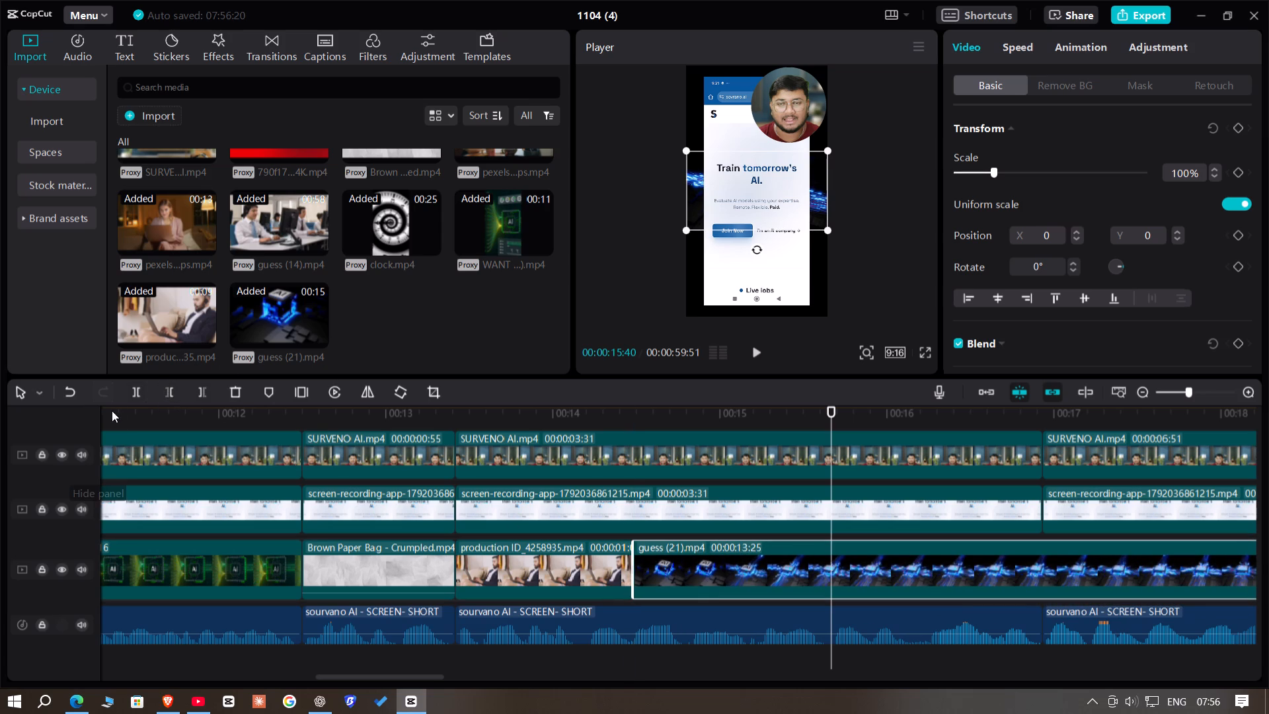
# Set the guess (21) clip's speed to 2.0x and cut off its end at 00:00:15:40.
pyautogui.click(1024, 44)
pyautogui.click(1046, 145)
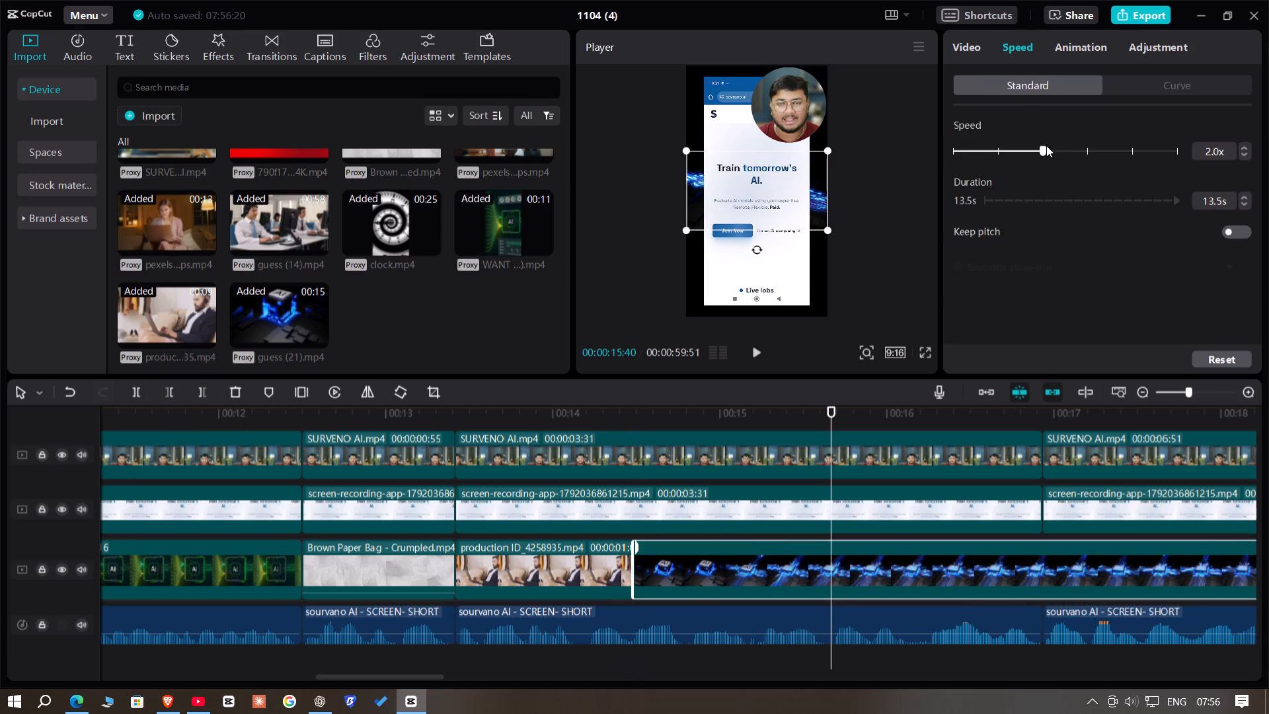
pyautogui.click(198, 388)
pyautogui.tripleClick(198, 388)
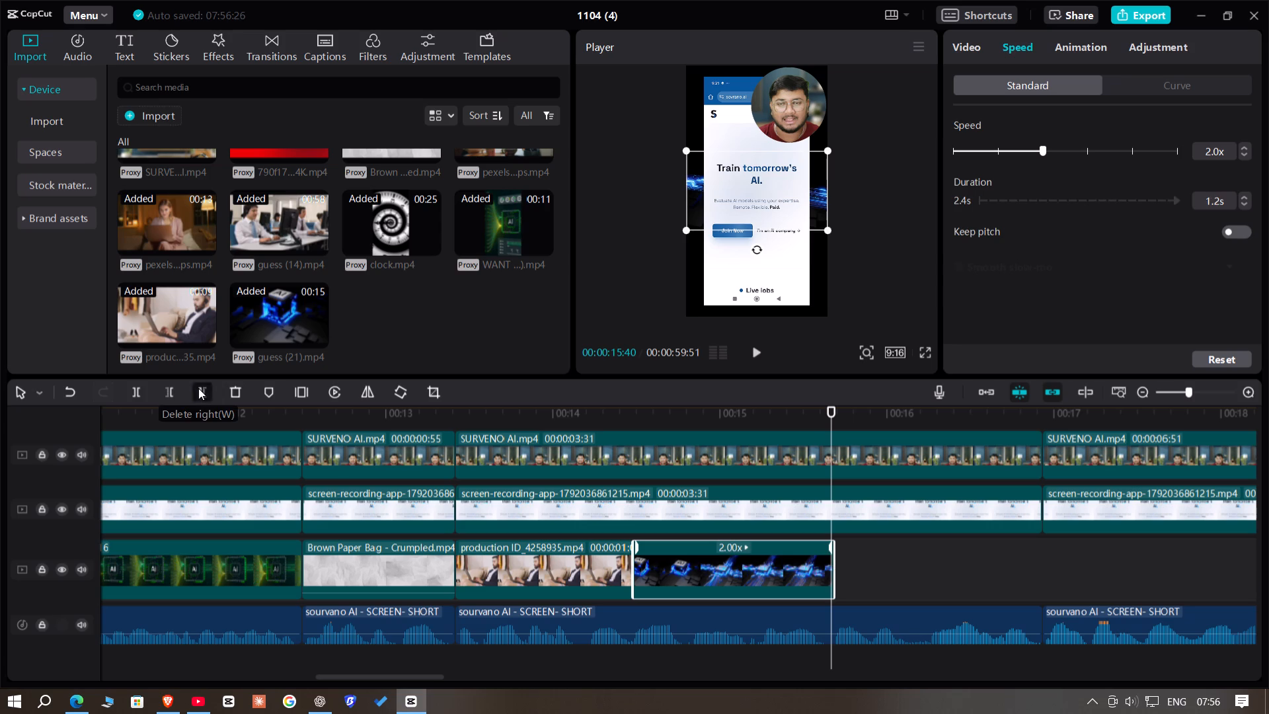
# Listen on, import the Chevrons-moving-up video from the Pexels Videos folder and place it on the background track directly after guess (21).
pyautogui.press('space')
pyautogui.press('space')
pyautogui.click(147, 120)
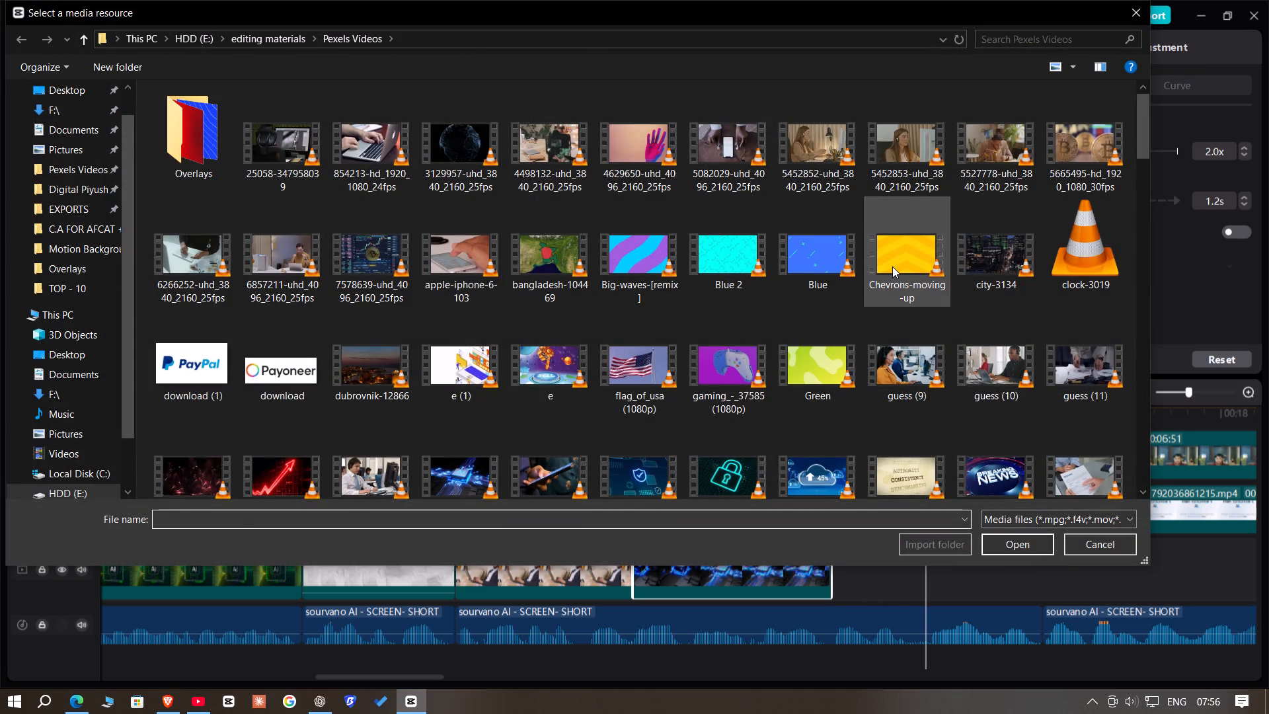
pyautogui.doubleClick(892, 266)
pyautogui.moveTo(400, 313); pyautogui.dragTo(780, 526)
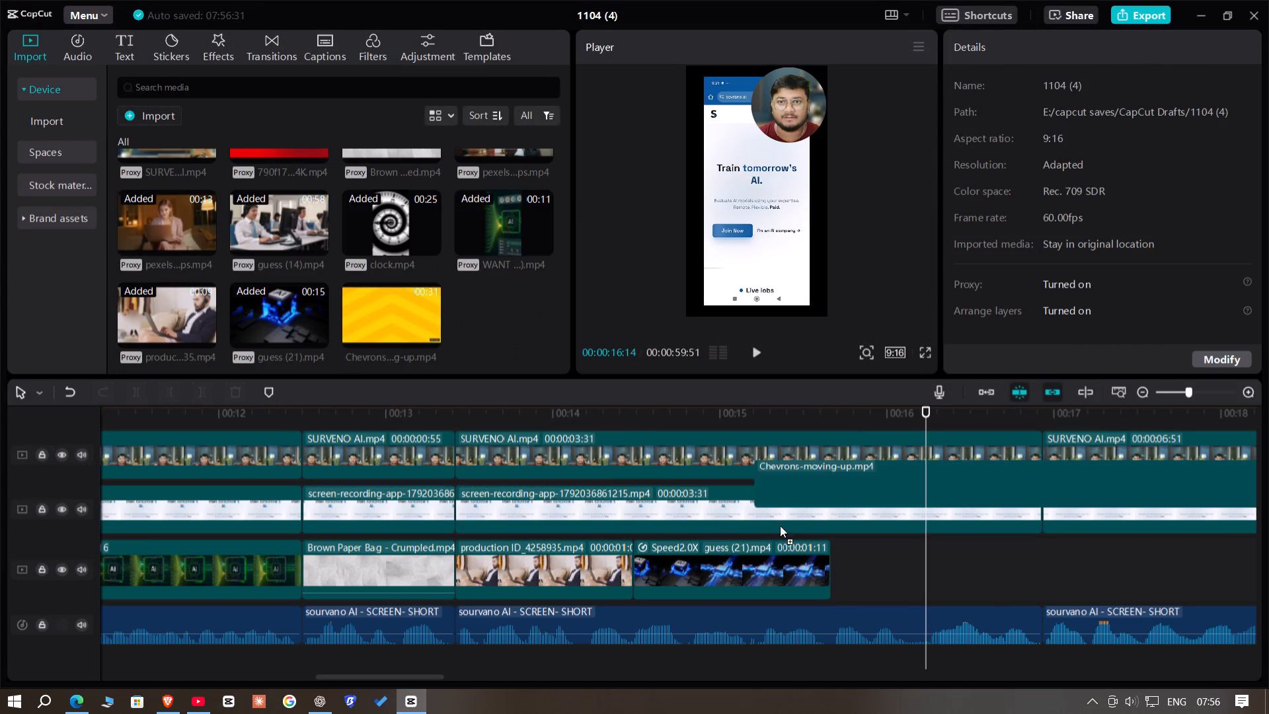
pyautogui.moveTo(780, 526); pyautogui.dragTo(831, 580)
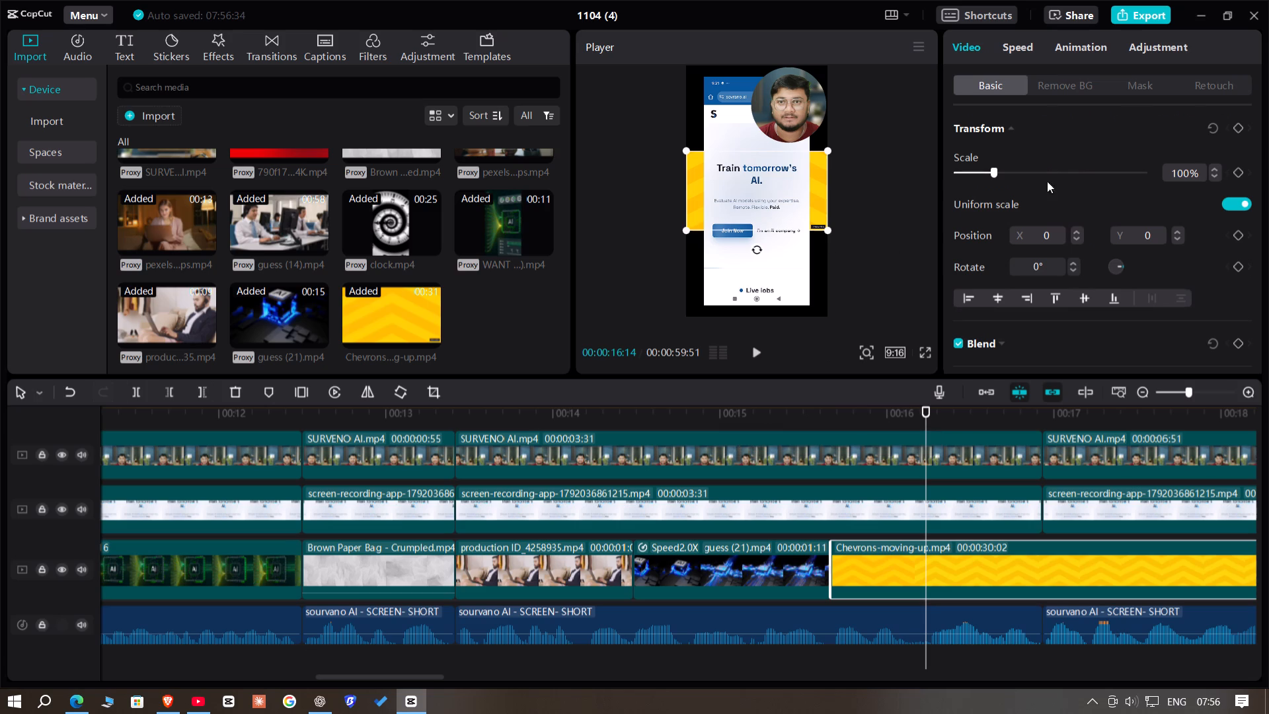
# Set the Chevrons-moving-up clip's speed to 2.0x and cut off its end at the speech cut at 00:00:16:56.
pyautogui.click(1019, 54)
pyautogui.click(1046, 161)
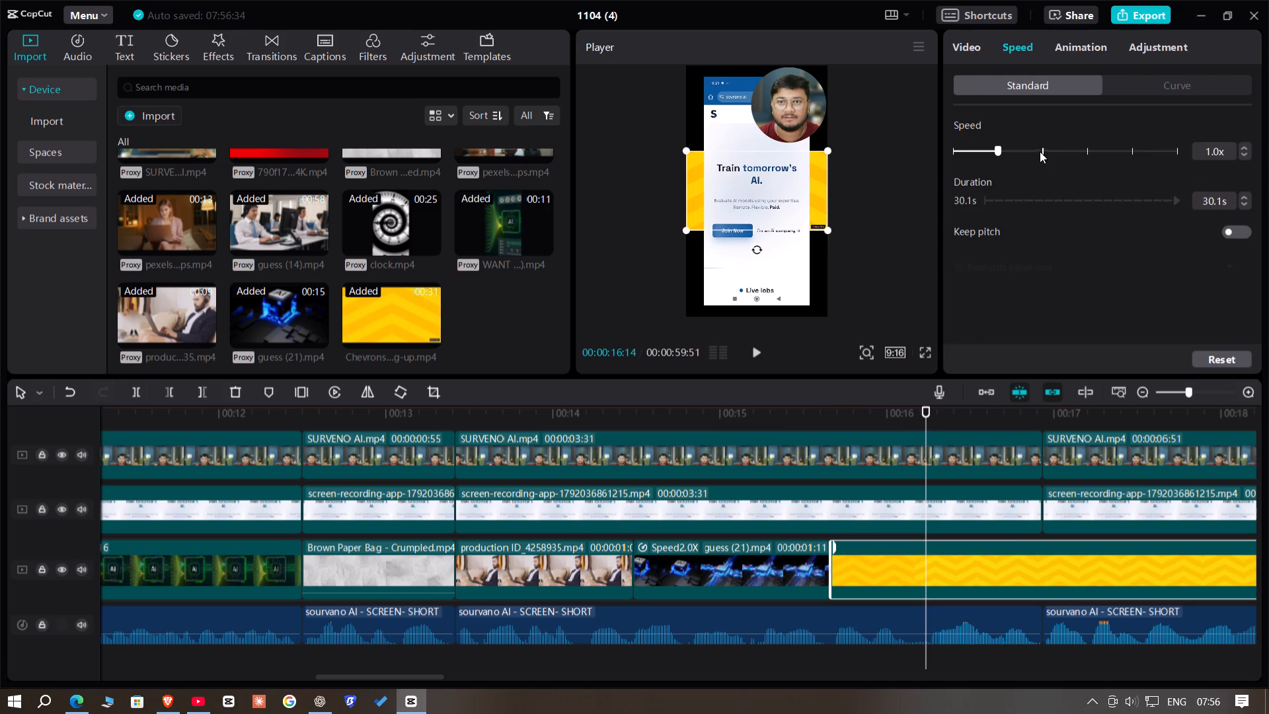
pyautogui.click(1040, 151)
pyautogui.click(1034, 414)
pyautogui.moveTo(1034, 414); pyautogui.dragTo(1045, 420)
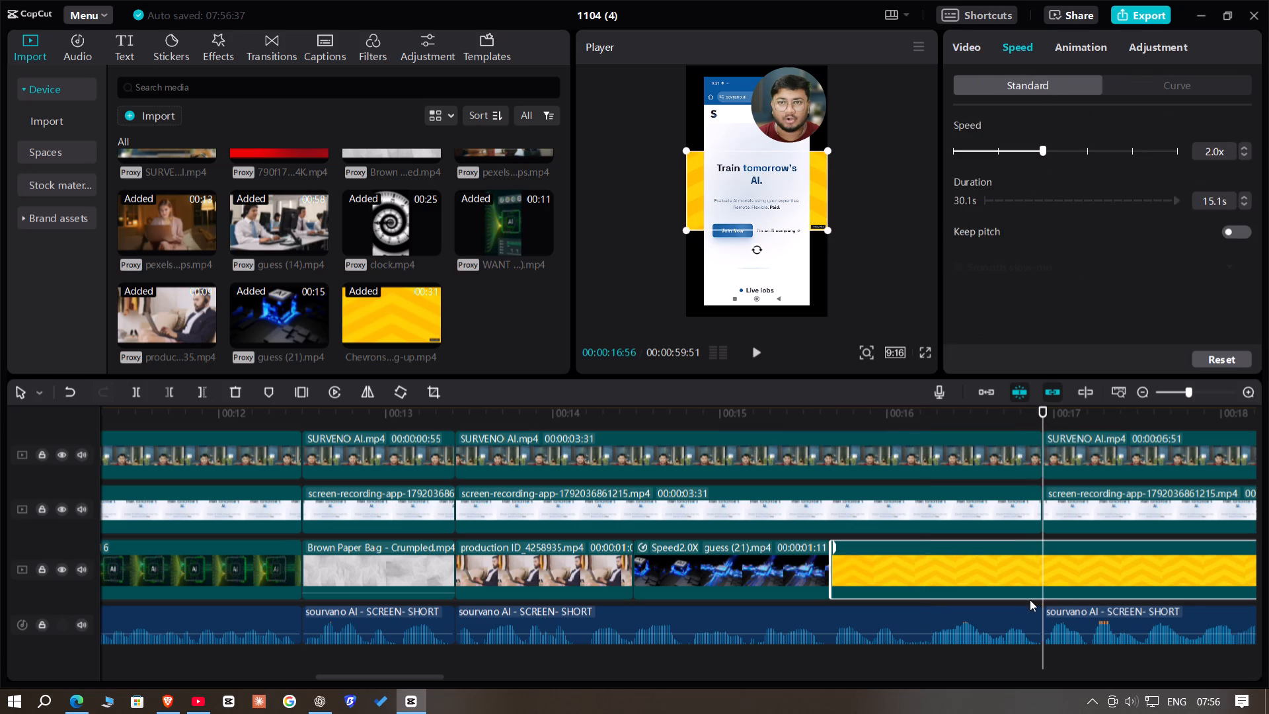
pyautogui.click(1030, 572)
pyautogui.tripleClick(196, 393)
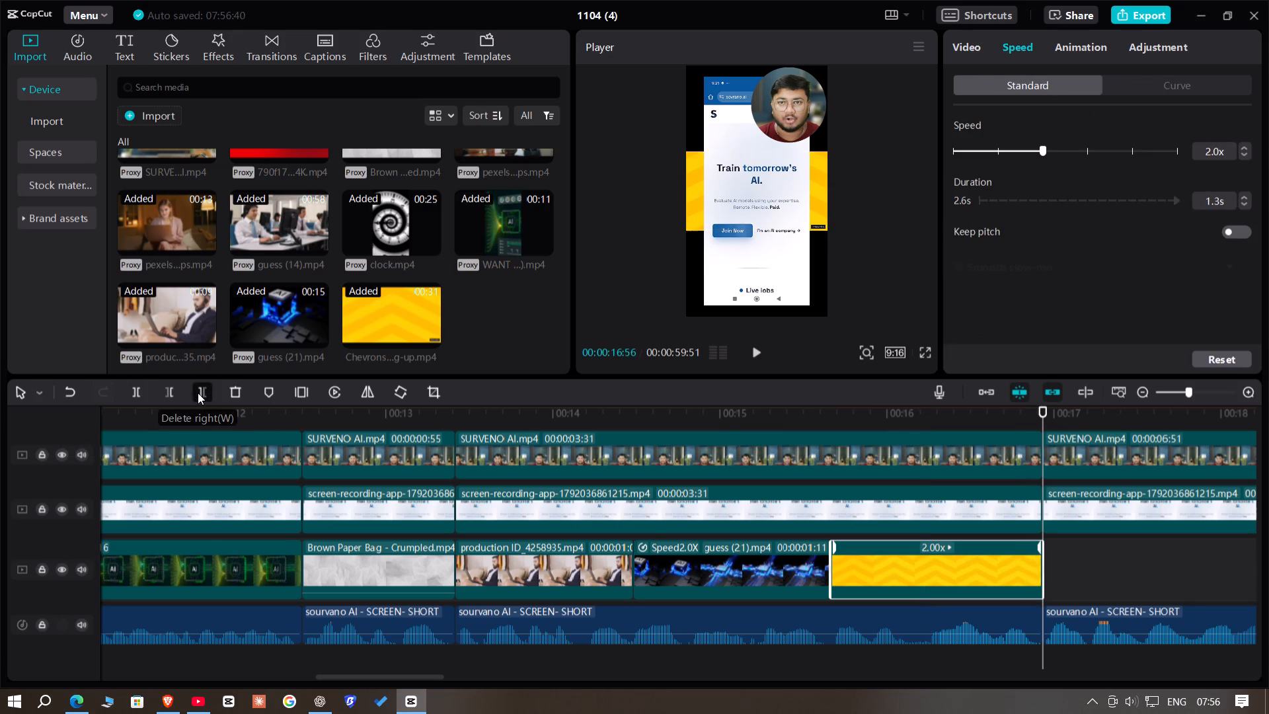
pyautogui.click(198, 393)
# Listen to the following speech, import the guess (9) video from Pexels Videos and place it directly after the Chevrons-moving-up clip.
pyautogui.press('space')
pyautogui.moveTo(365, 676); pyautogui.dragTo(438, 676)
pyautogui.press('space')
pyautogui.click(150, 114)
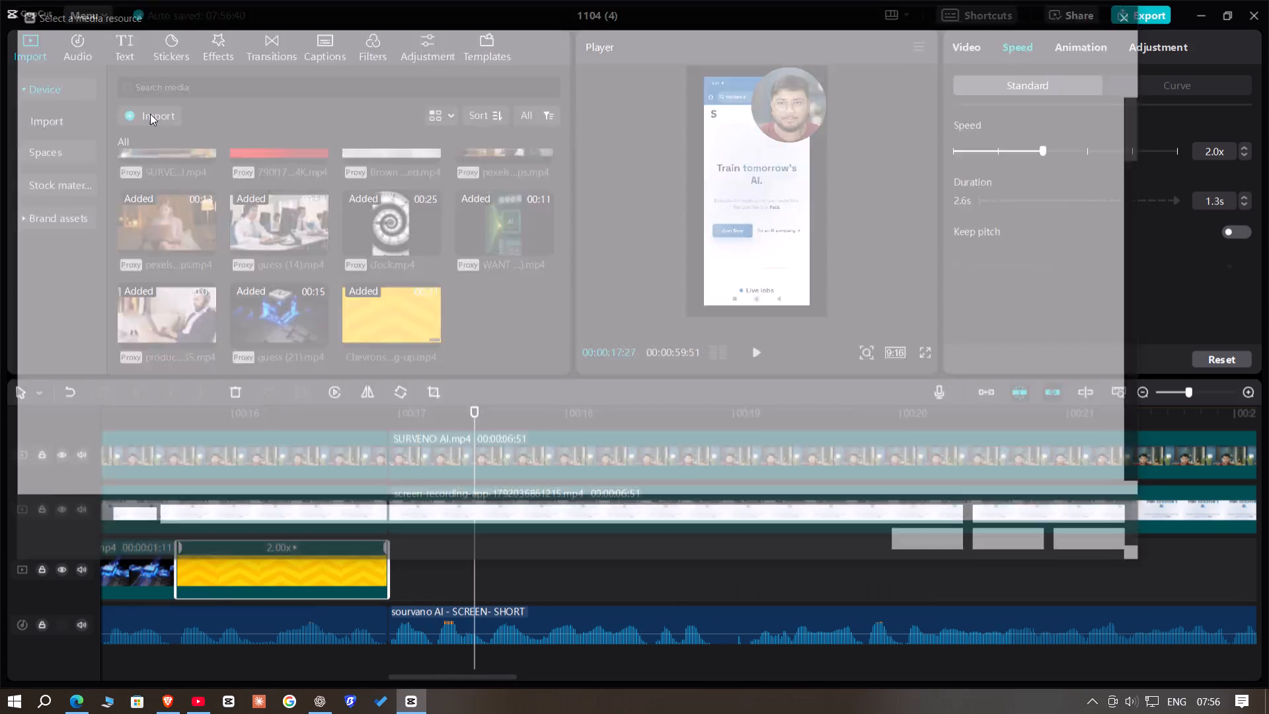
pyautogui.scroll(-1, 851, 341)
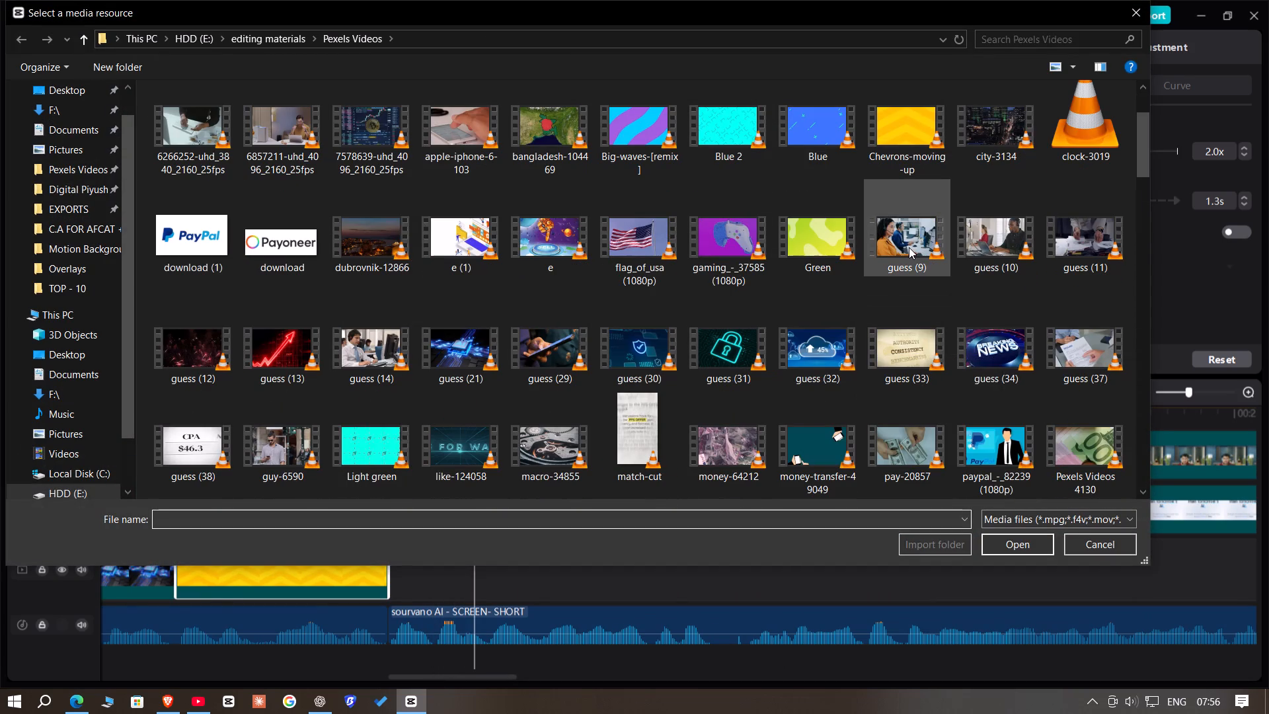
pyautogui.doubleClick(909, 247)
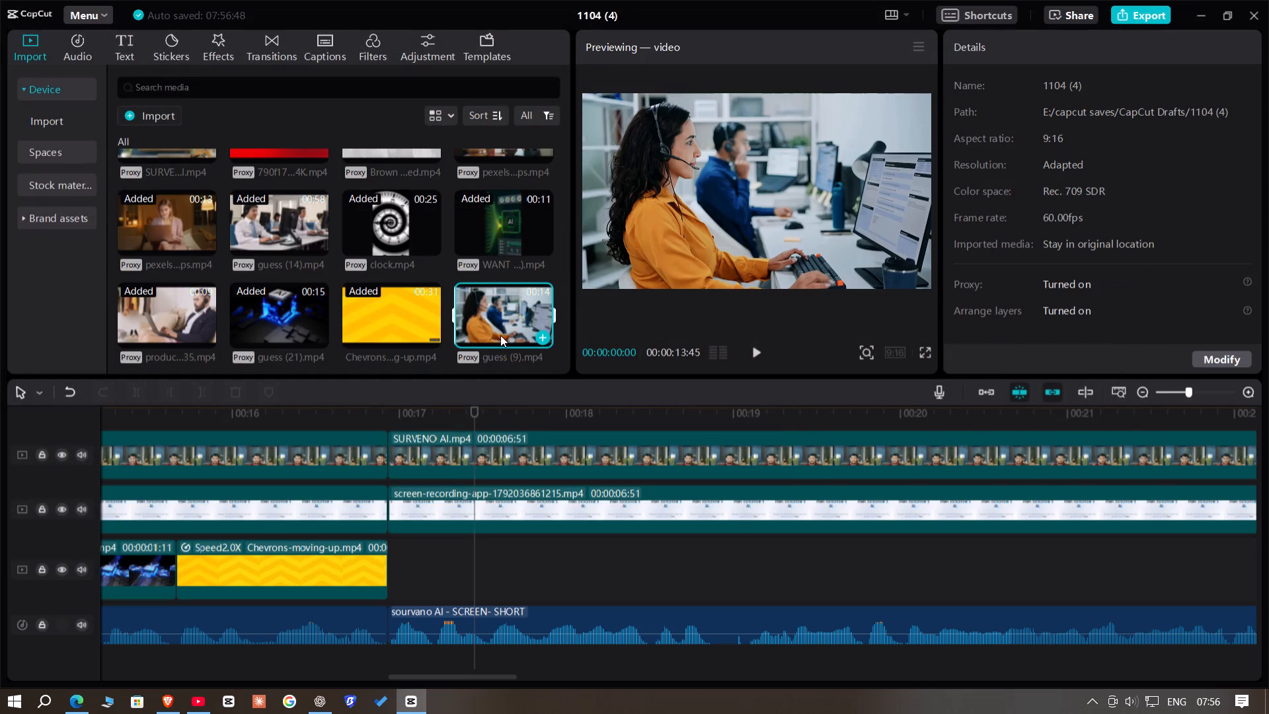
pyautogui.moveTo(510, 329); pyautogui.dragTo(386, 573)
# Replay the speech over the guess (9) clip and cut off the clip's end at 00:00:19:05.
pyautogui.click(457, 413)
pyautogui.press('space')
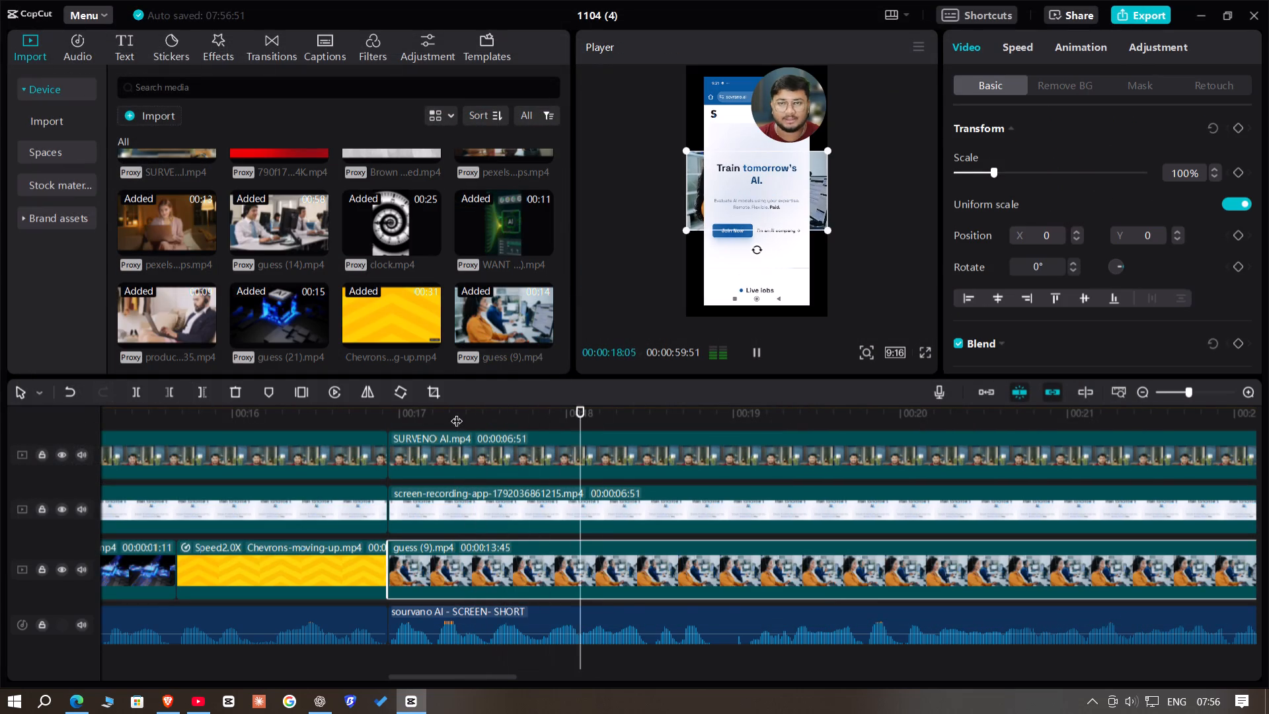
pyautogui.press('space')
pyautogui.click(732, 416)
pyautogui.moveTo(732, 416); pyautogui.dragTo(744, 457)
pyautogui.press('Right')
pyautogui.press('Right')
pyautogui.press('Left')
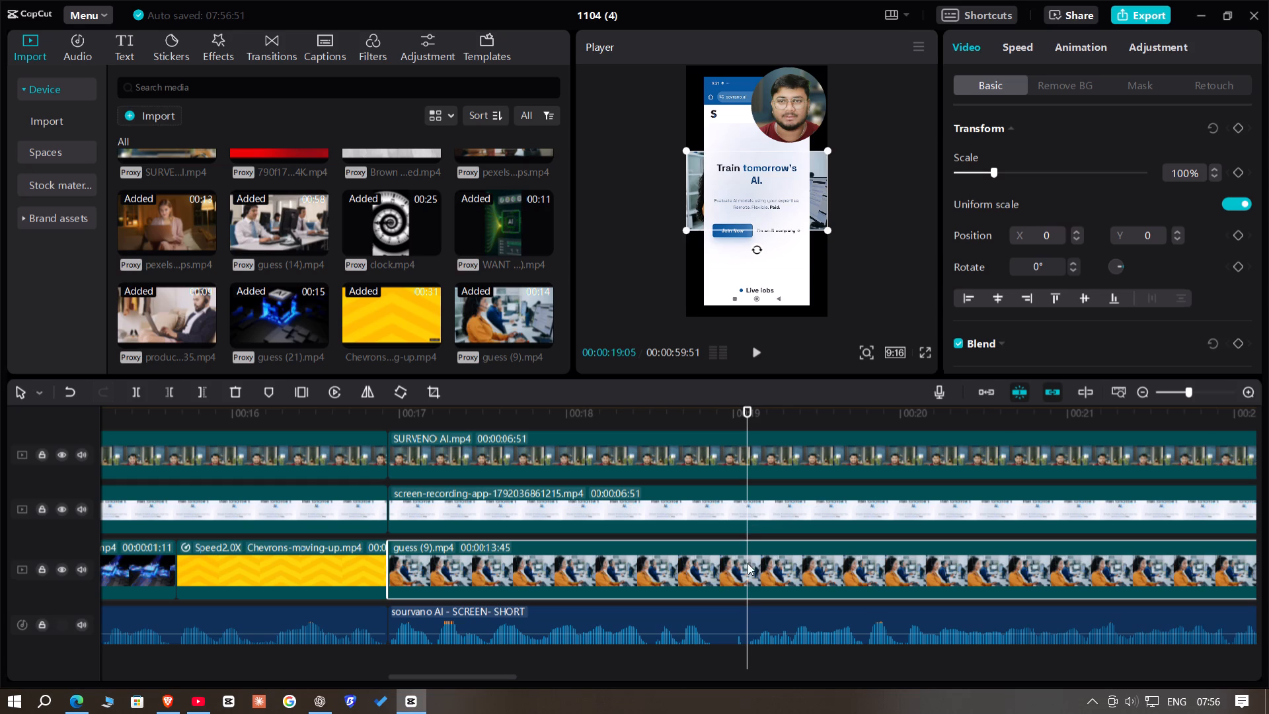
pyautogui.click(748, 563)
pyautogui.tripleClick(200, 397)
# Listen to the speech beyond the guess (9) clip to decide which background should follow.
pyautogui.press('space')
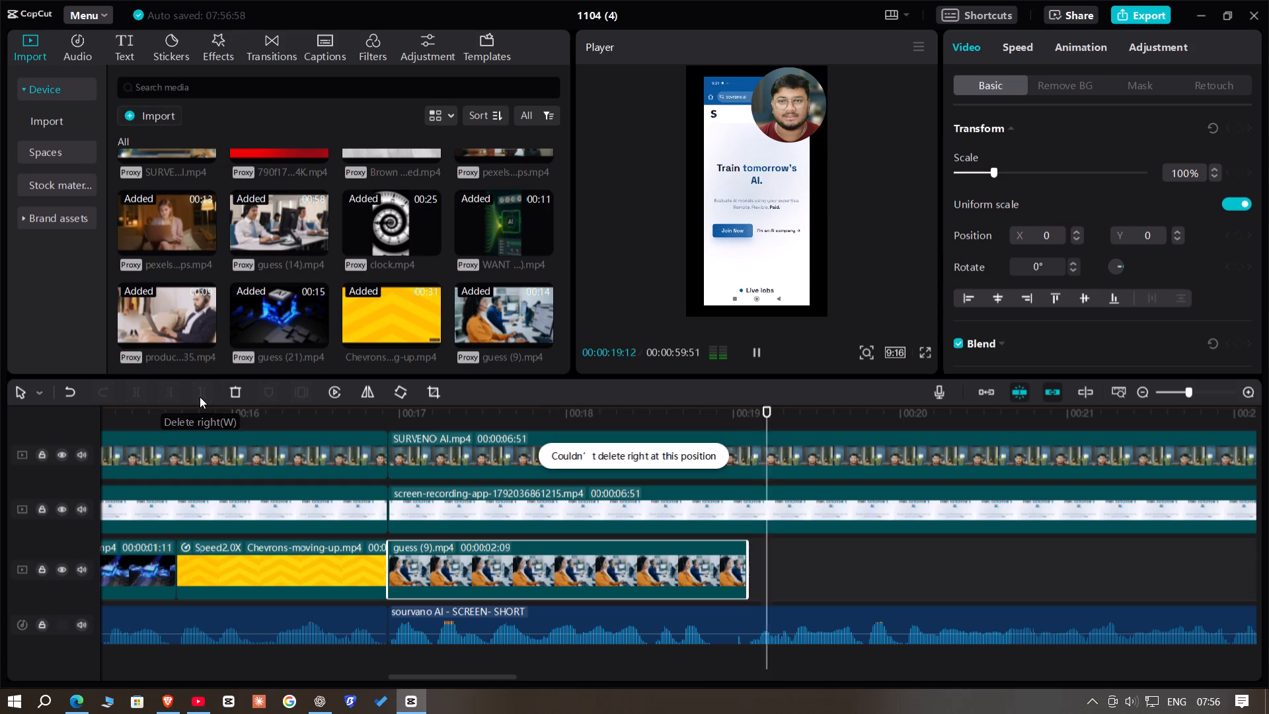
pyautogui.press('space')
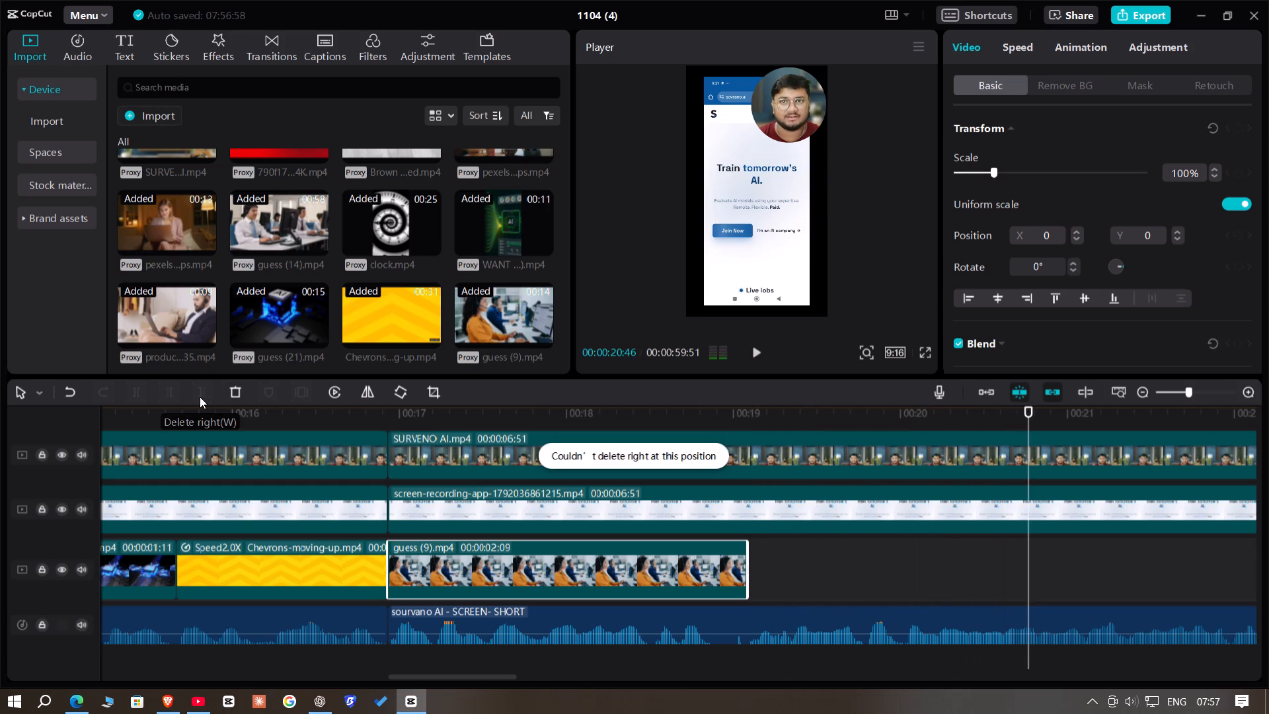
pyautogui.press('space')
pyautogui.press('space')
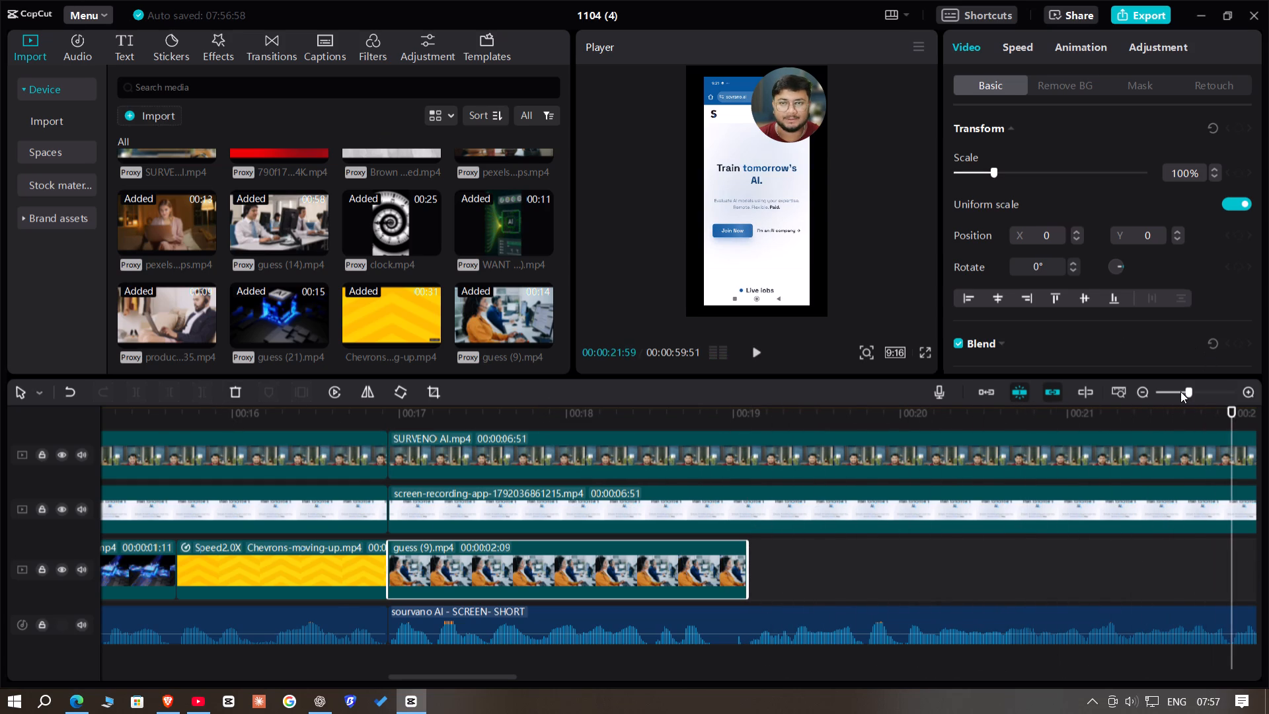
pyautogui.click(1178, 393)
pyautogui.press('space')
pyautogui.moveTo(456, 680); pyautogui.dragTo(603, 686)
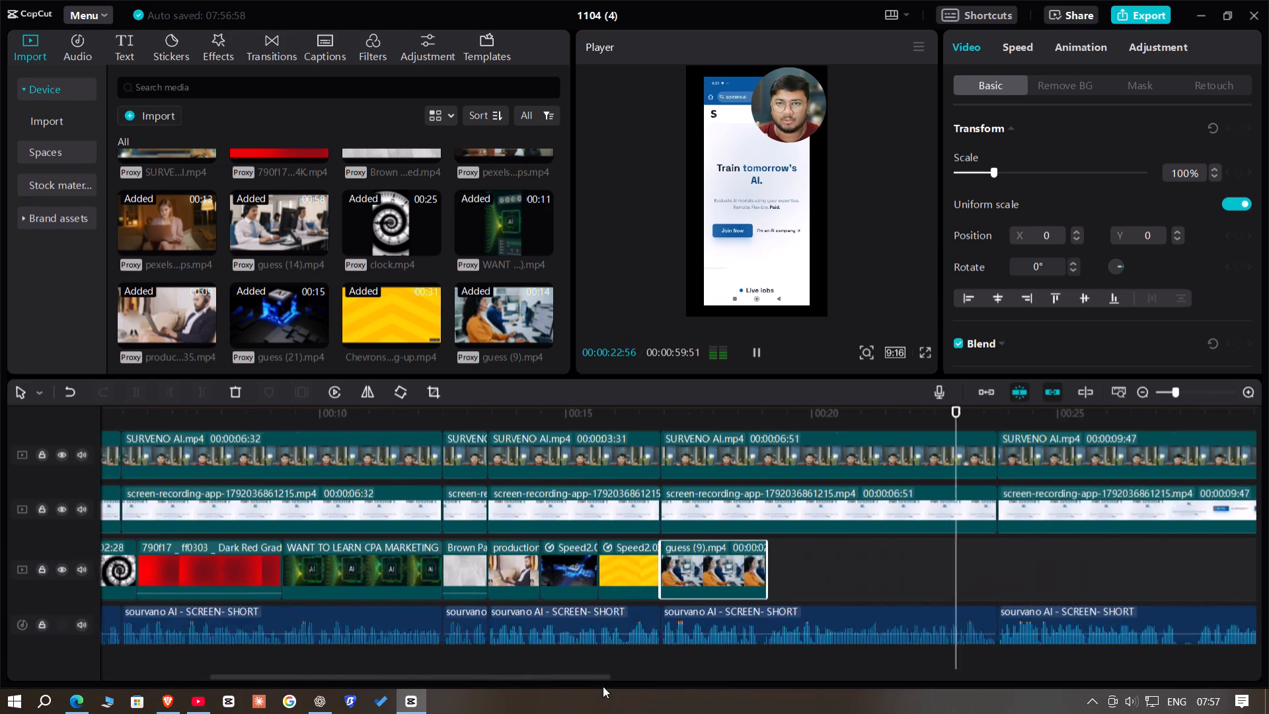
pyautogui.moveTo(603, 686); pyautogui.dragTo(640, 686)
pyautogui.press('space')
# Browse the Pexels Videos folder and import the white crumpled-paper video named videoplayback.
pyautogui.click(145, 122)
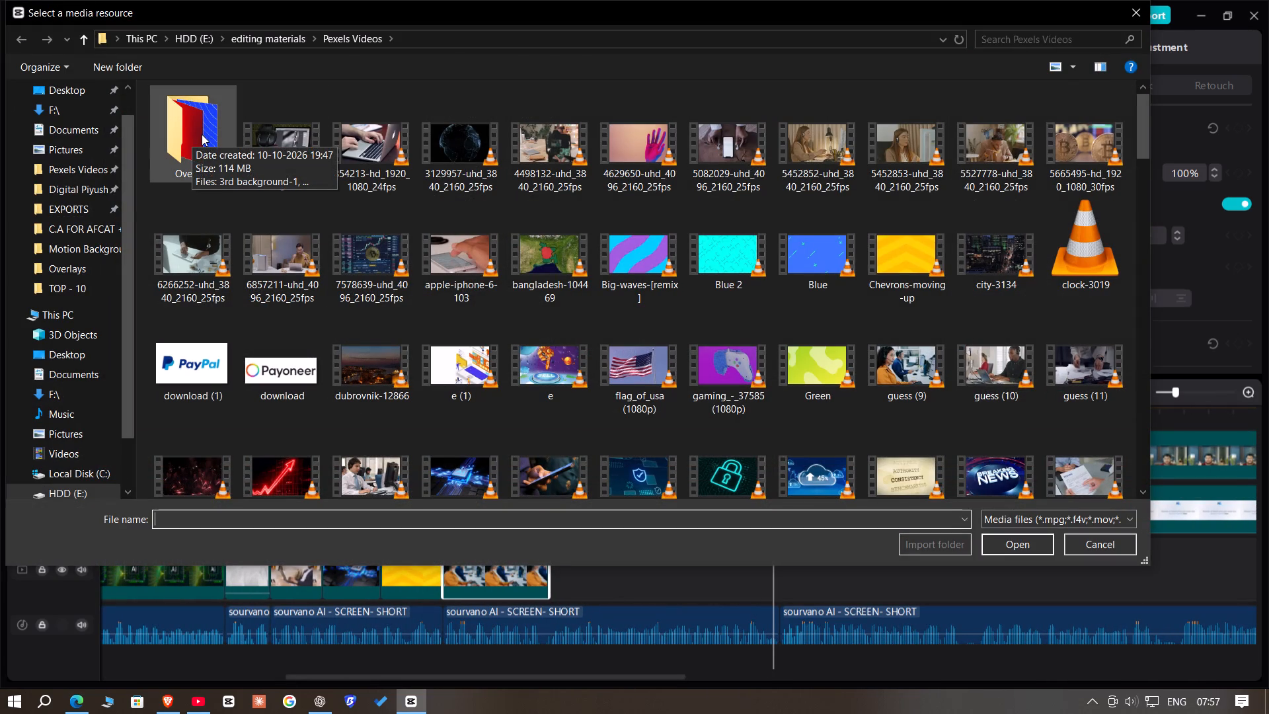
pyautogui.scroll(-5, 730, 306)
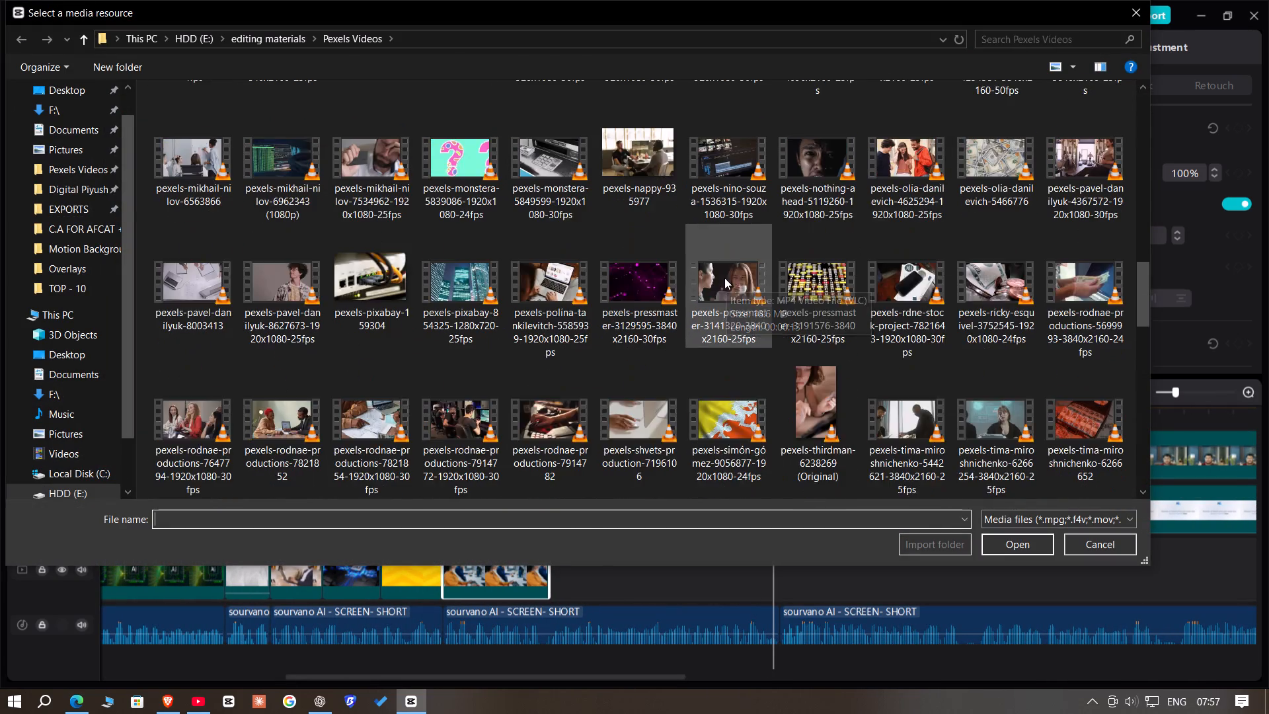
pyautogui.scroll(-1, 724, 278)
pyautogui.scroll(3, 724, 271)
pyautogui.scroll(-5, 724, 271)
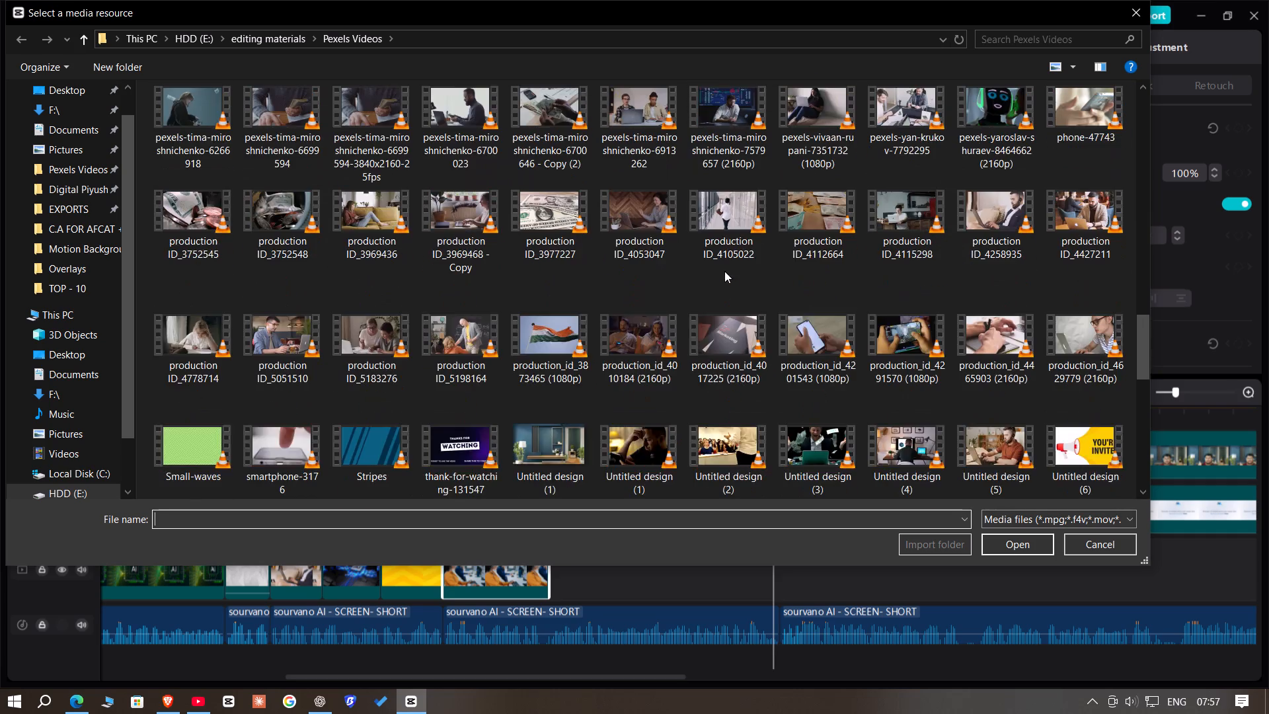
pyautogui.scroll(-5, 724, 271)
pyautogui.scroll(1, 724, 271)
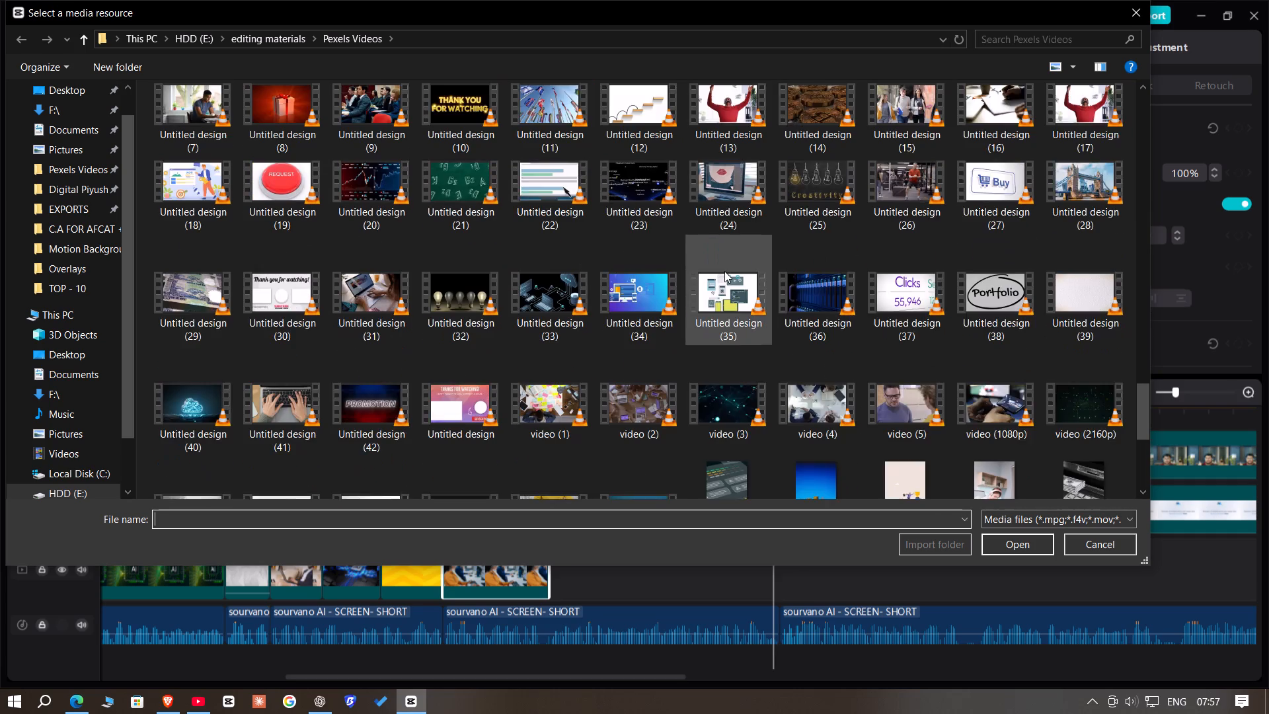
pyautogui.scroll(-2, 724, 271)
pyautogui.doubleClick(288, 304)
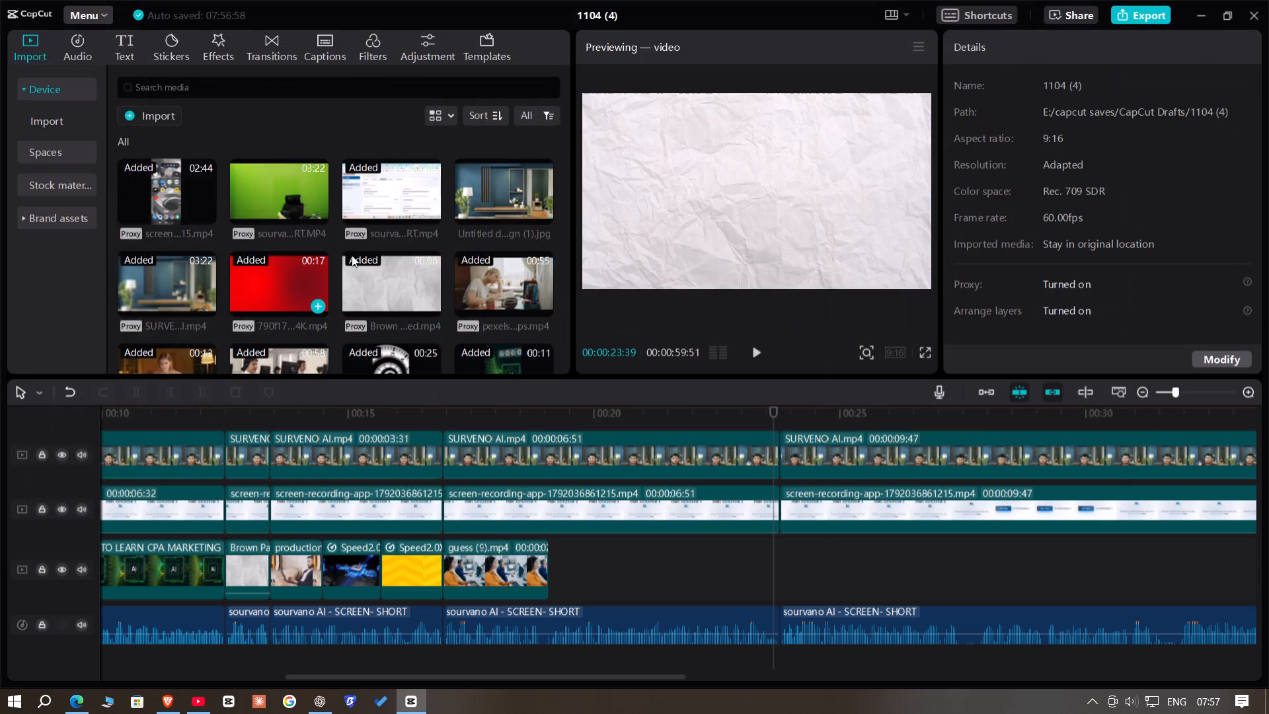
# Place the videoplayback clip on the background track directly after the guess (9) clip.
pyautogui.moveTo(180, 308); pyautogui.dragTo(555, 588)
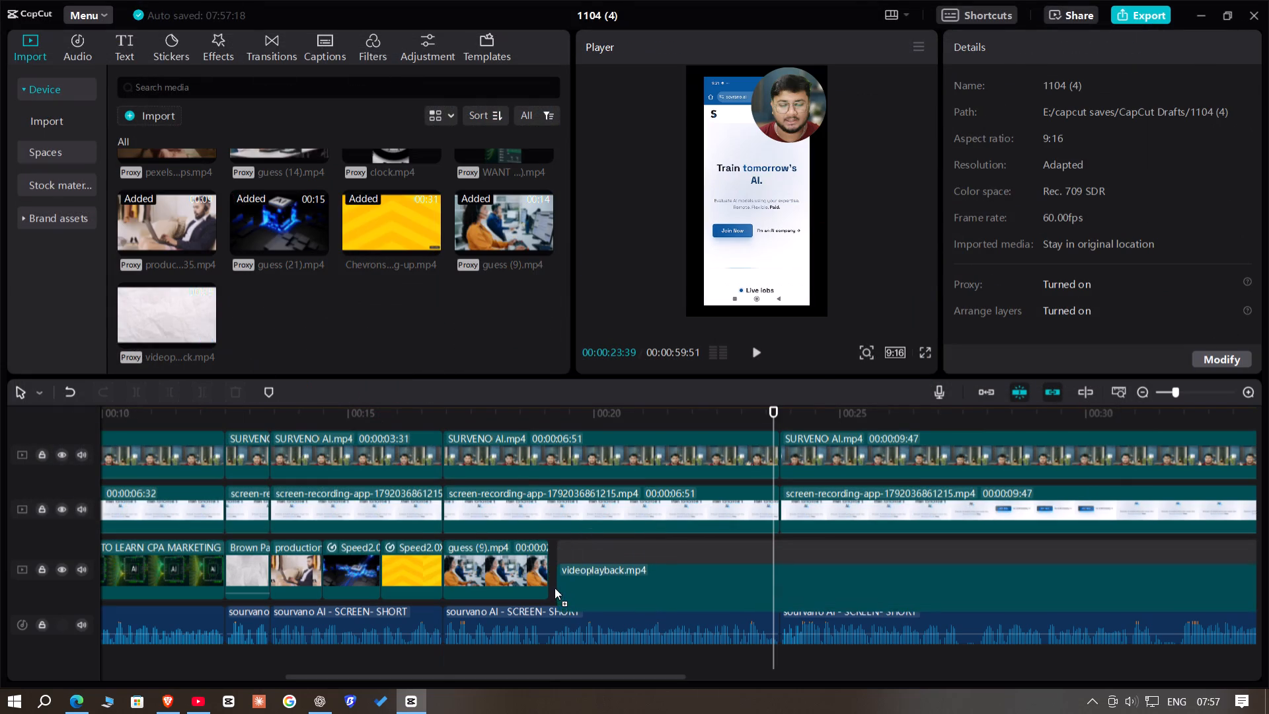
pyautogui.moveTo(555, 588); pyautogui.dragTo(547, 573)
# Play the speech over the videoplayback clip and cut off the clip's end at 00:00:21:08.
pyautogui.click(635, 416)
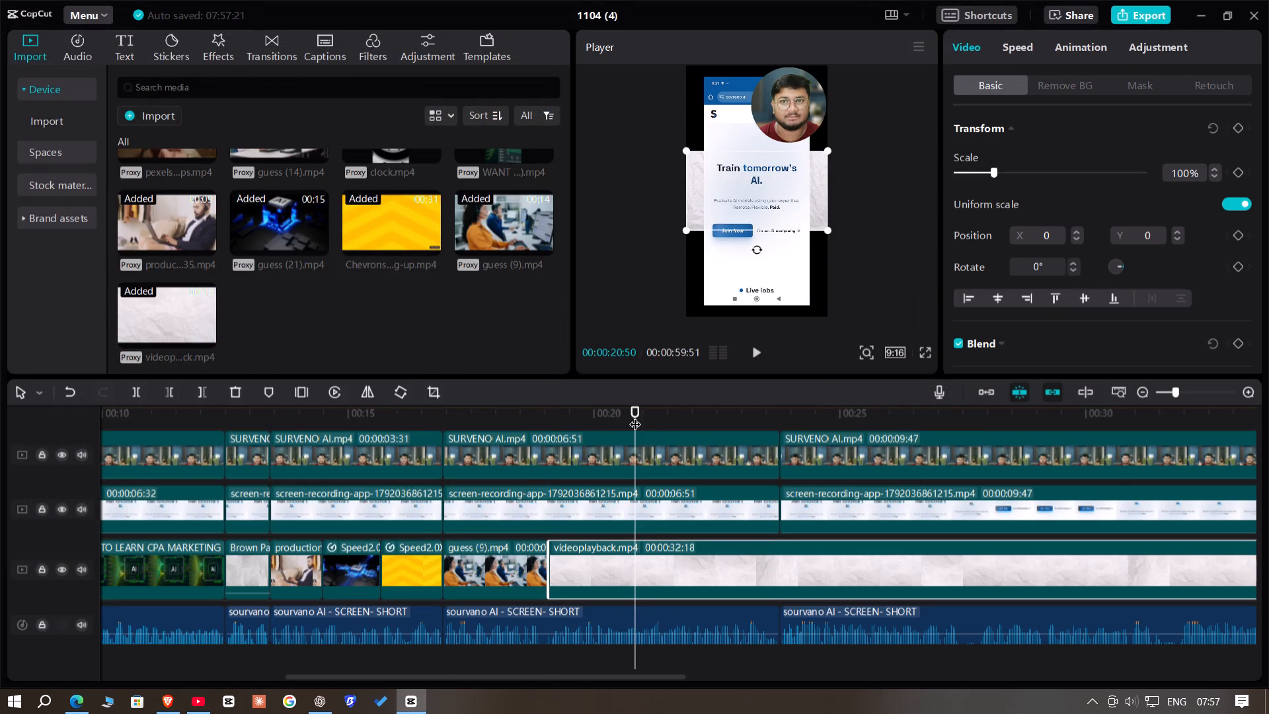
pyautogui.press('space')
pyautogui.press('space')
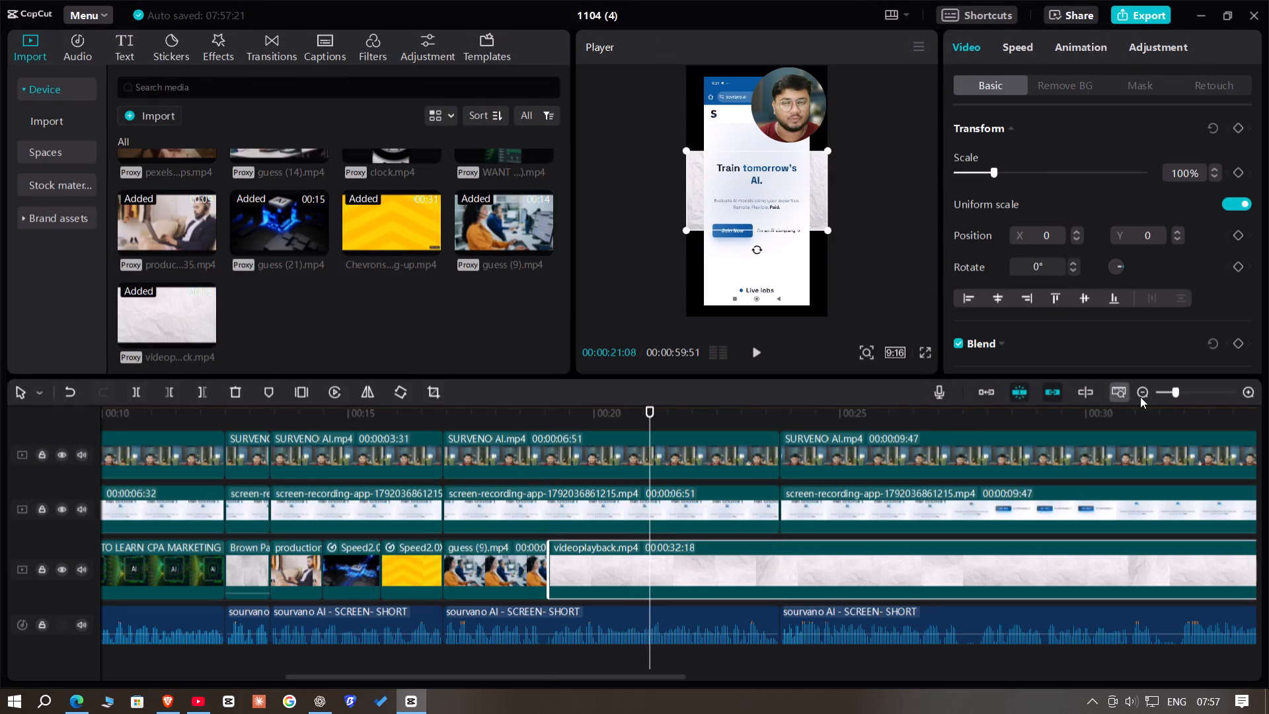
pyautogui.click(1191, 390)
pyautogui.click(759, 555)
pyautogui.click(197, 393)
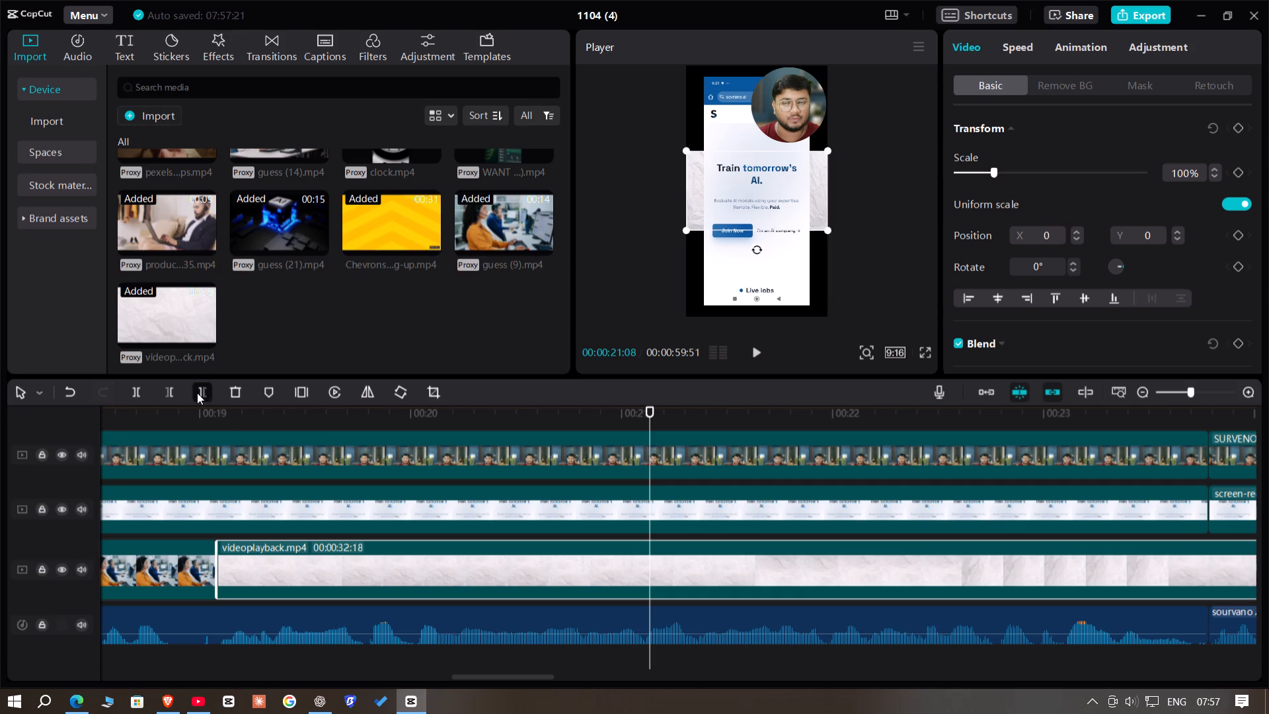
# Replay the speech around and beyond the end of the videoplayback clip to find a better cut point.
pyautogui.press('space')
pyautogui.press('space')
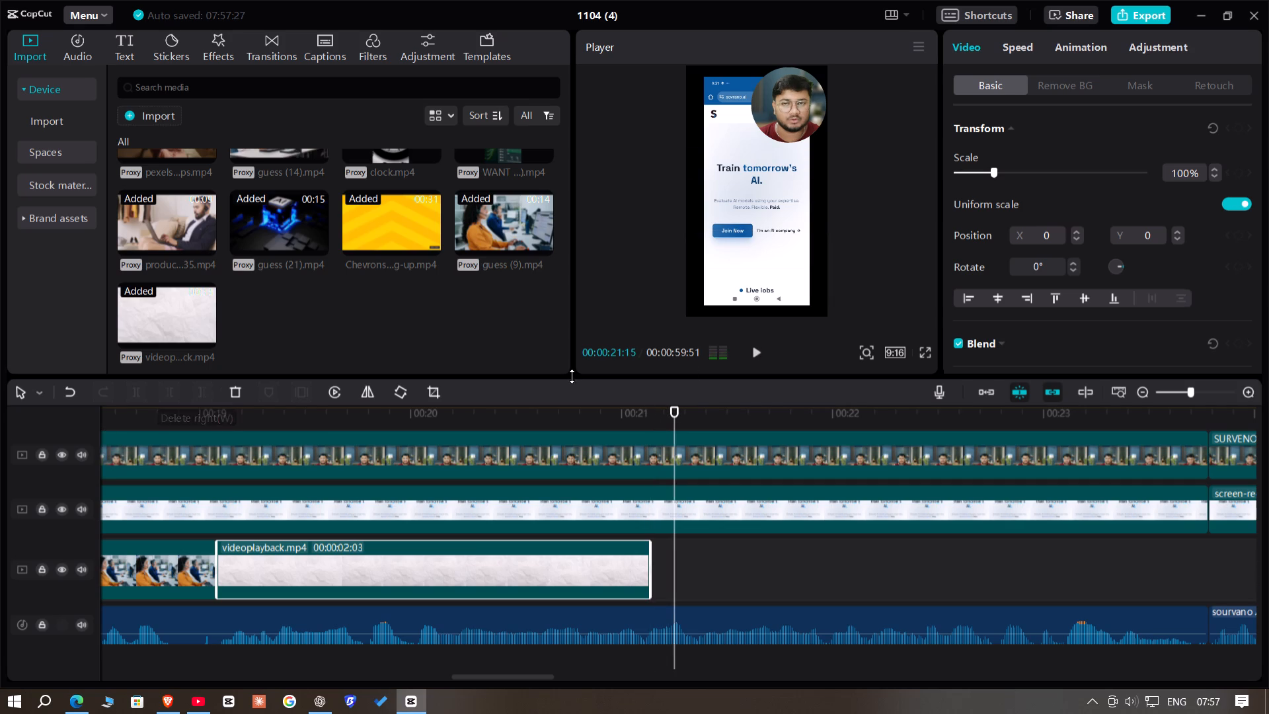
pyautogui.press('space')
pyautogui.press('space')
pyautogui.press('space')
pyautogui.press('space')
pyautogui.press('space')
pyautogui.press('space')
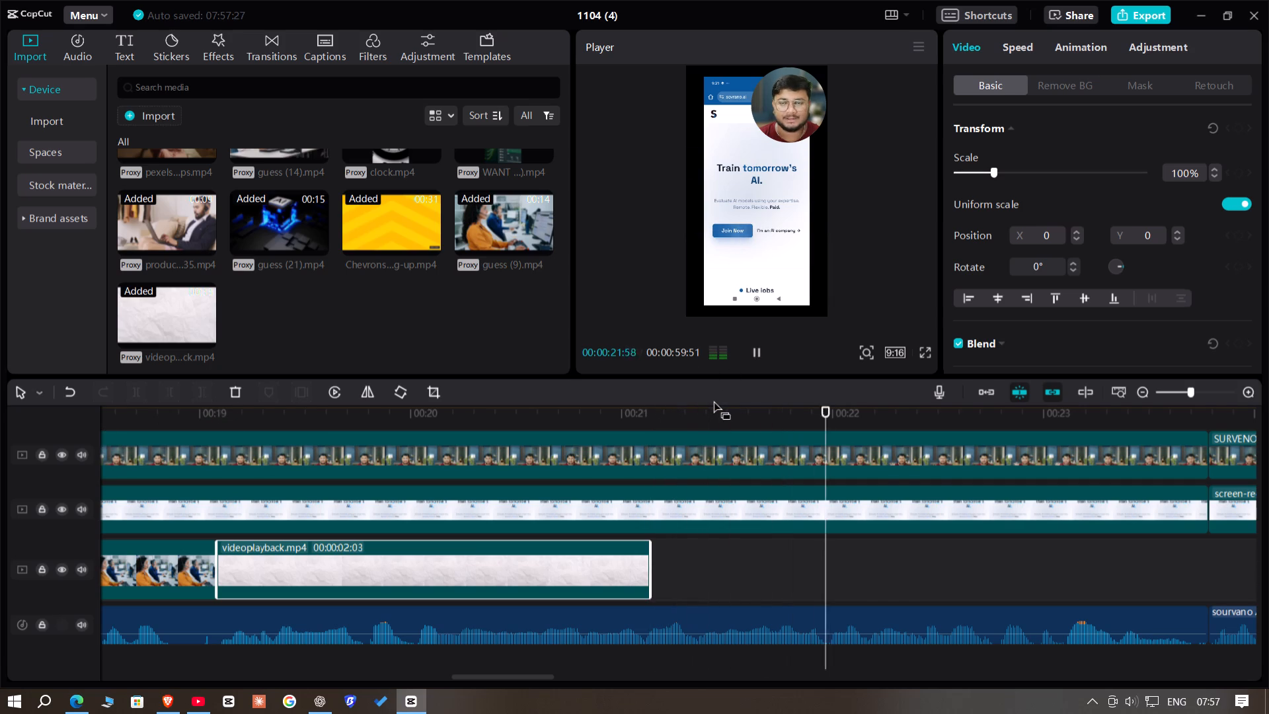
pyautogui.click(658, 418)
pyautogui.moveTo(658, 418); pyautogui.dragTo(646, 421)
pyautogui.press('space')
pyautogui.press('space')
pyautogui.press('space')
pyautogui.press('space')
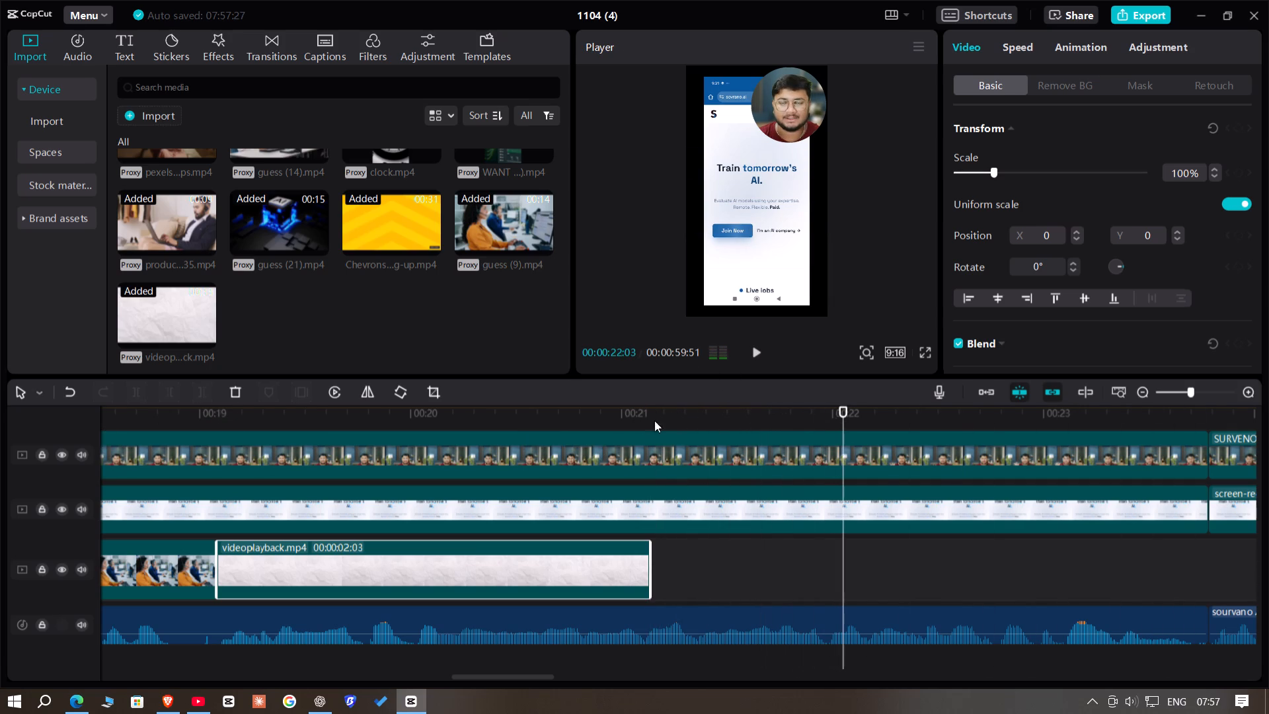
# Extend the end of the videoplayback clip to 00:00:21:59.
pyautogui.click(844, 411)
pyautogui.moveTo(844, 413); pyautogui.dragTo(824, 416)
pyautogui.press('Right')
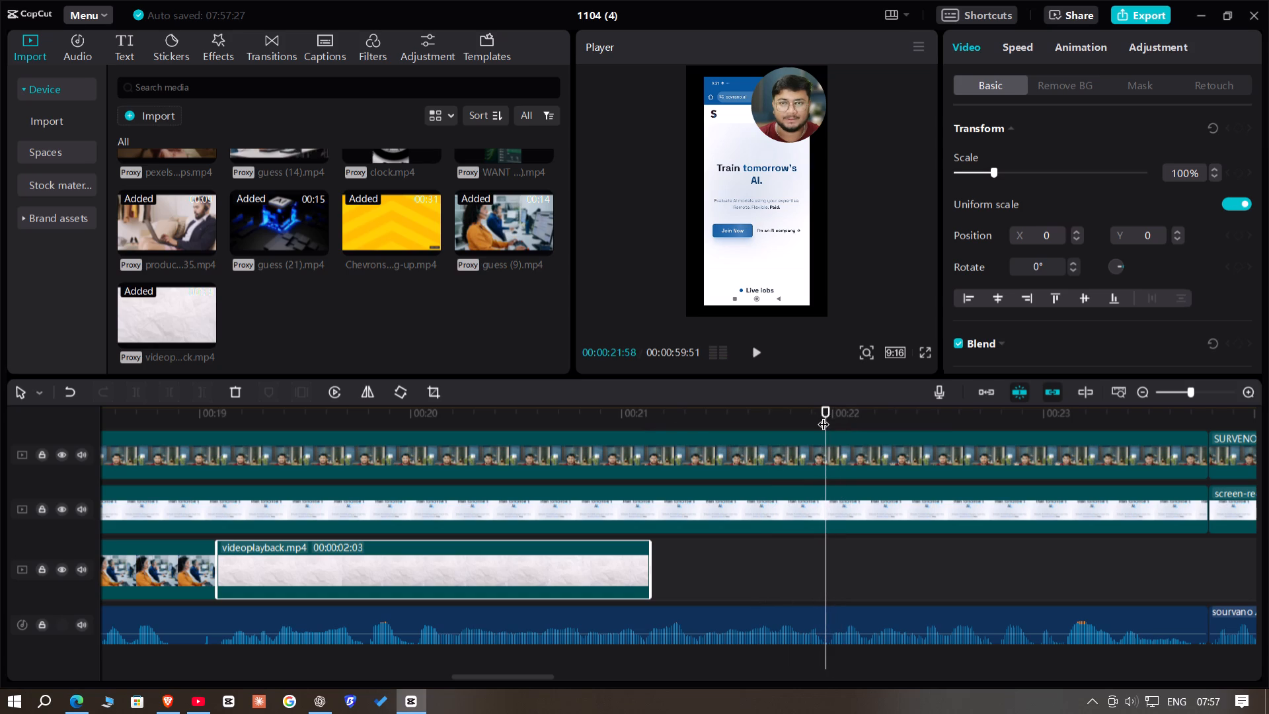
pyautogui.press('Right')
pyautogui.moveTo(655, 554); pyautogui.dragTo(793, 575)
pyautogui.click(627, 571)
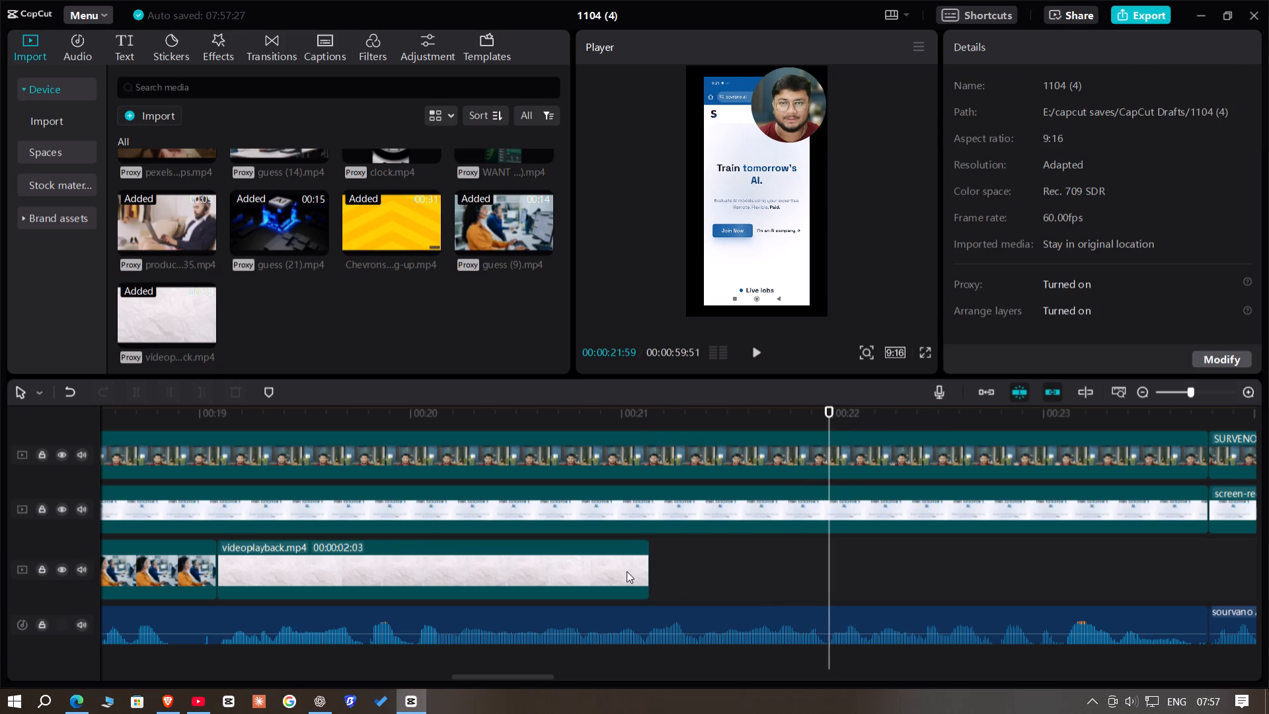
pyautogui.moveTo(650, 551); pyautogui.dragTo(822, 578)
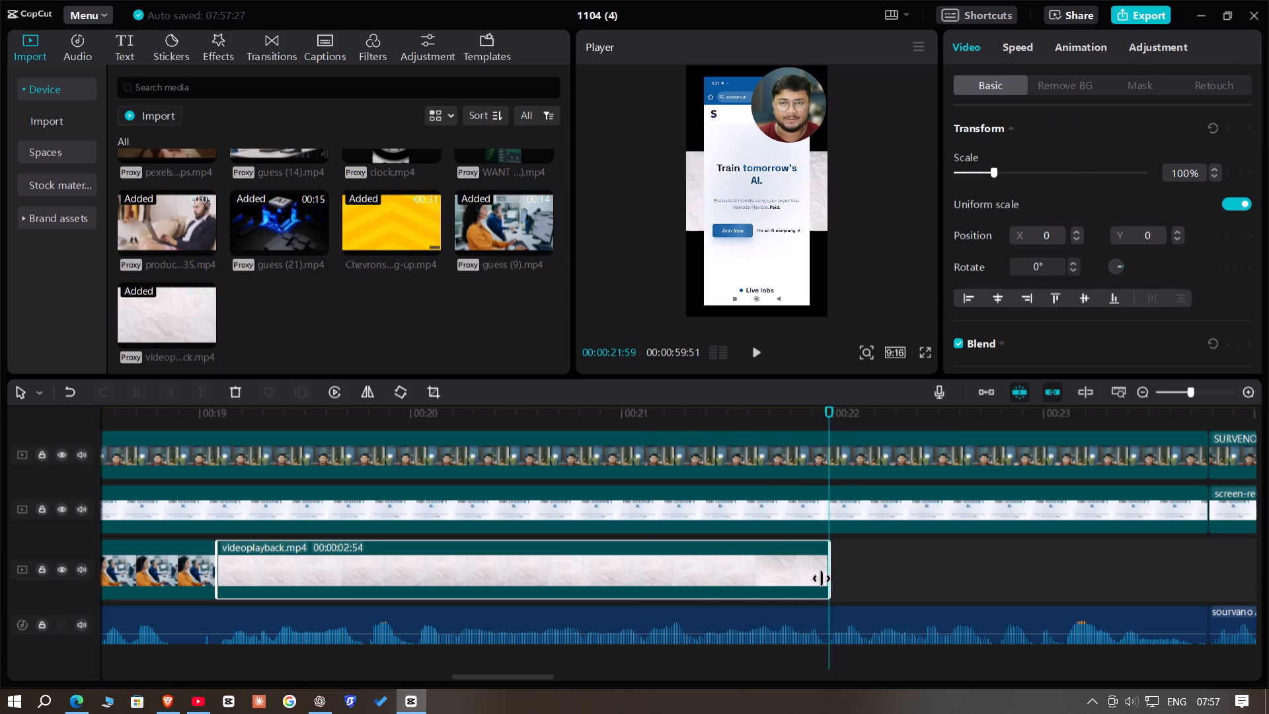
pyautogui.moveTo(822, 578); pyautogui.dragTo(826, 580)
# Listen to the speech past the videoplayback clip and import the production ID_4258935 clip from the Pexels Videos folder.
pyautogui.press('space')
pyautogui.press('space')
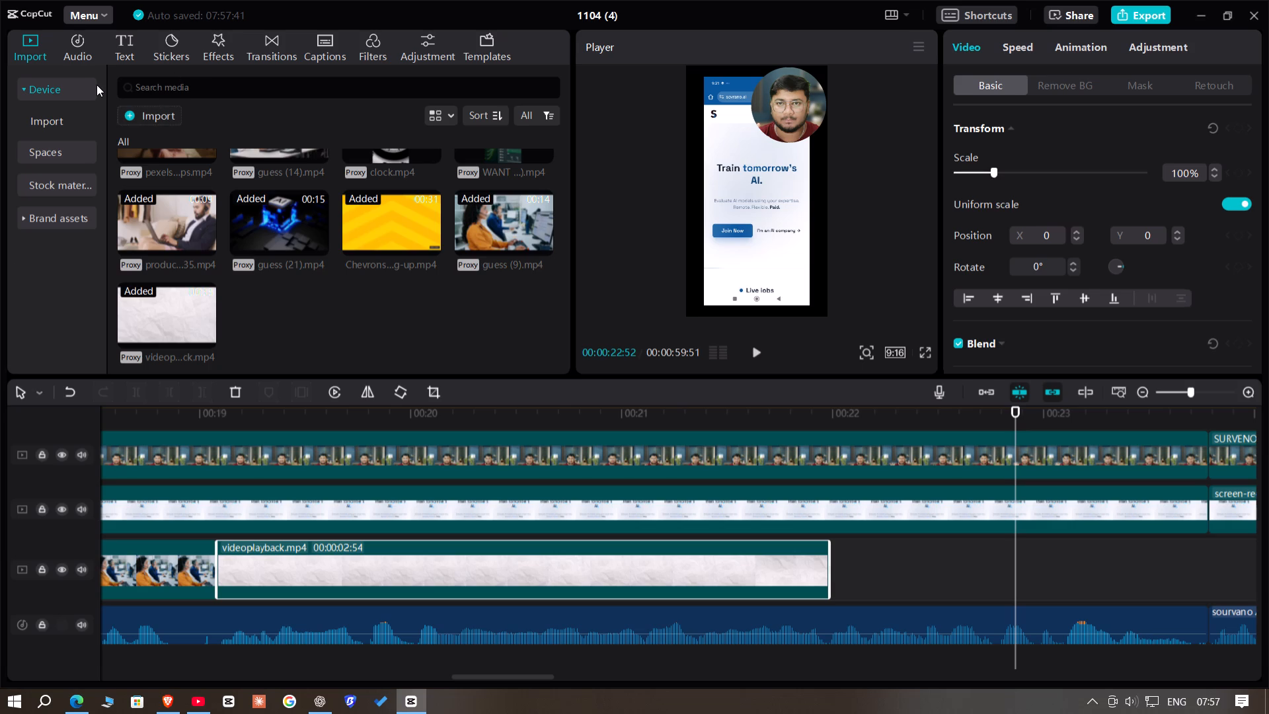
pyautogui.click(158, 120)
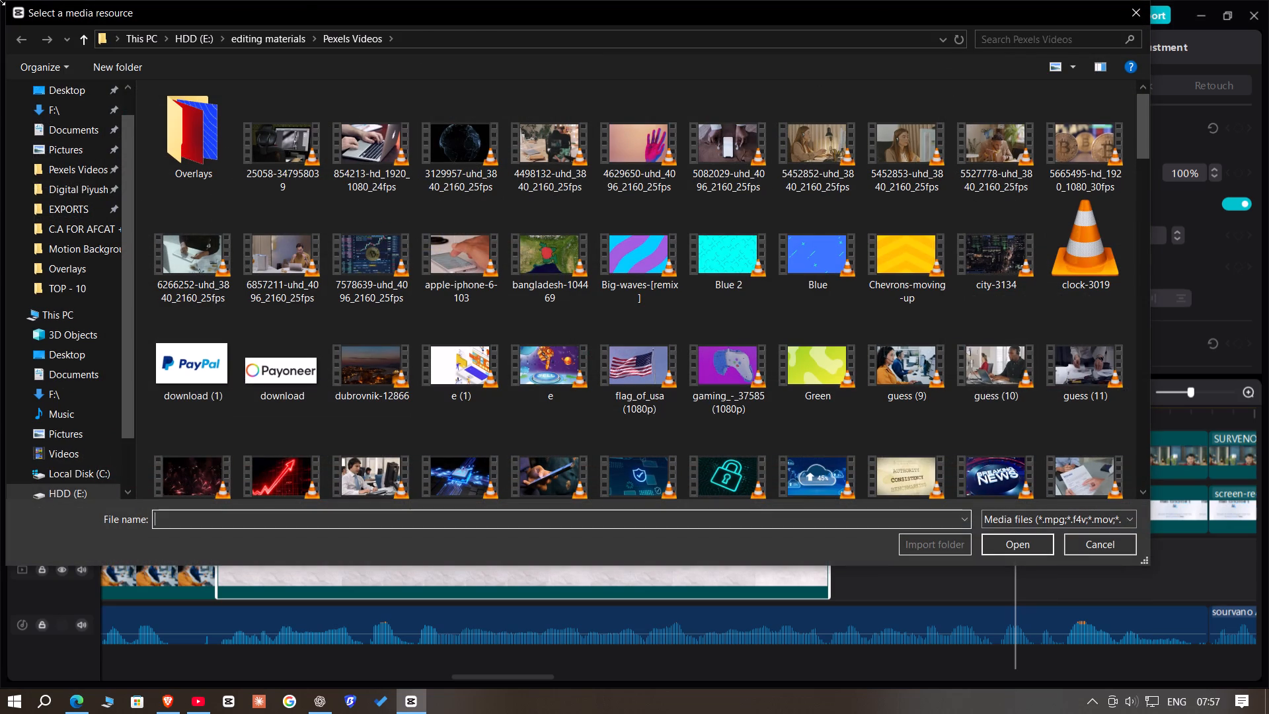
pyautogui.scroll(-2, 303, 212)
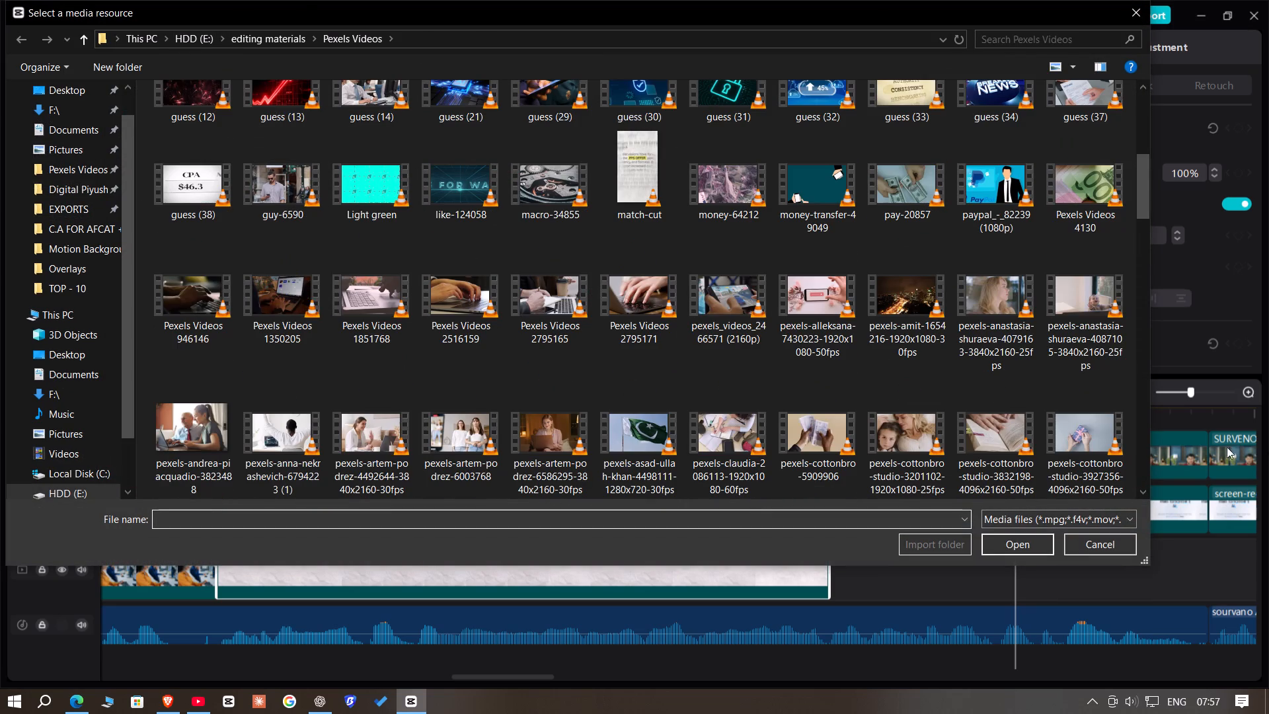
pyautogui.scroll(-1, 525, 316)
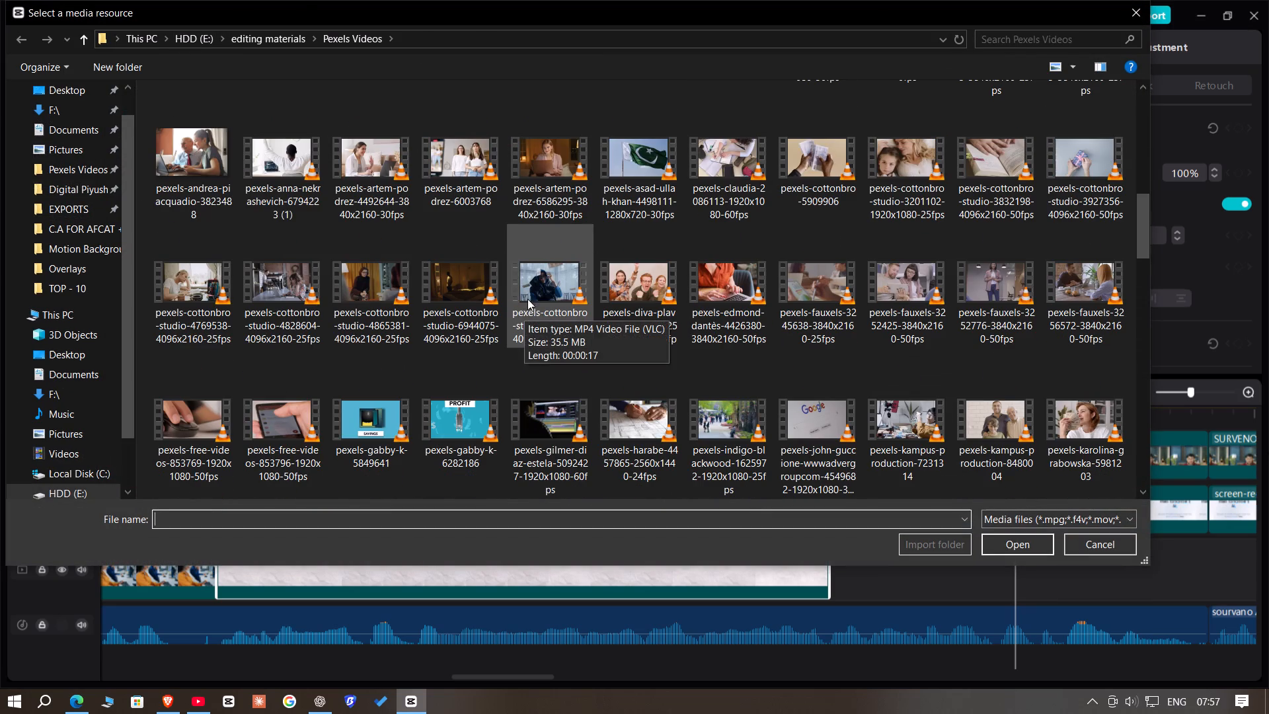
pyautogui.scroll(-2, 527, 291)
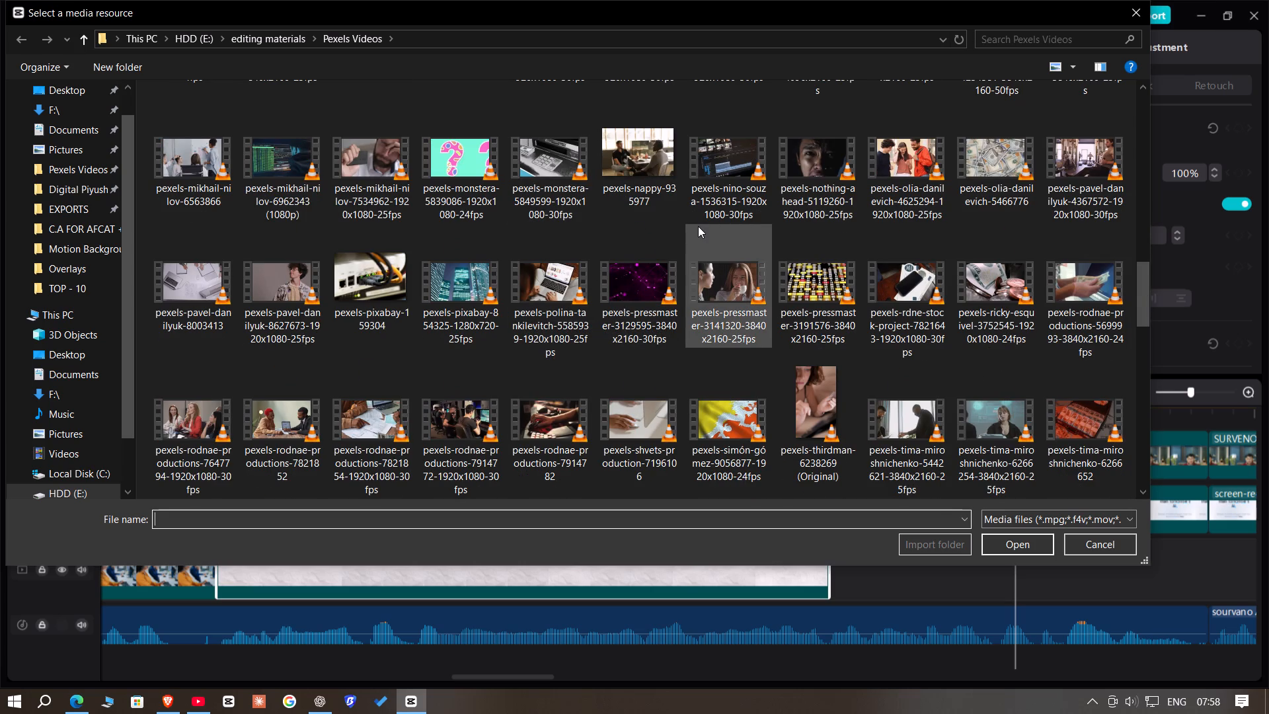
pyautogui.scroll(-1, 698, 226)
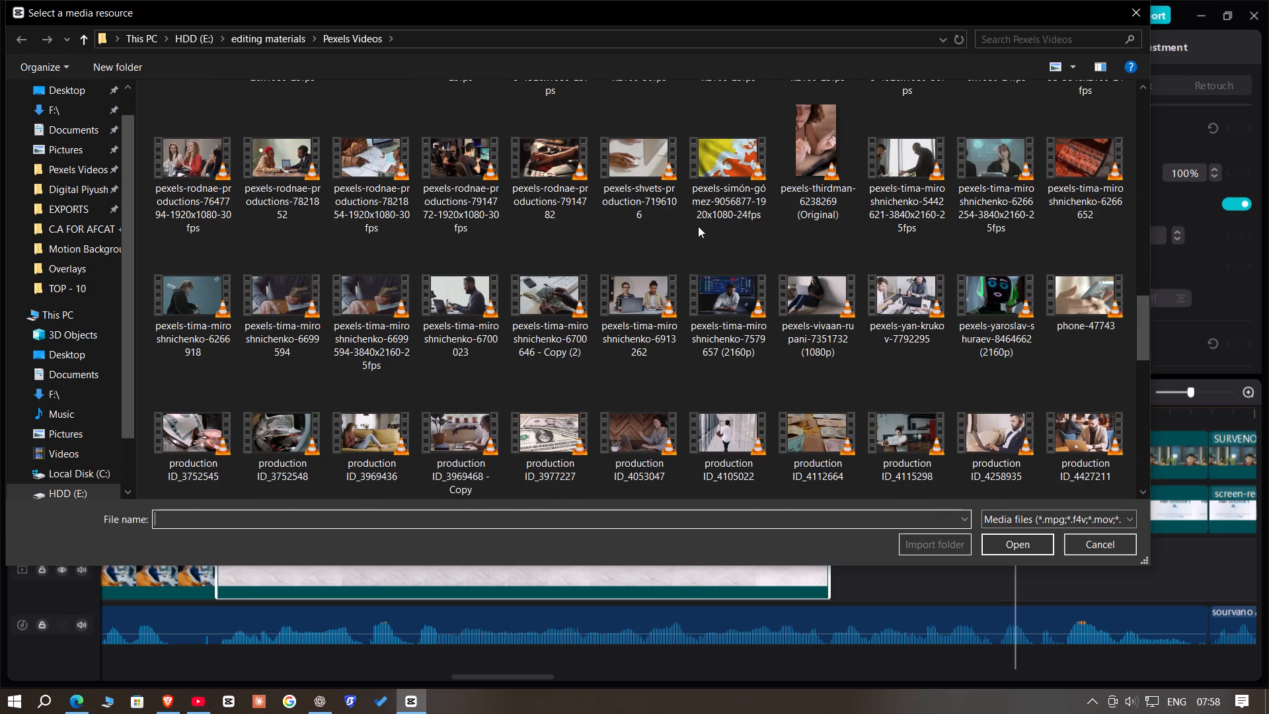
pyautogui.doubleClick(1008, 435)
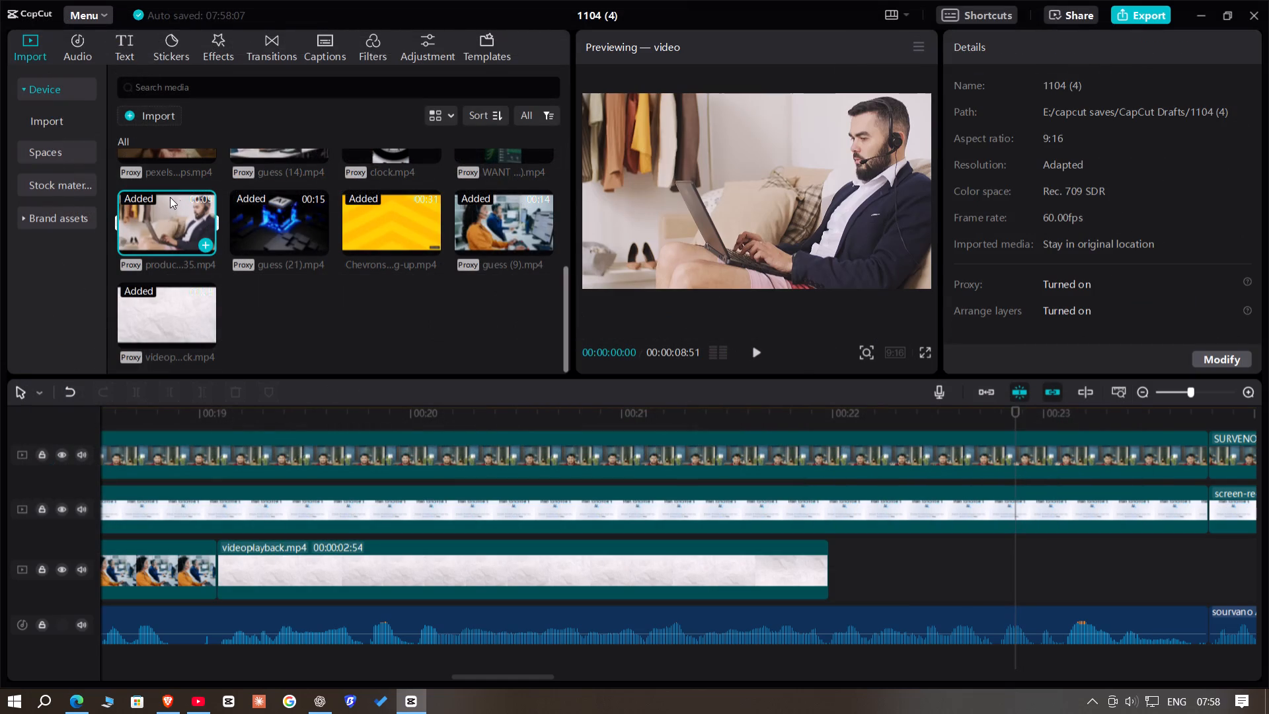
# Import Untitled design (7) from the Pexels Videos folder and place it on the background track directly after the videoplayback clip.
pyautogui.click(147, 120)
pyautogui.scroll(-4, 577, 292)
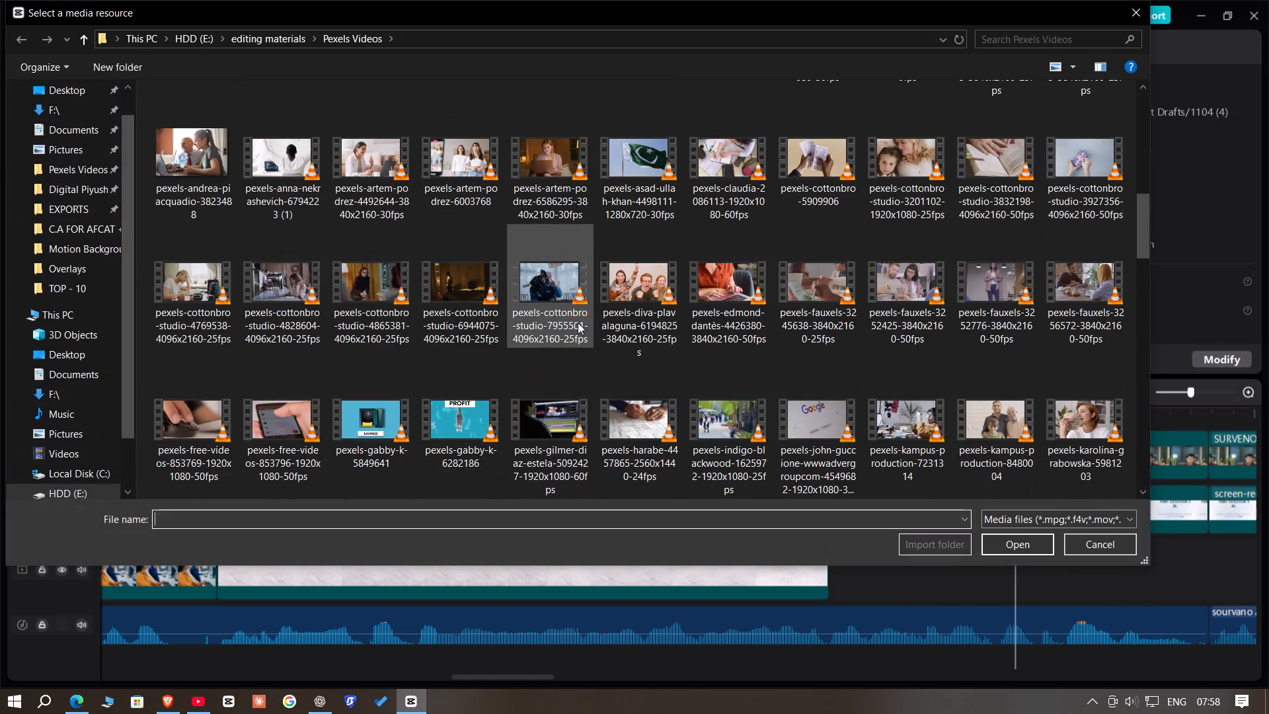
pyautogui.scroll(-3, 384, 395)
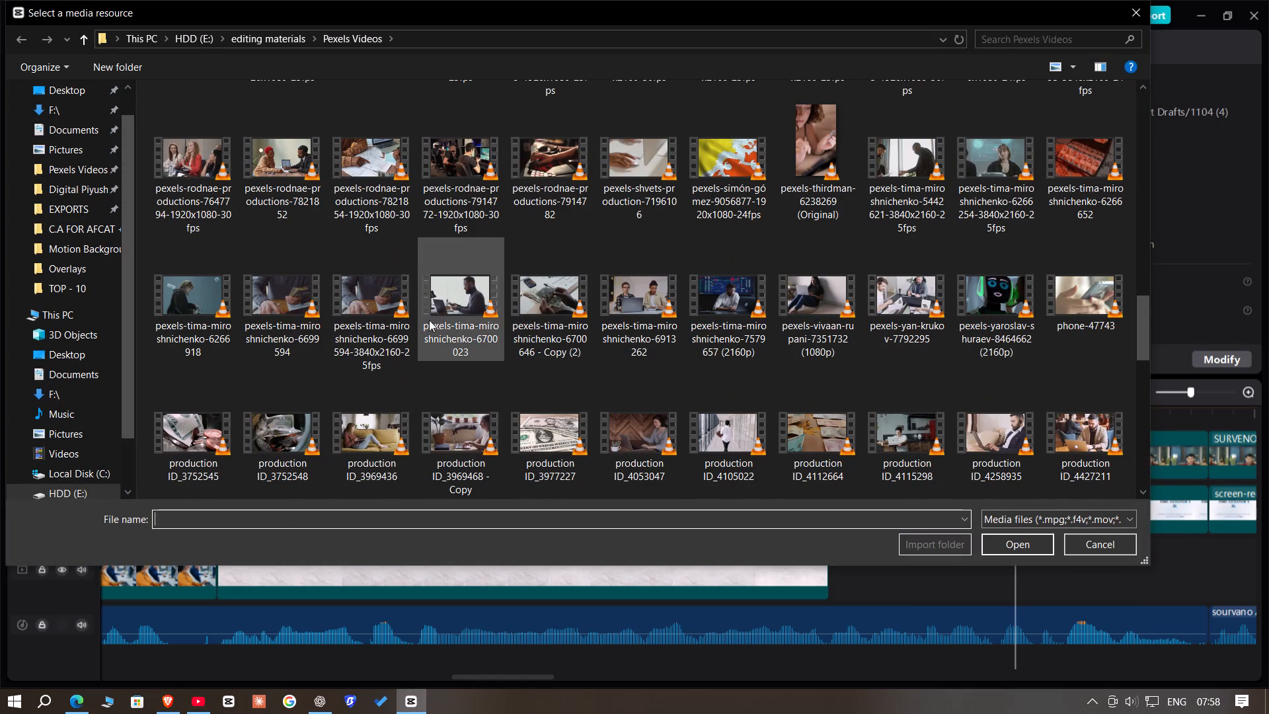
pyautogui.scroll(-2, 760, 428)
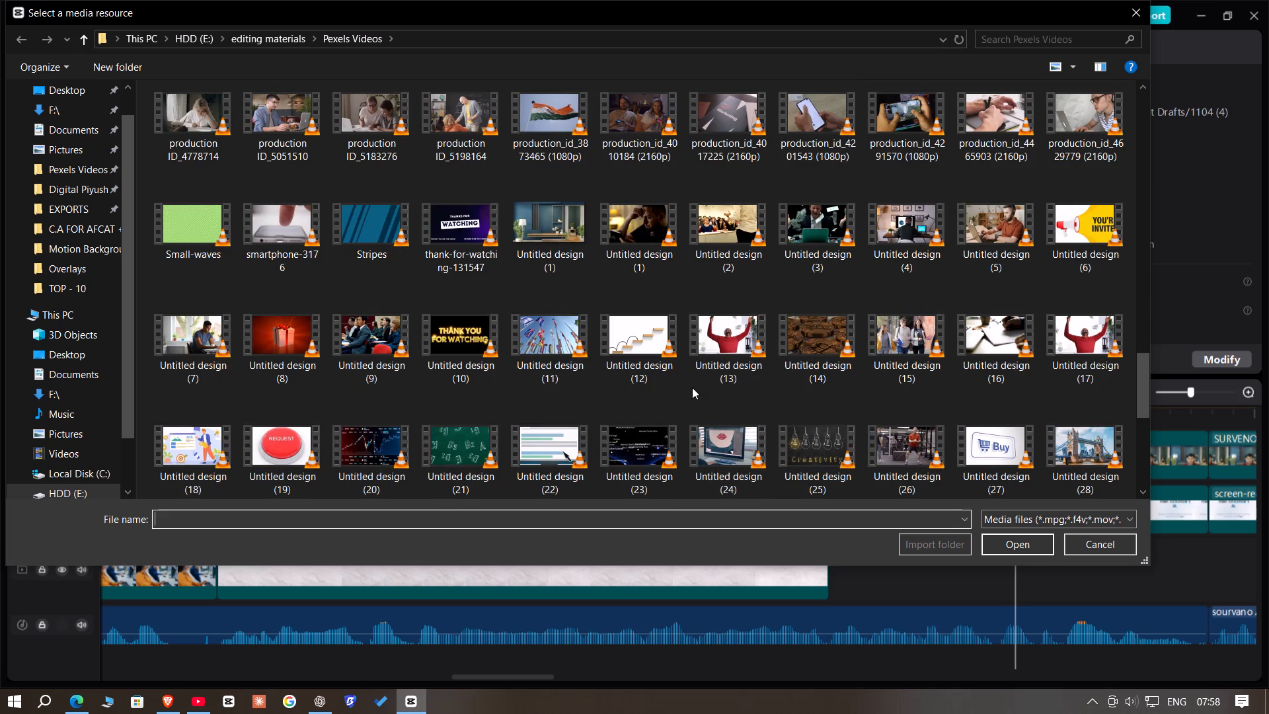
pyautogui.scroll(-2, 706, 367)
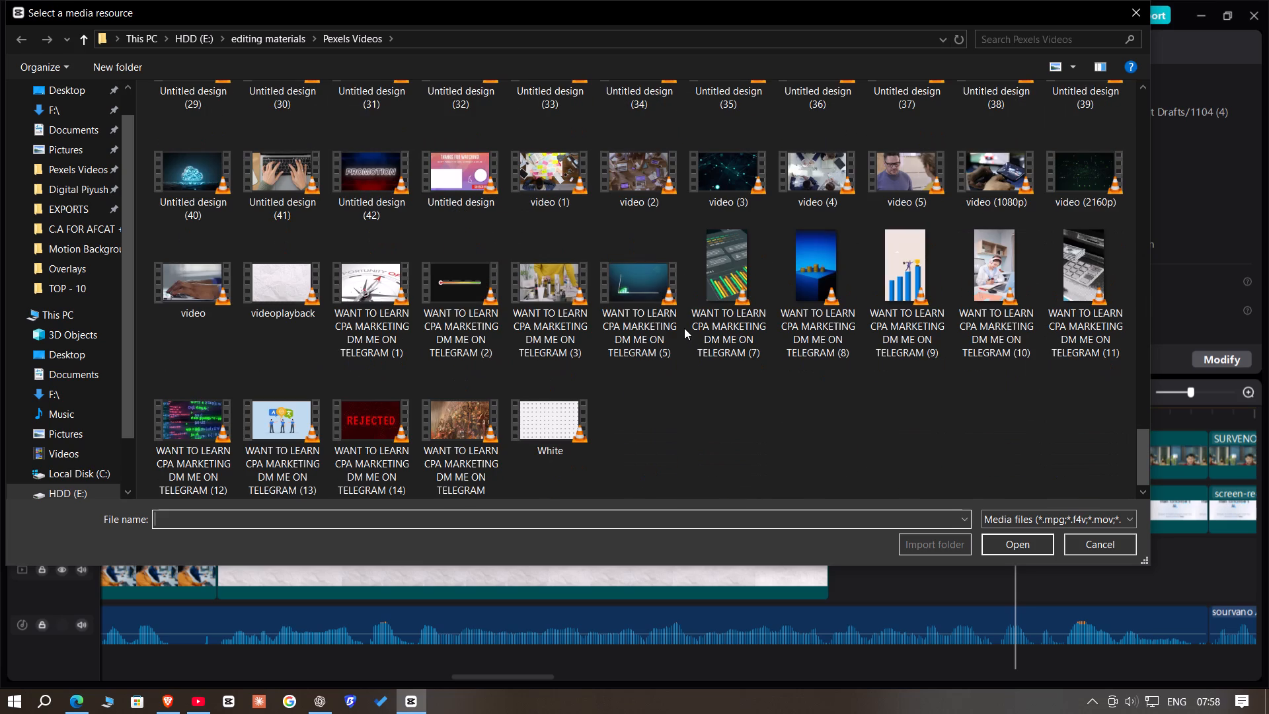
pyautogui.scroll(1, 682, 323)
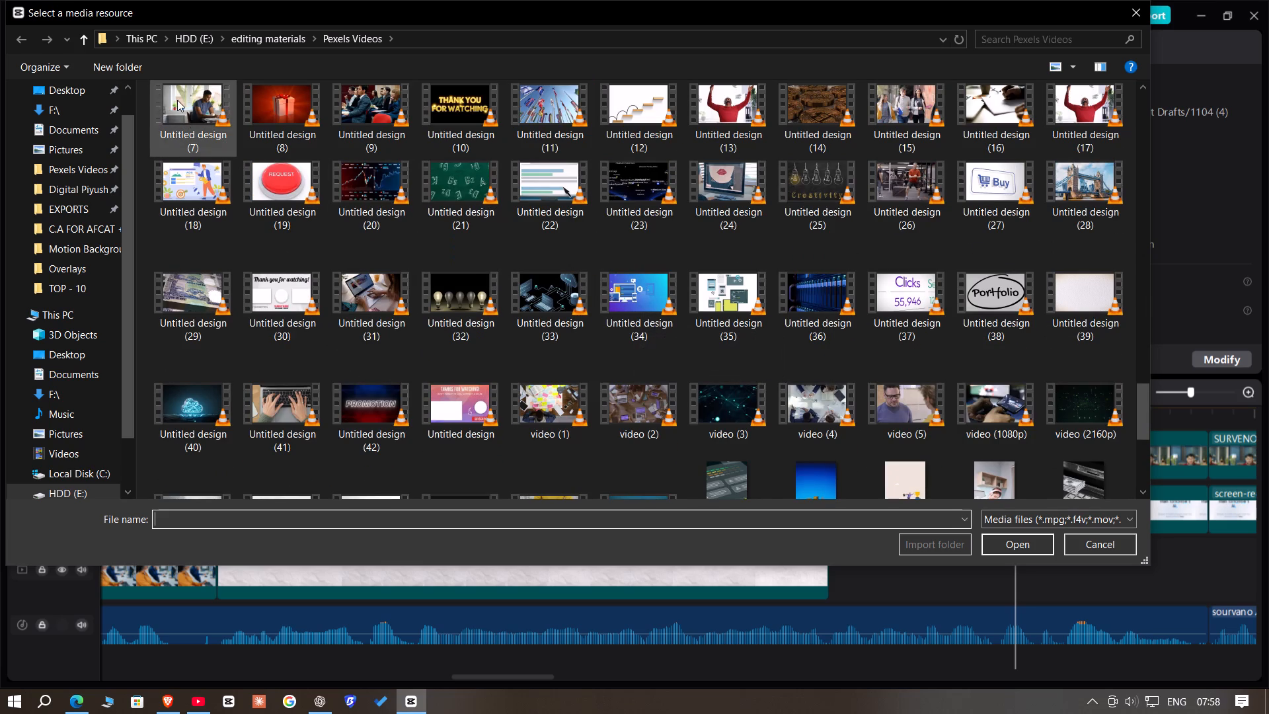
pyautogui.doubleClick(188, 116)
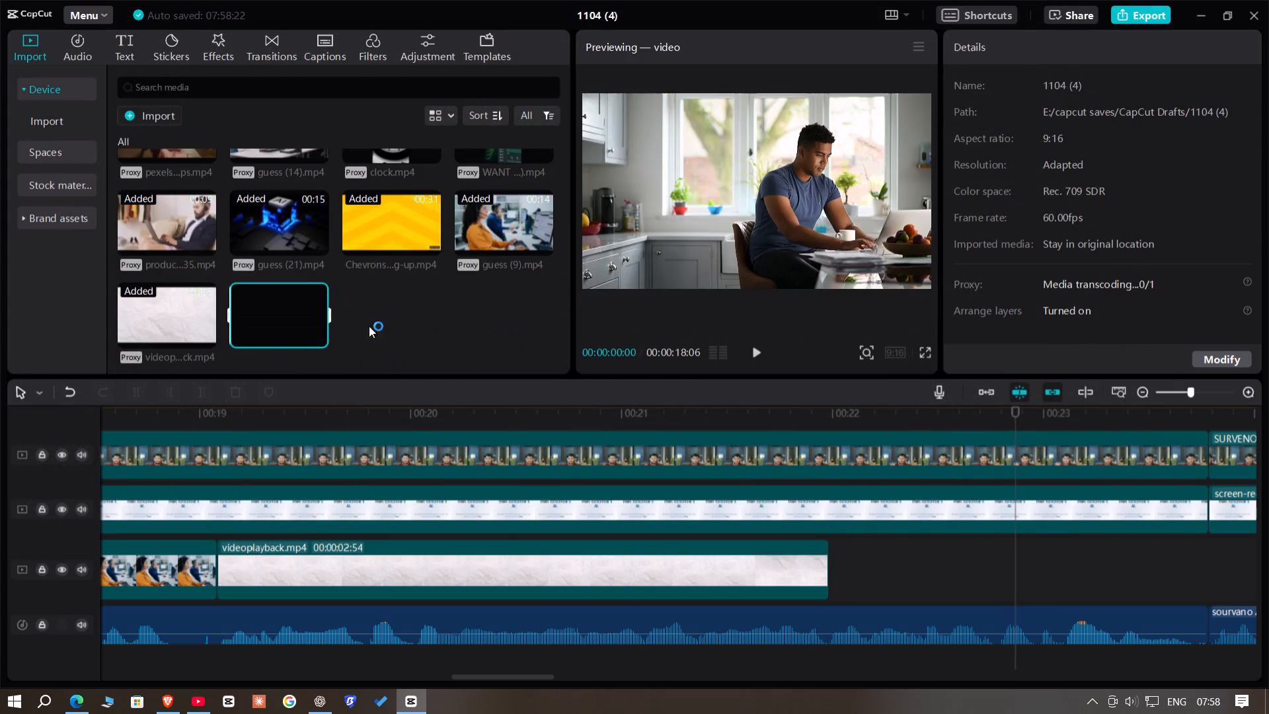
pyautogui.moveTo(295, 298); pyautogui.dragTo(833, 569)
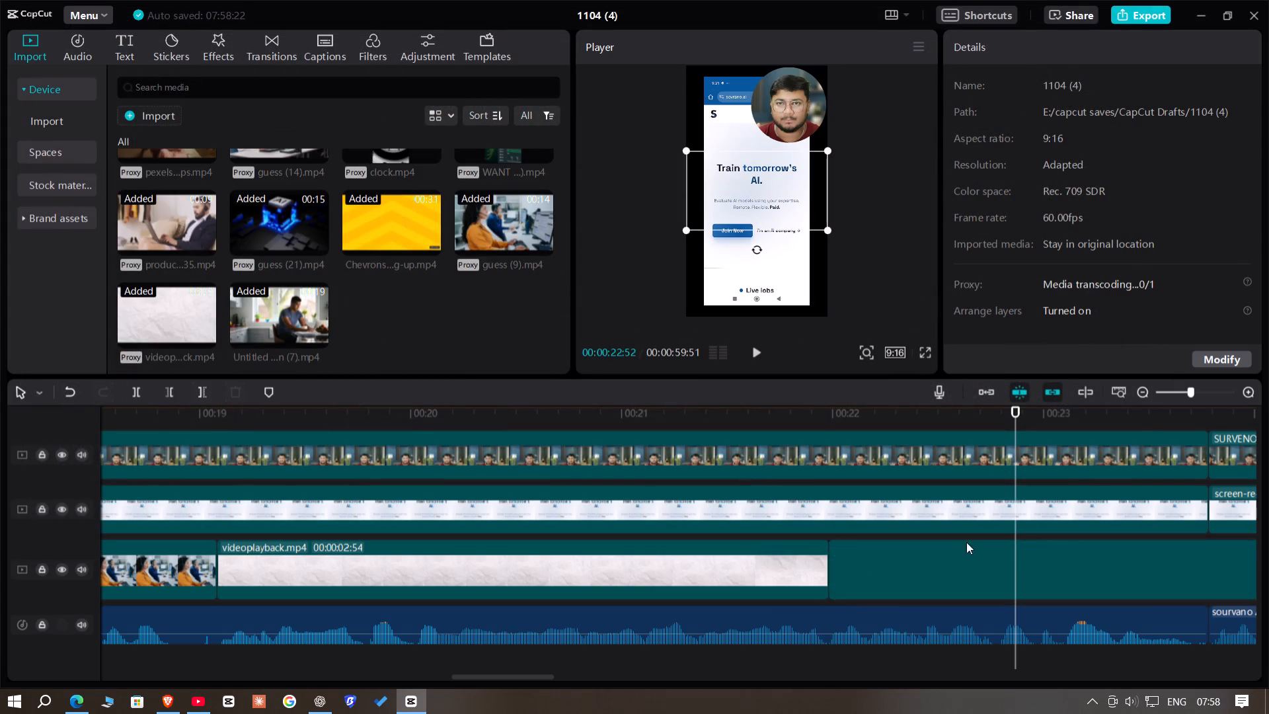
# Cut off the end of the Untitled design (7) clip at 00:00:23:47, in line with the next presenter clip's start.
pyautogui.doubleClick(1151, 414)
pyautogui.moveTo(1151, 414); pyautogui.dragTo(1208, 449)
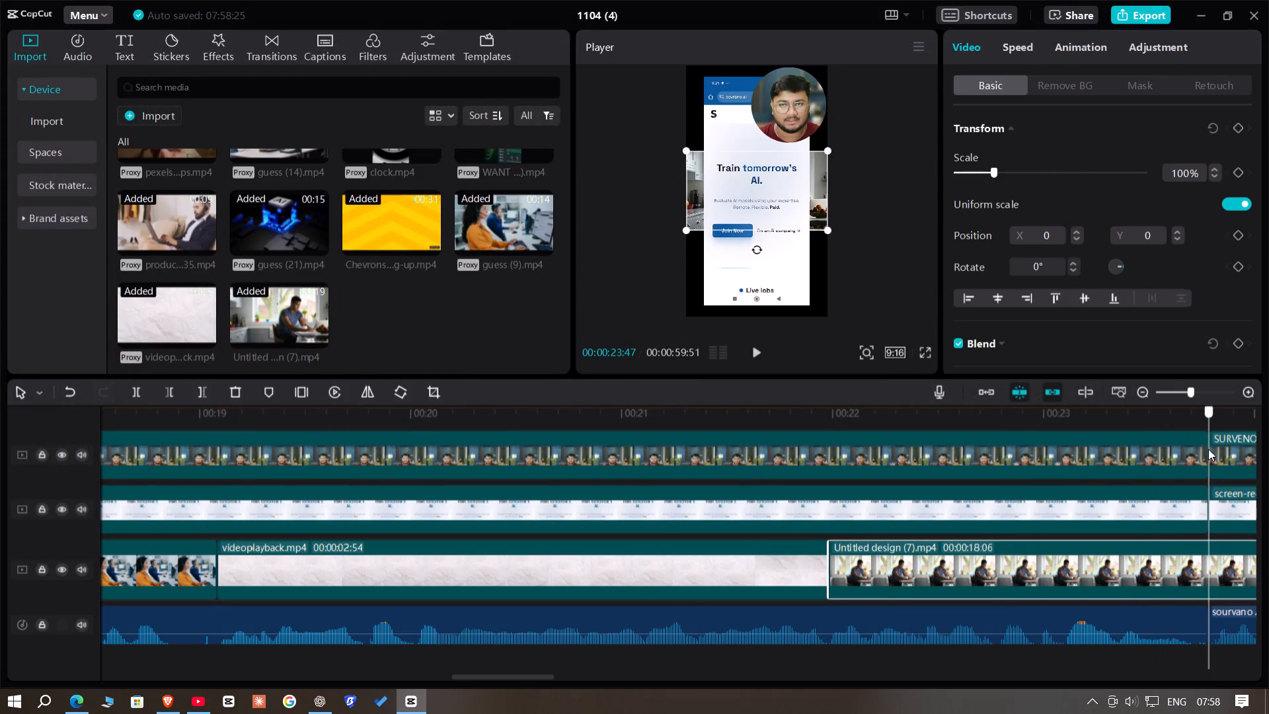
pyautogui.moveTo(1208, 449); pyautogui.dragTo(1208, 449)
pyautogui.click(1146, 578)
pyautogui.click(202, 391)
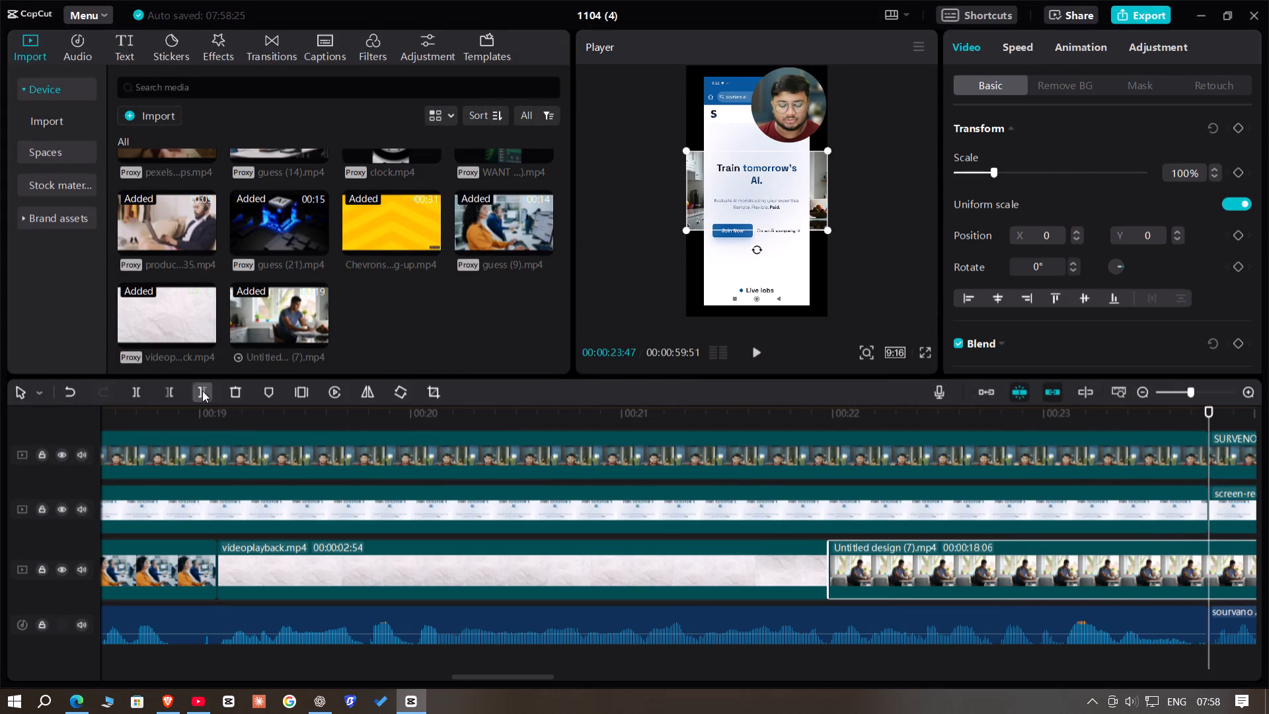
# Import Small-waves from the Pexels Videos folder and place it on the background track directly after the Untitled design (7) clip.
pyautogui.click(1100, 424)
pyautogui.click(1096, 412)
pyautogui.moveTo(1096, 412); pyautogui.dragTo(773, 426)
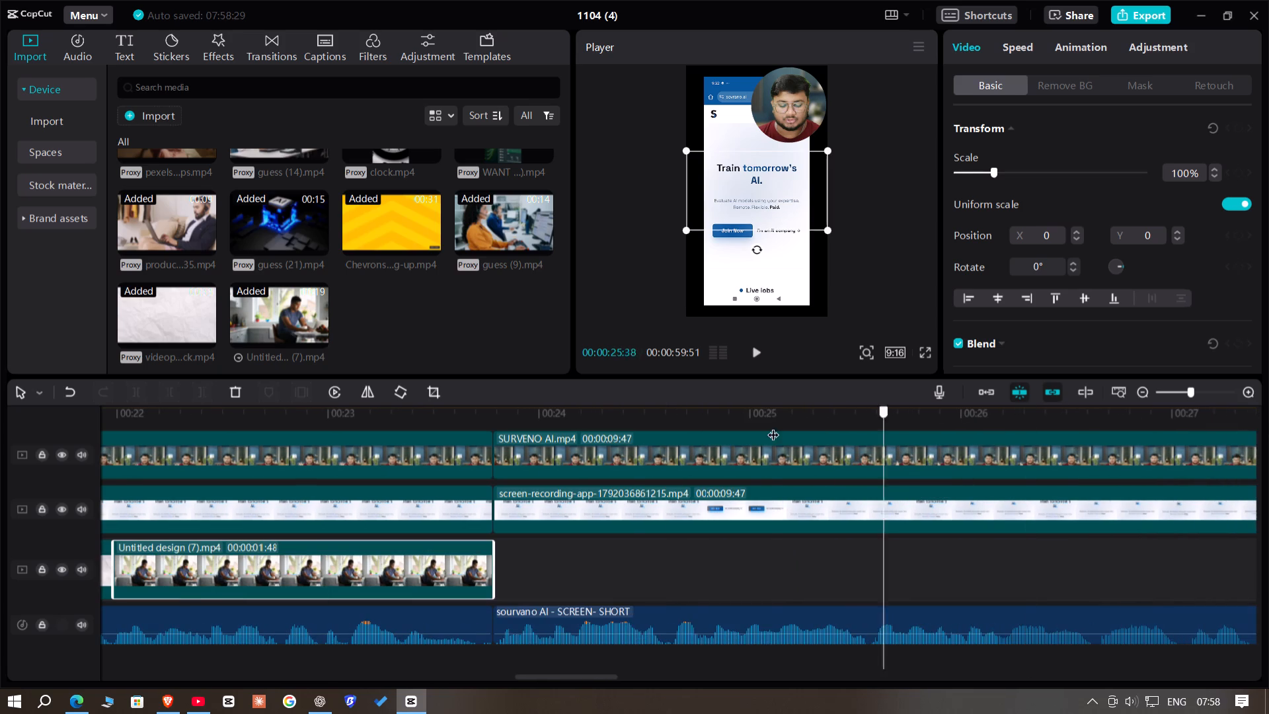
pyautogui.moveTo(773, 426); pyautogui.dragTo(491, 438)
pyautogui.press('space')
pyautogui.press('space')
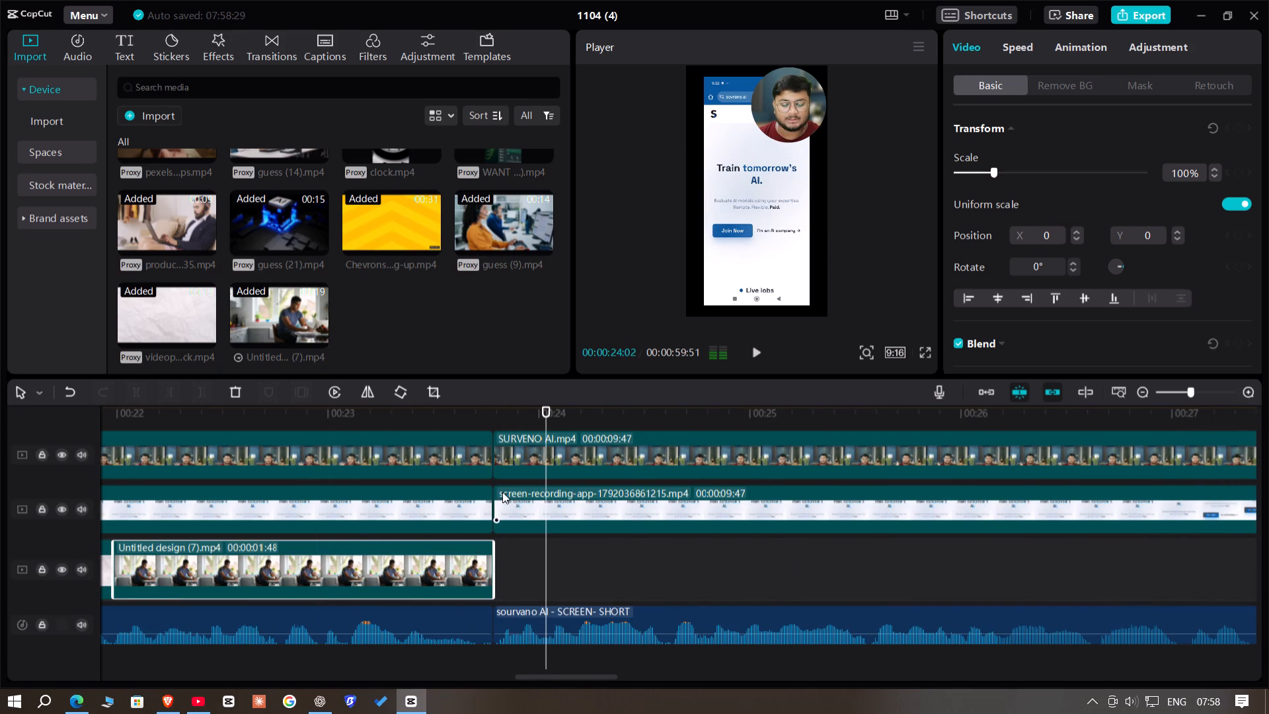
pyautogui.click(164, 121)
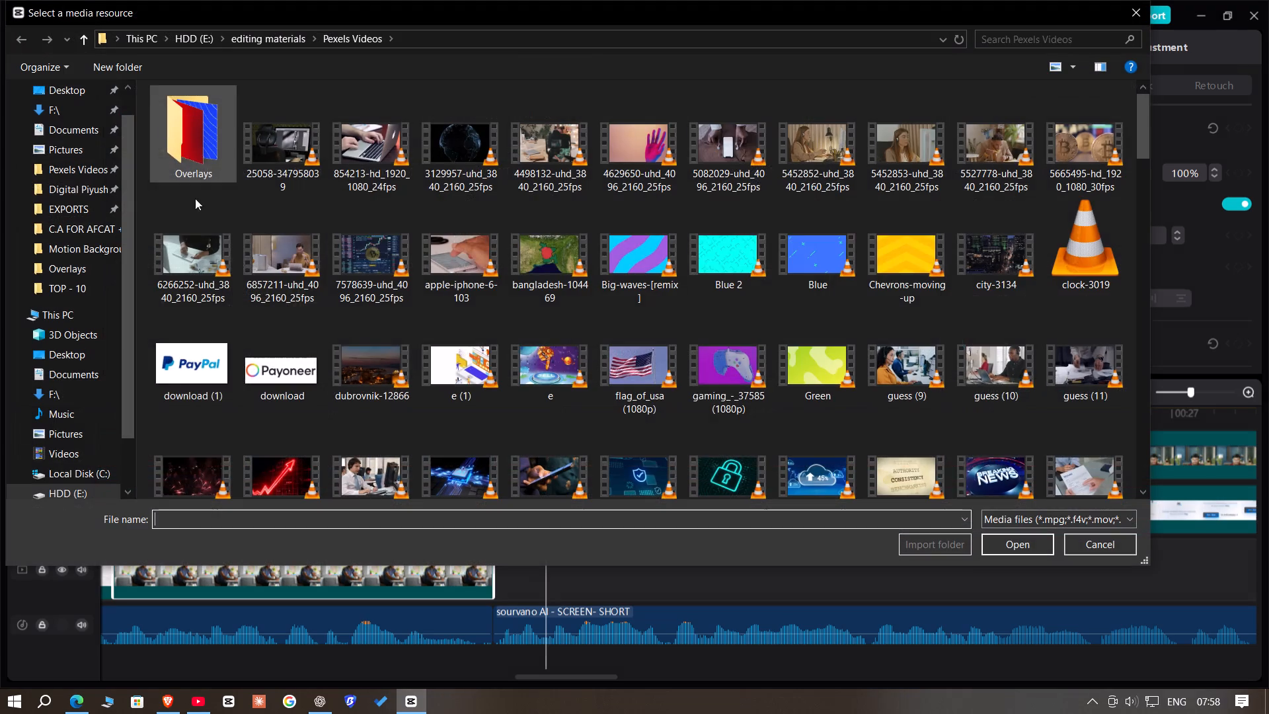
pyautogui.scroll(-14, 344, 326)
pyautogui.scroll(-15, 350, 317)
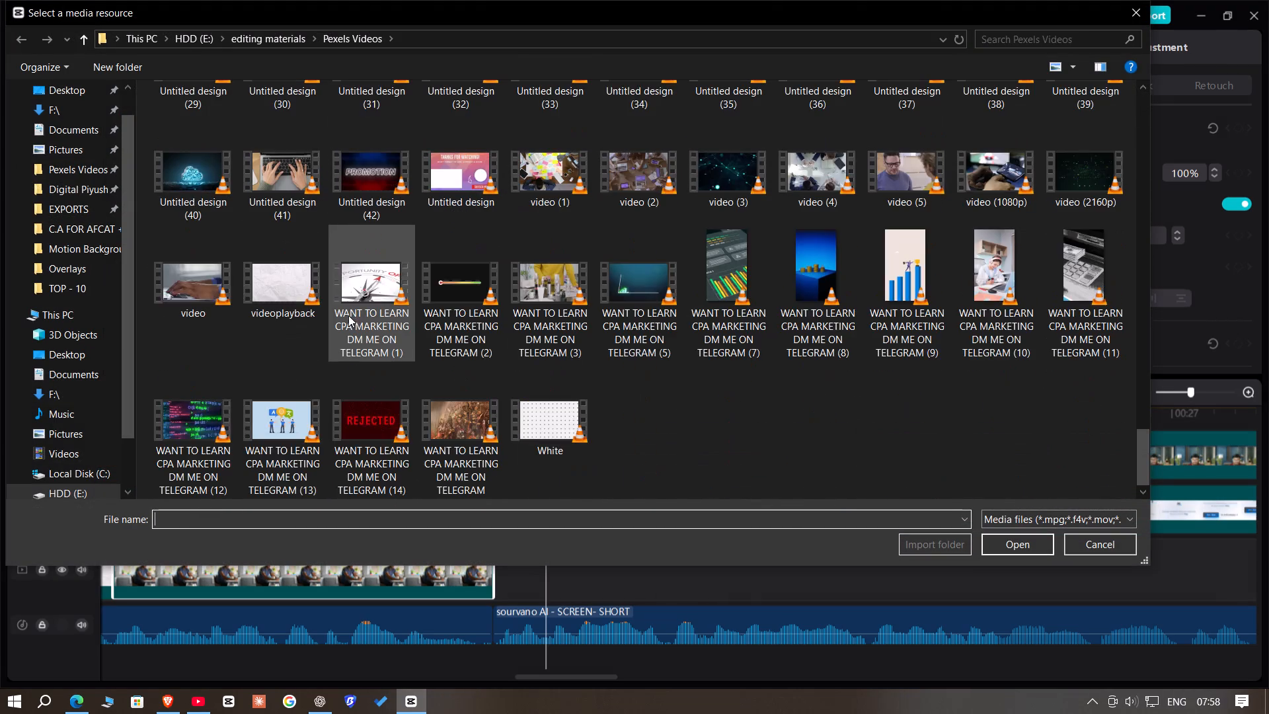
pyautogui.scroll(3, 348, 315)
pyautogui.scroll(-1, 251, 339)
pyautogui.doubleClick(189, 303)
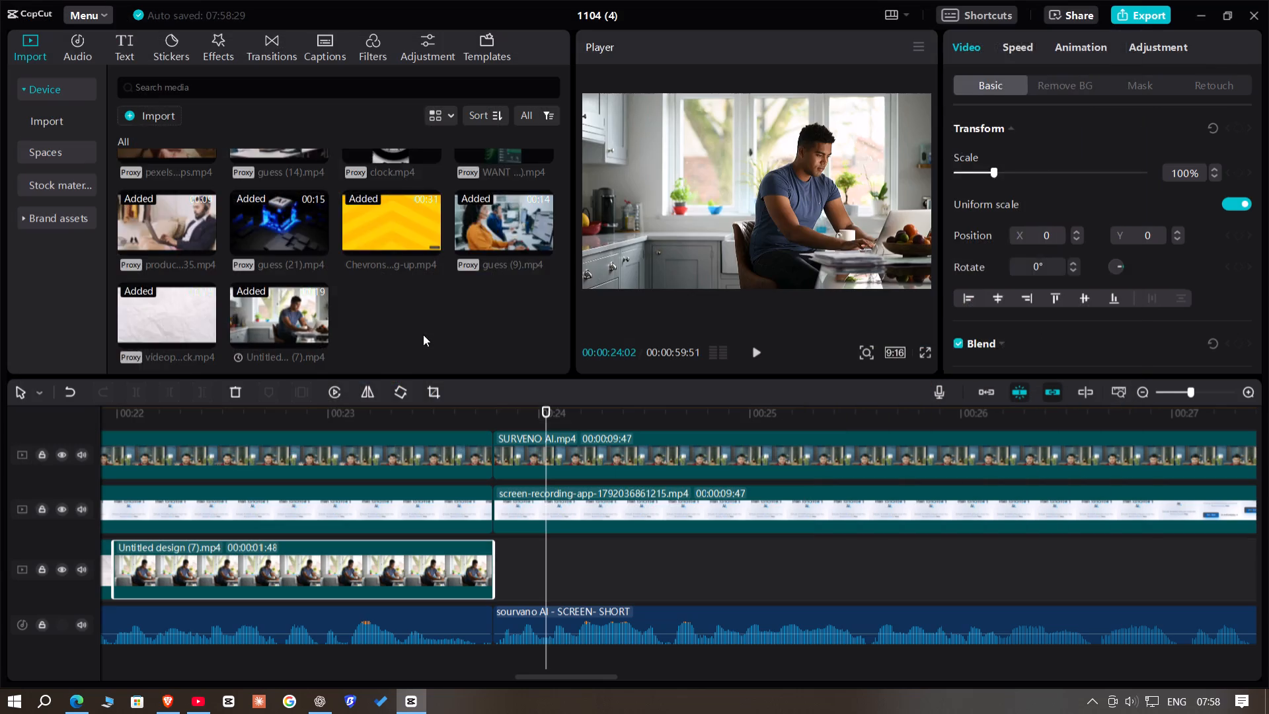
pyautogui.moveTo(385, 313); pyautogui.dragTo(499, 566)
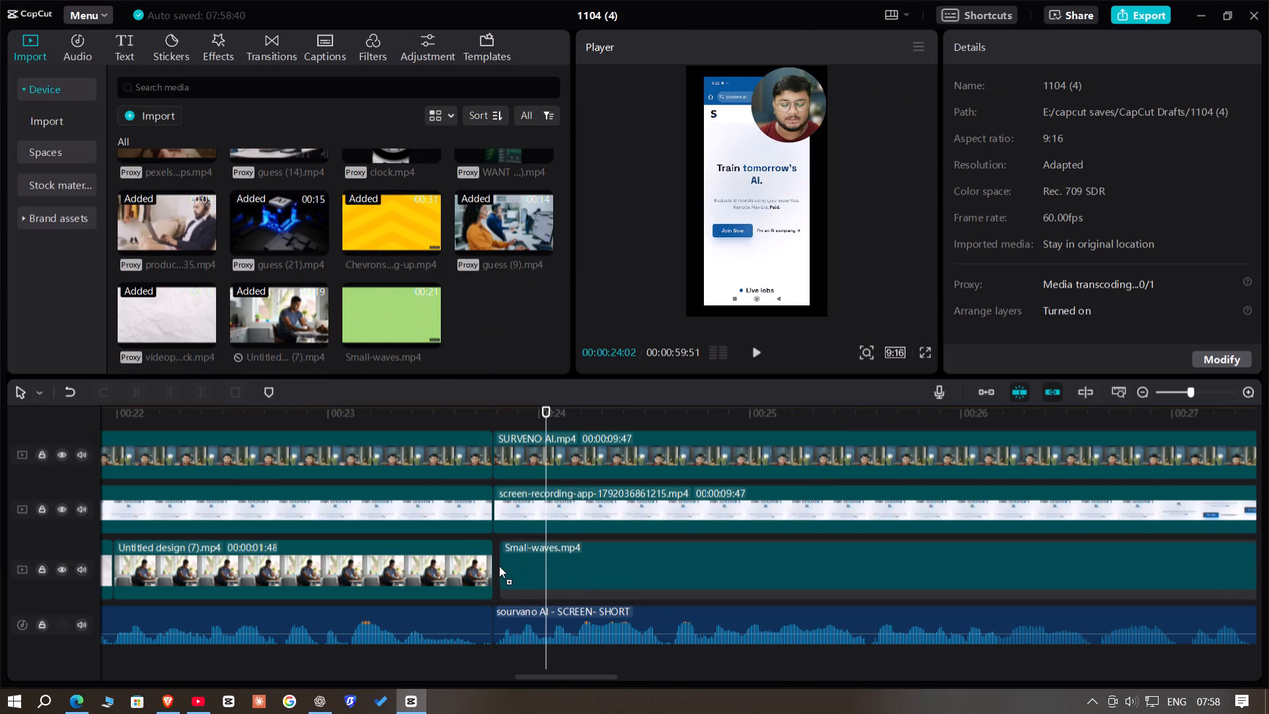
pyautogui.moveTo(499, 566); pyautogui.dragTo(493, 566)
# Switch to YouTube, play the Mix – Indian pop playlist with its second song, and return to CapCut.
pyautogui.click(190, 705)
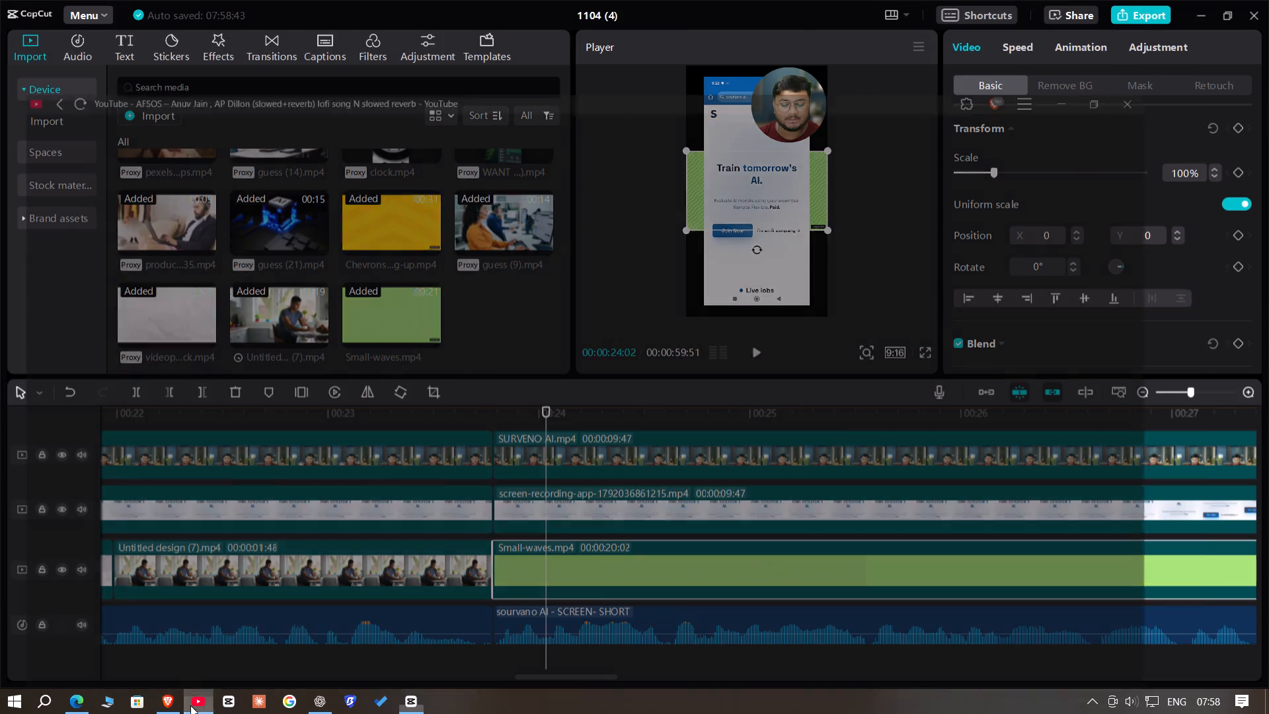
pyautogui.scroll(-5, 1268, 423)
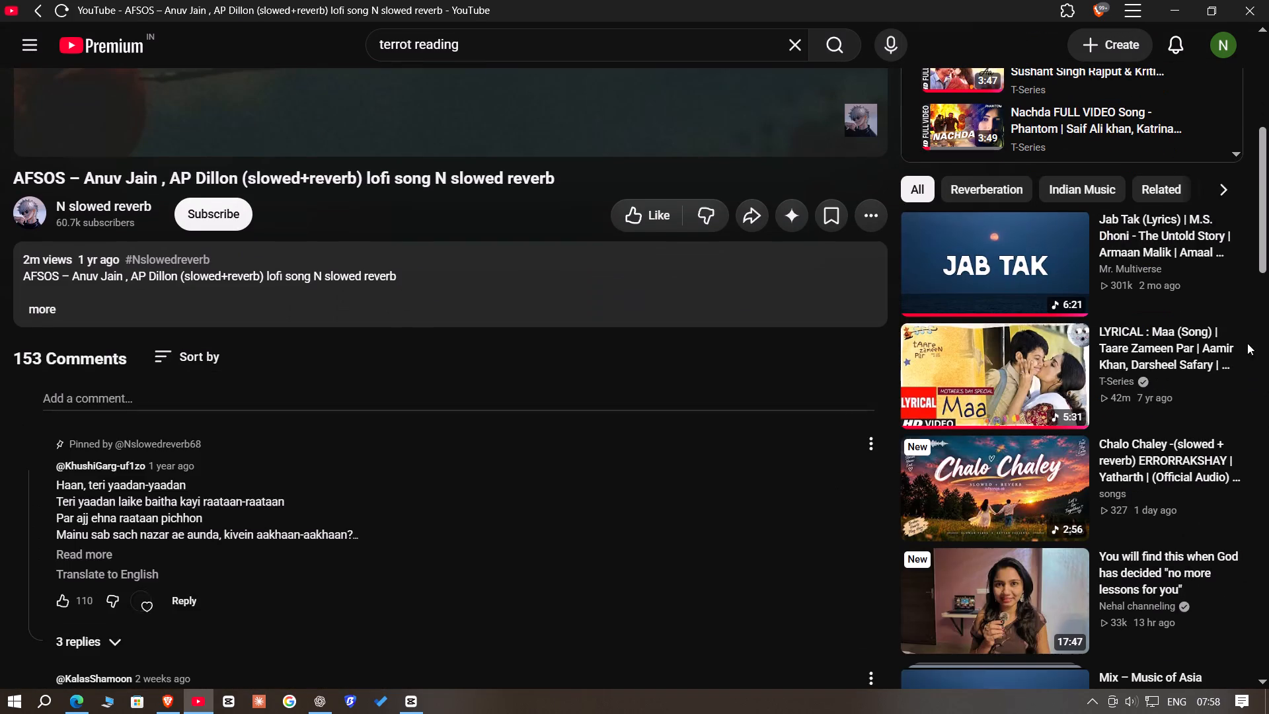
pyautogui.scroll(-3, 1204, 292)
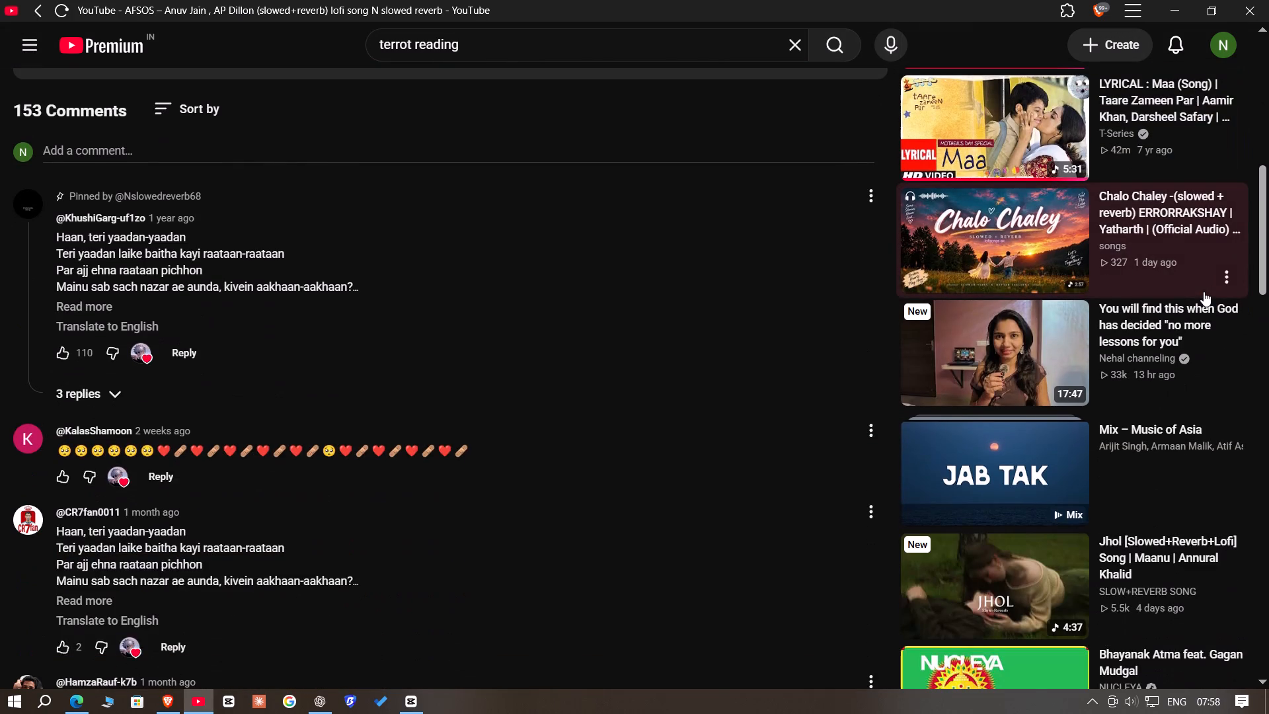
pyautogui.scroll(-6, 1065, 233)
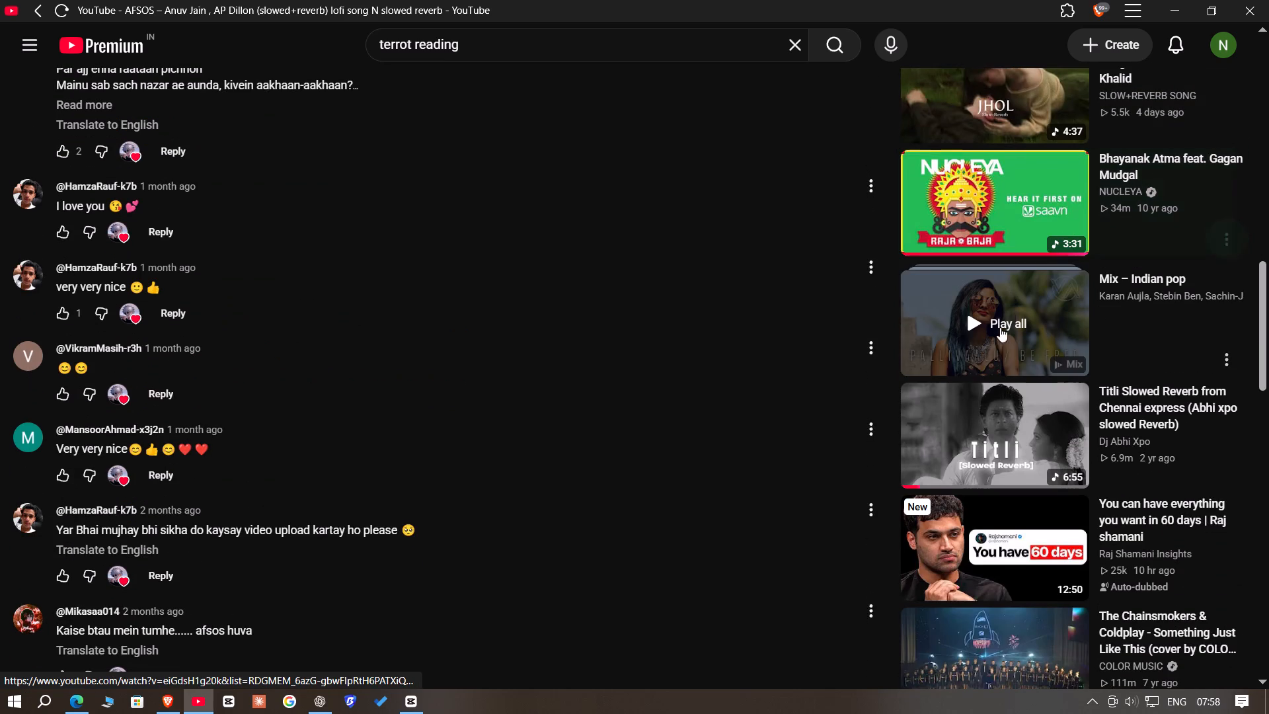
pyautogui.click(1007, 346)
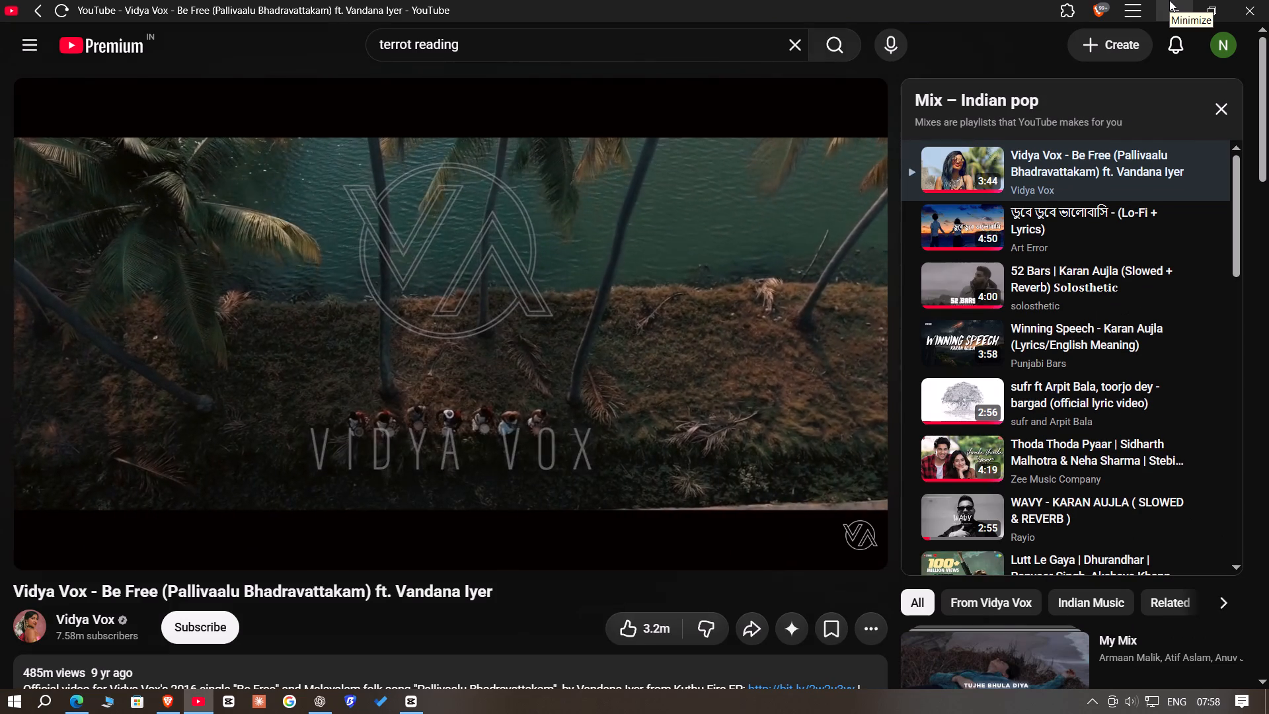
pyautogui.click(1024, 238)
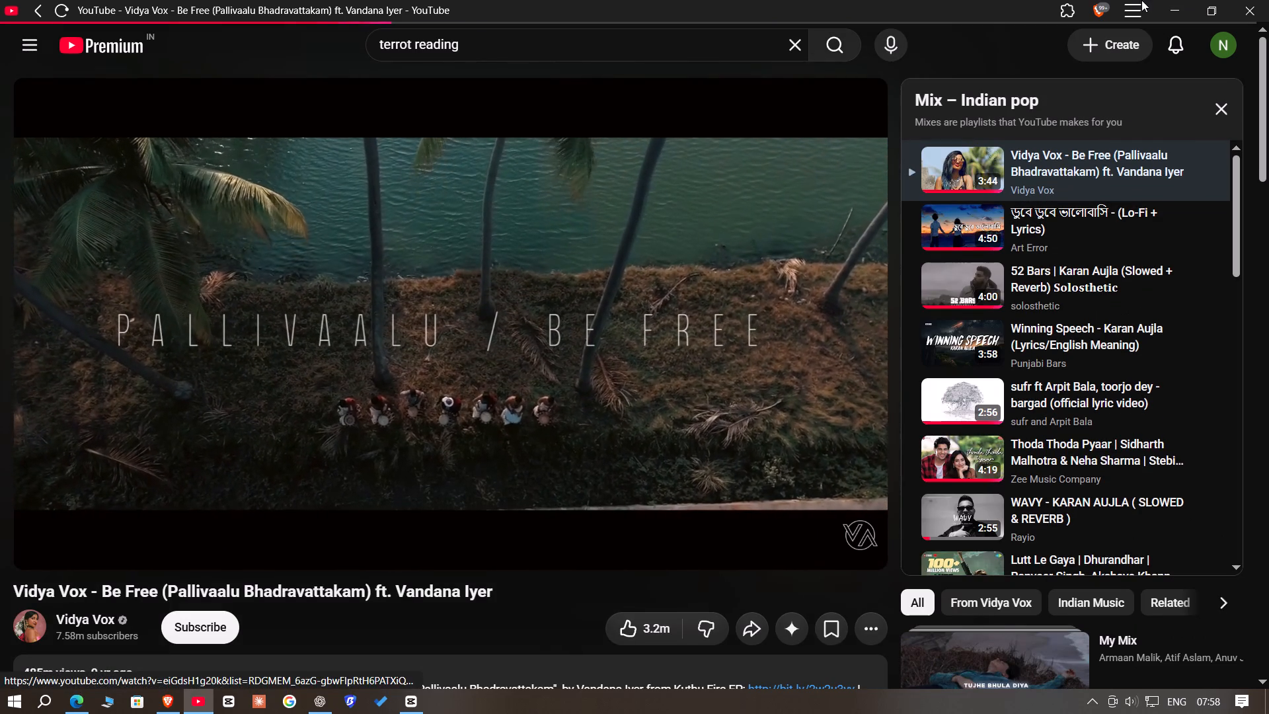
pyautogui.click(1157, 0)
# Rotate the Small-waves clip to 90° and enlarge it to fill the whole vertical frame behind the phone recording.
pyautogui.press('space')
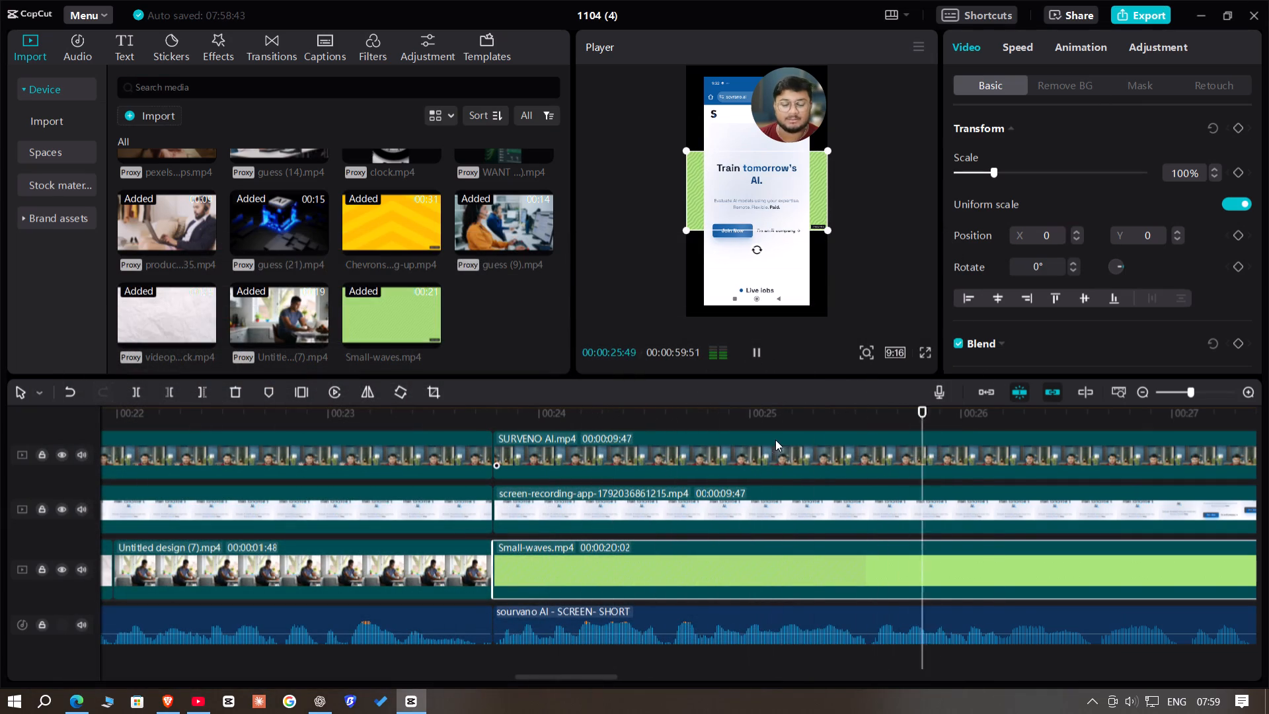
pyautogui.press('space')
pyautogui.moveTo(752, 249); pyautogui.dragTo(687, 202)
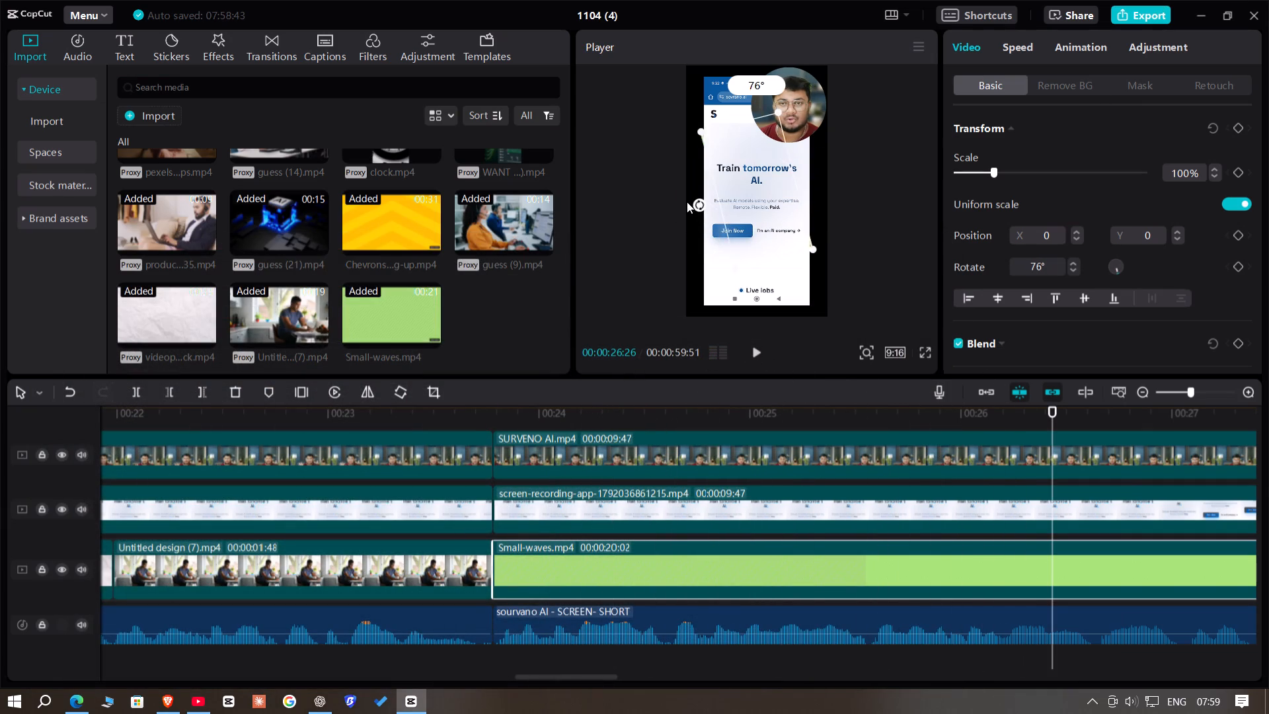
pyautogui.moveTo(687, 202); pyautogui.dragTo(668, 186)
pyautogui.moveTo(793, 121); pyautogui.dragTo(801, 121)
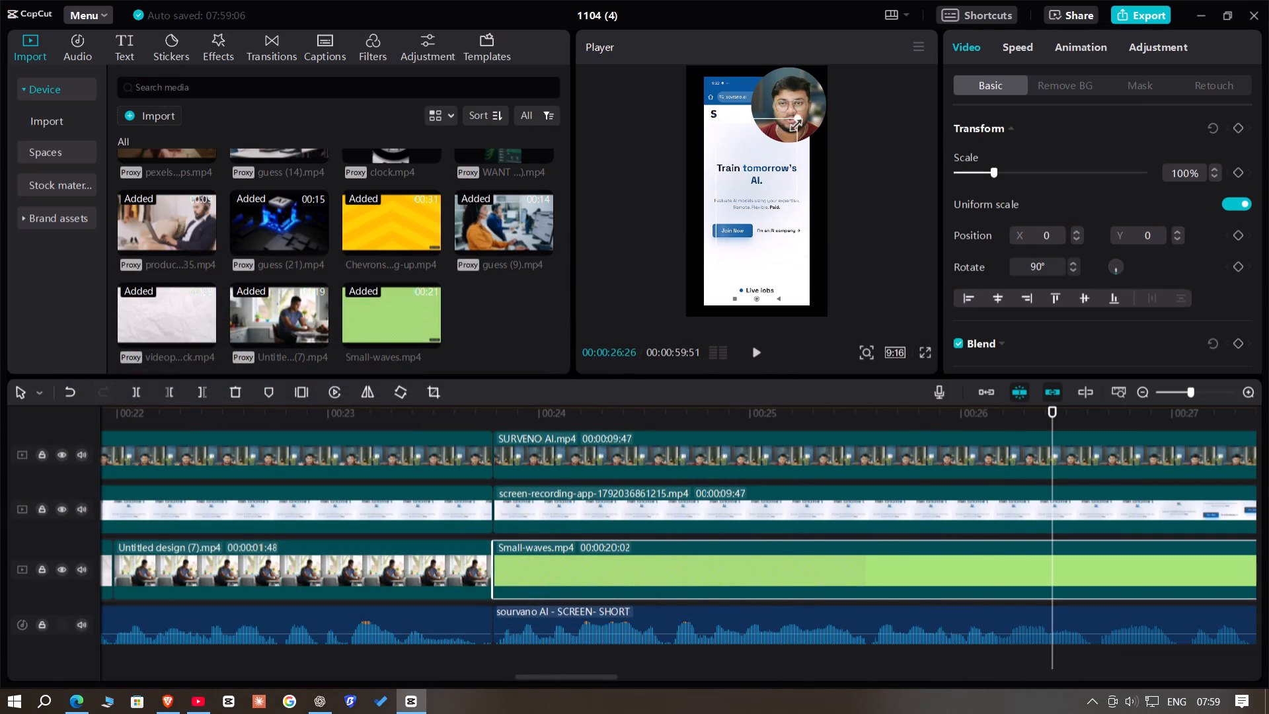
pyautogui.moveTo(801, 121); pyautogui.dragTo(920, 54)
# Open the standard speed settings of the Small-waves clip.
pyautogui.click(1015, 48)
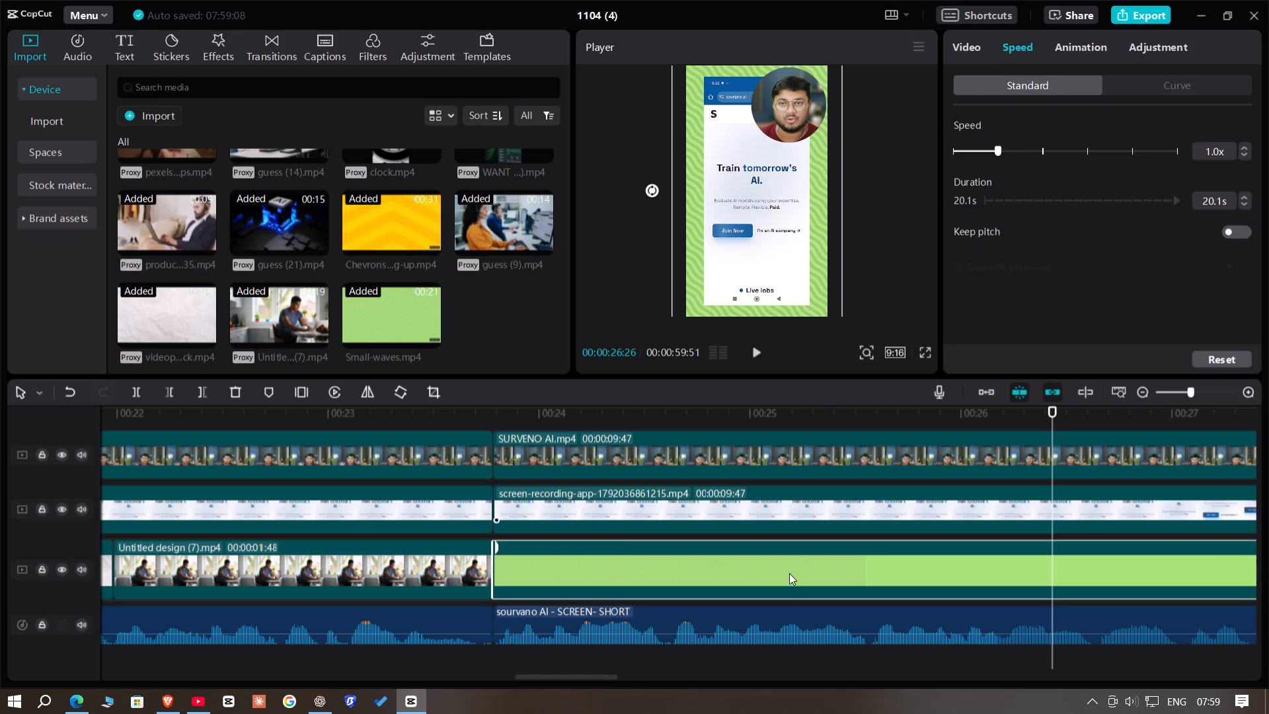
pyautogui.click(914, 568)
pyautogui.rightClick(914, 568)
pyautogui.click(958, 184)
# Split the Small-waves clip at 00:00:33:34, where the next presenter clip starts, and delete the remainder after the cut.
pyautogui.click(750, 348)
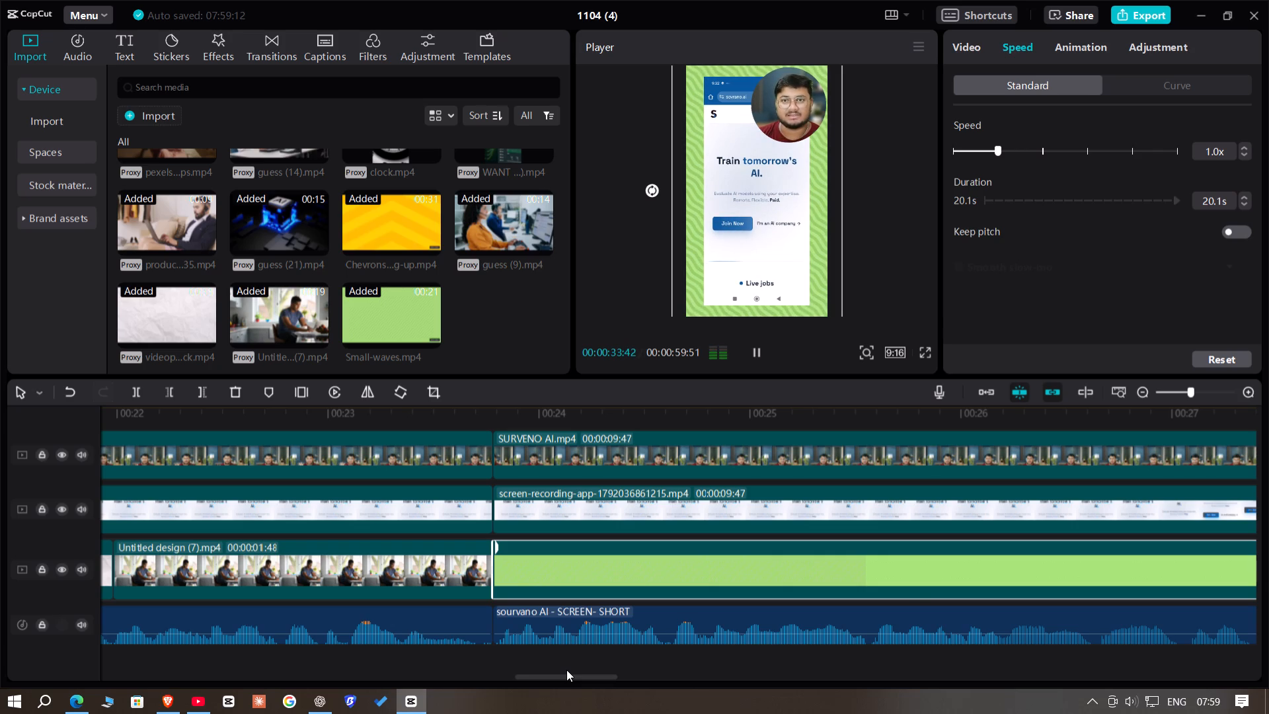
pyautogui.press('space')
pyautogui.moveTo(584, 422); pyautogui.dragTo(596, 423)
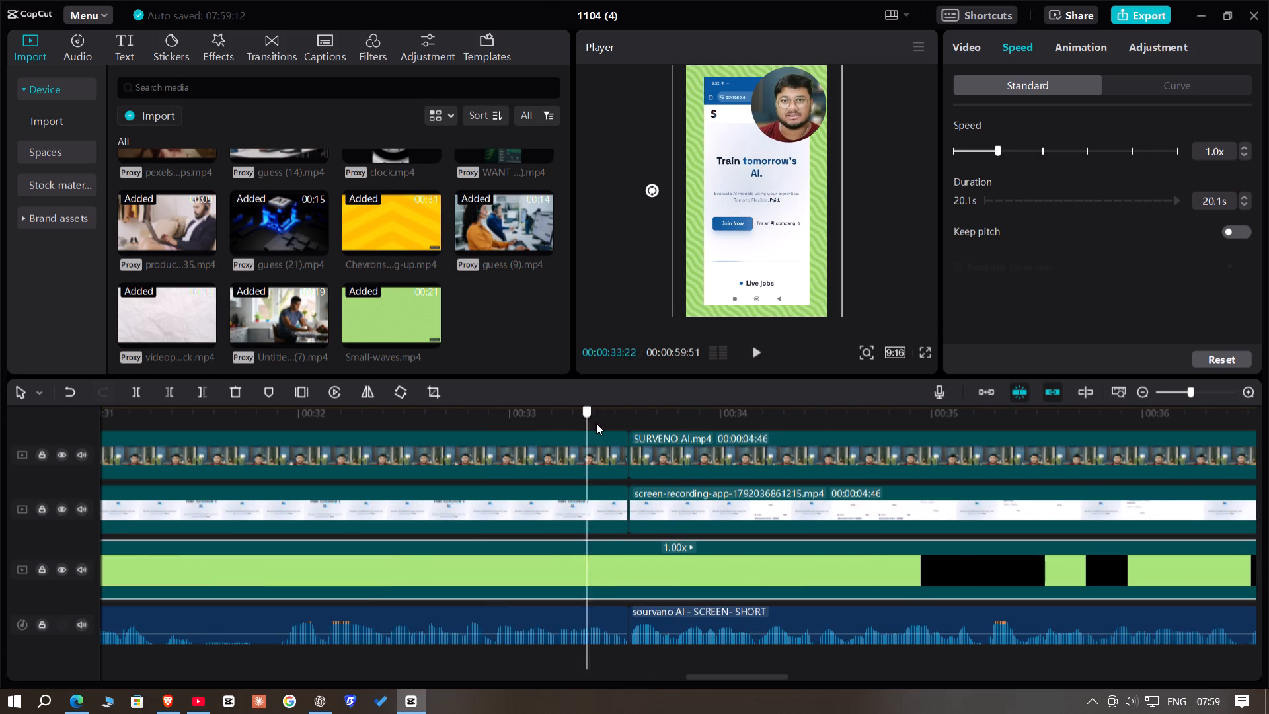
pyautogui.moveTo(596, 423); pyautogui.dragTo(604, 428)
pyautogui.click(619, 422)
pyautogui.moveTo(619, 422); pyautogui.dragTo(634, 427)
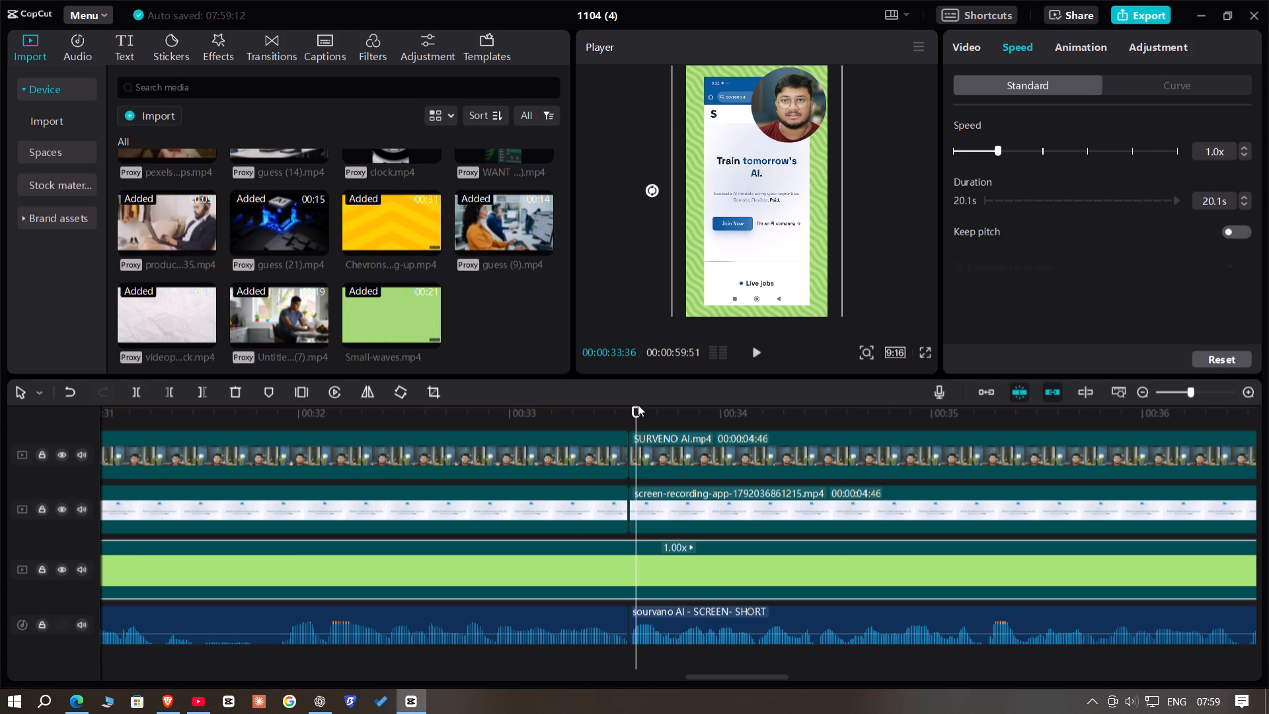
pyautogui.click(638, 405)
pyautogui.moveTo(638, 405); pyautogui.dragTo(627, 409)
pyautogui.doubleClick(633, 418)
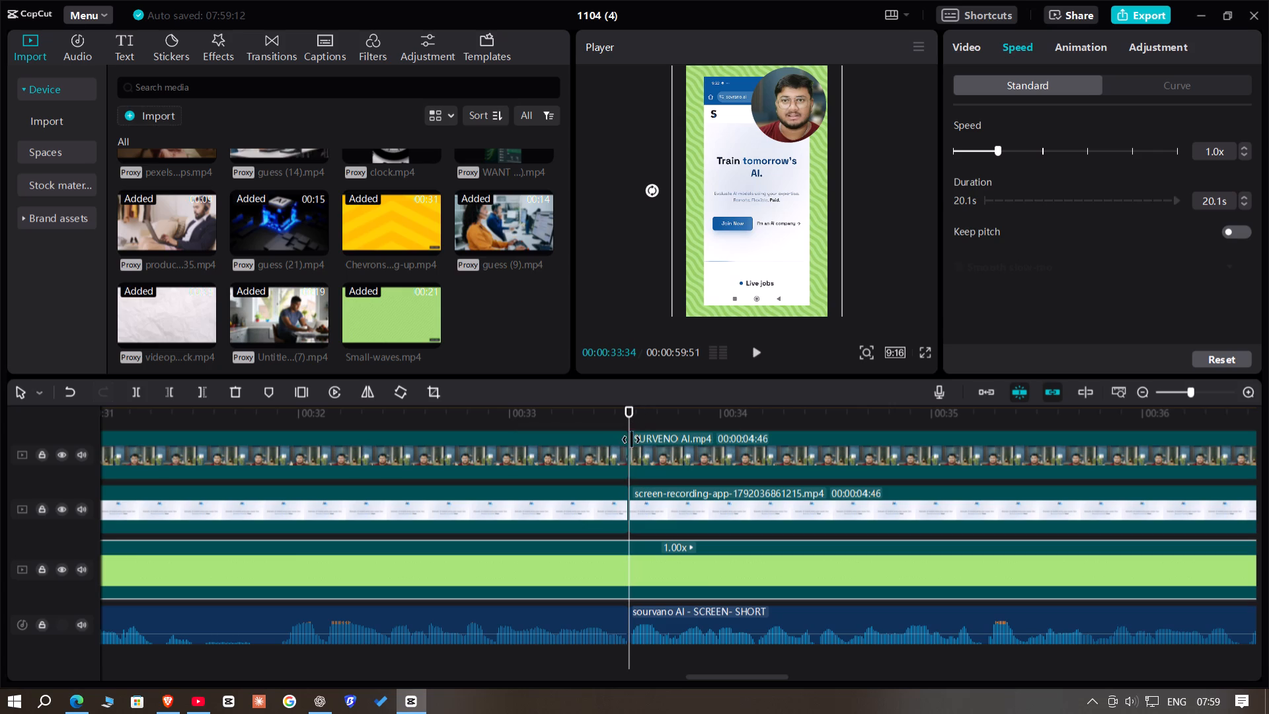
pyautogui.click(651, 550)
pyautogui.click(137, 394)
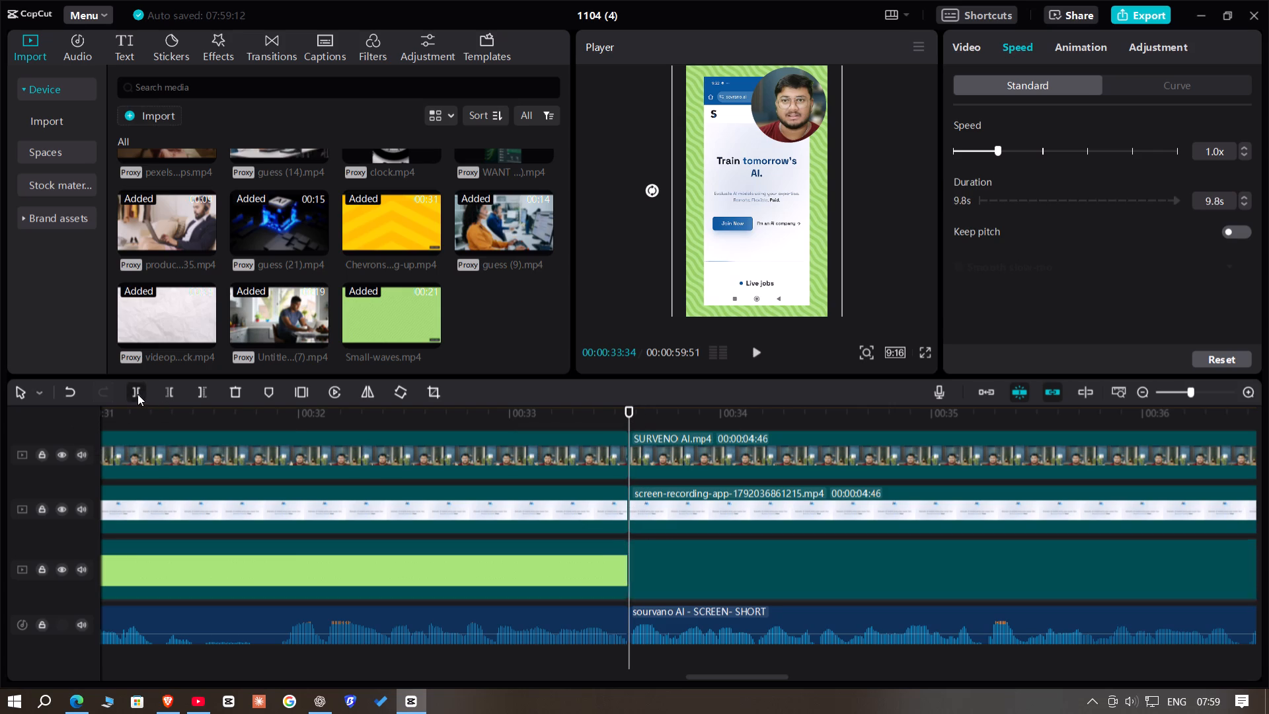
pyautogui.click(235, 393)
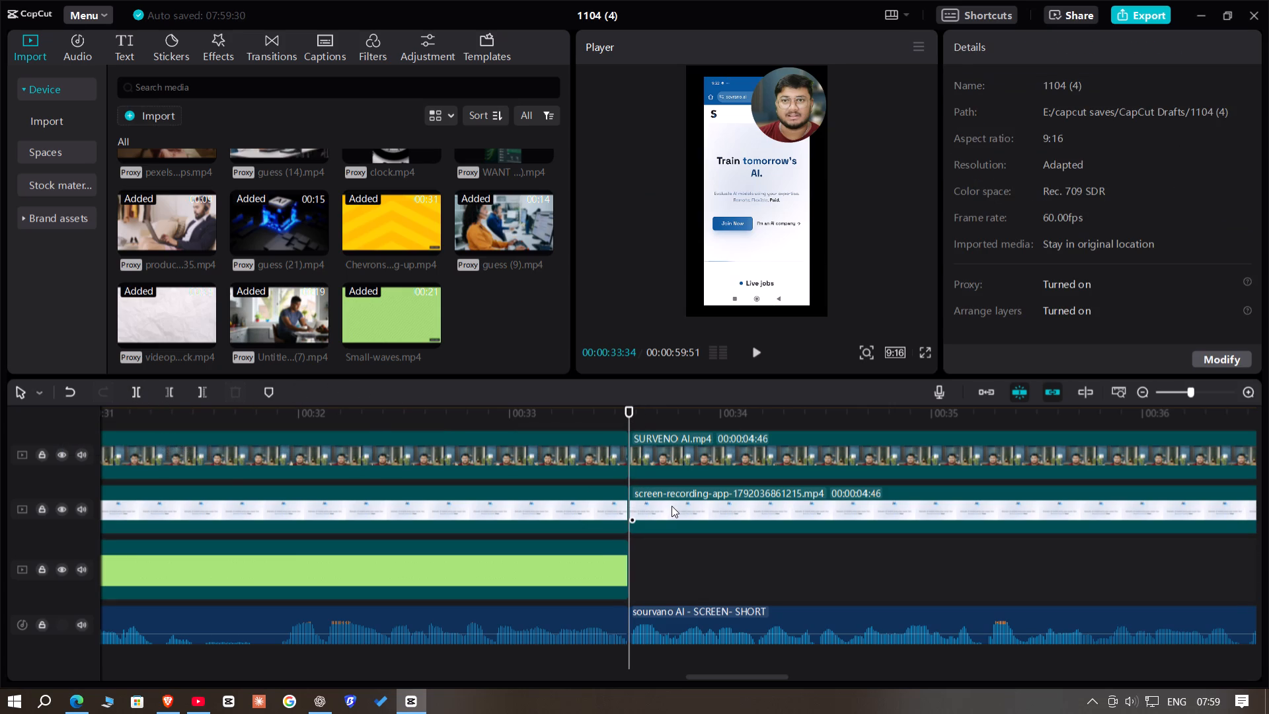
# Import the 790f17 Dark Red Gradient Loop from the Overlays folder and place it on the background track directly after Small-waves.
pyautogui.click(153, 114)
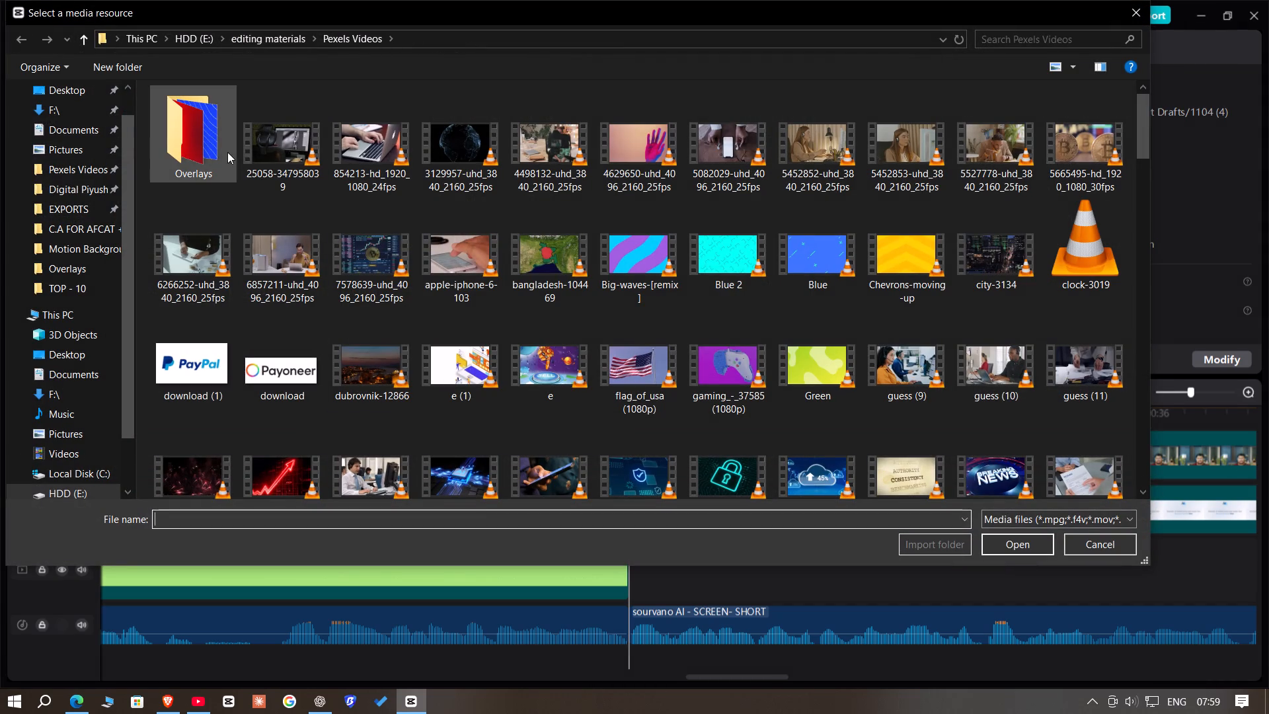
pyautogui.doubleClick(210, 154)
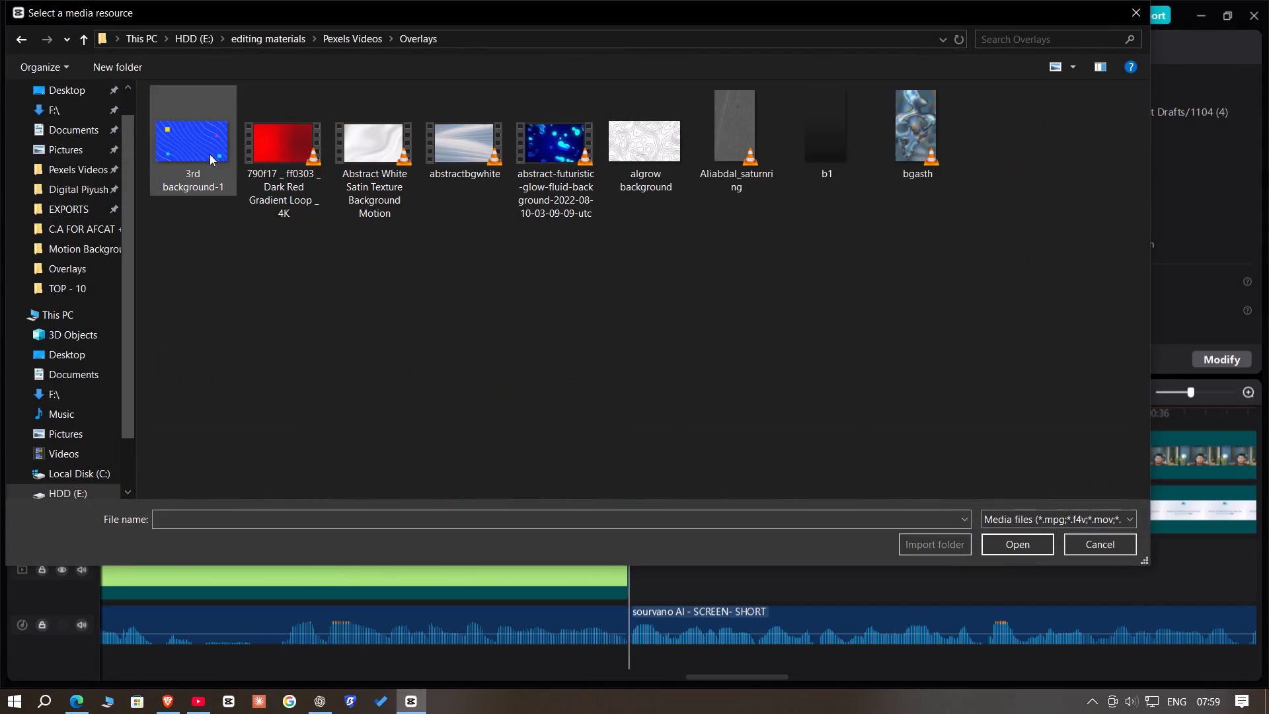
pyautogui.doubleClick(276, 167)
pyautogui.moveTo(271, 187); pyautogui.dragTo(623, 587)
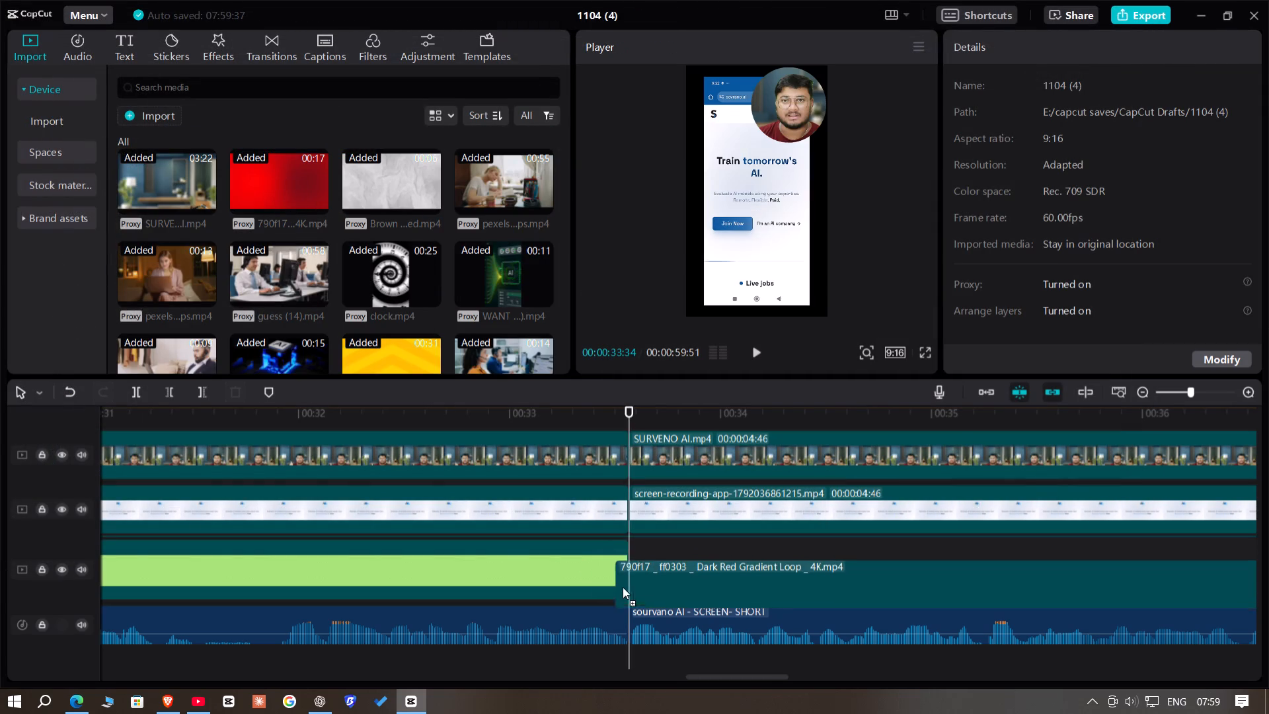
pyautogui.moveTo(623, 587); pyautogui.dragTo(632, 575)
# Play through the speech over the red gradient clip to find the cut point and trim the clip's end to 00:00:36:54.
pyautogui.click(632, 419)
pyautogui.press('space')
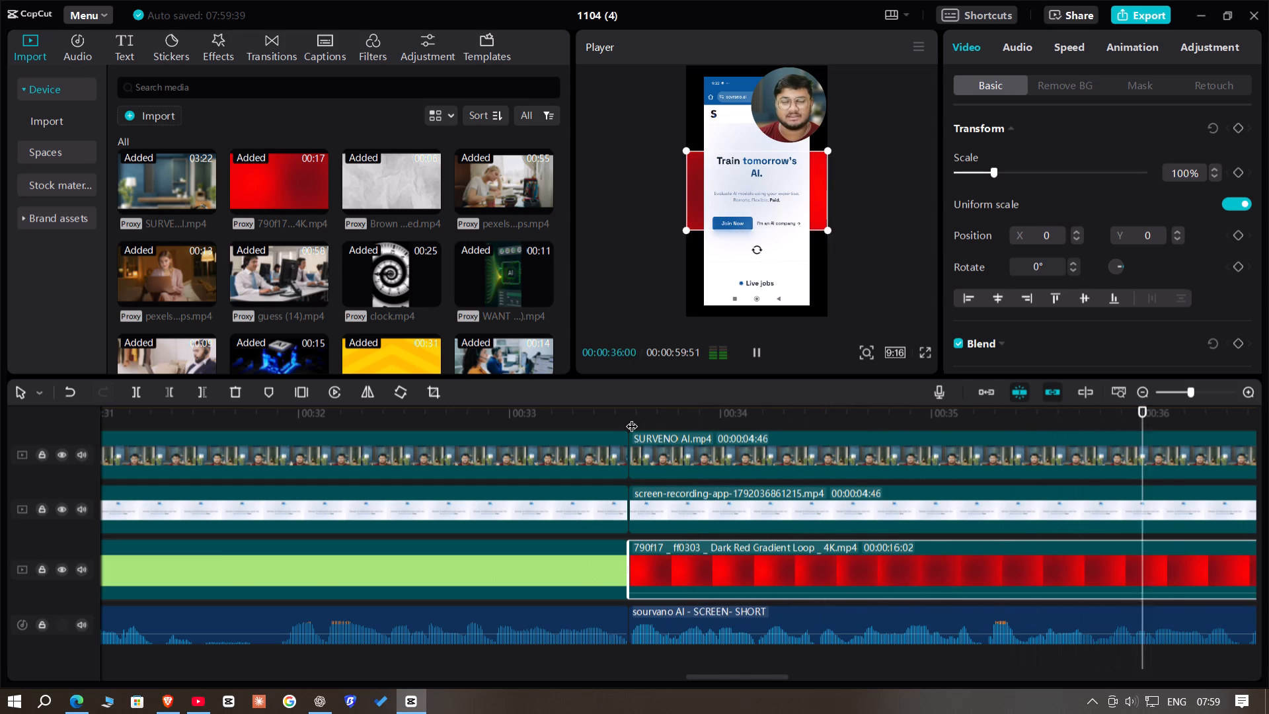
pyautogui.press('space')
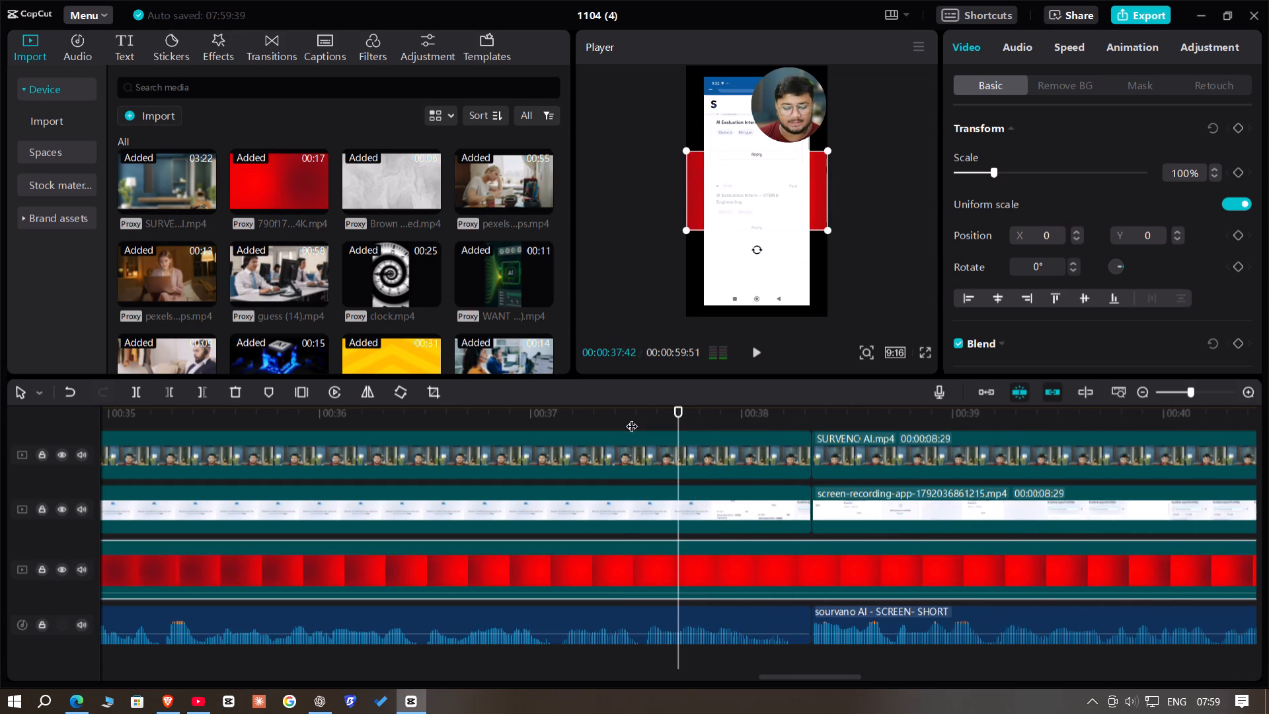
pyautogui.press('space')
pyautogui.press('space')
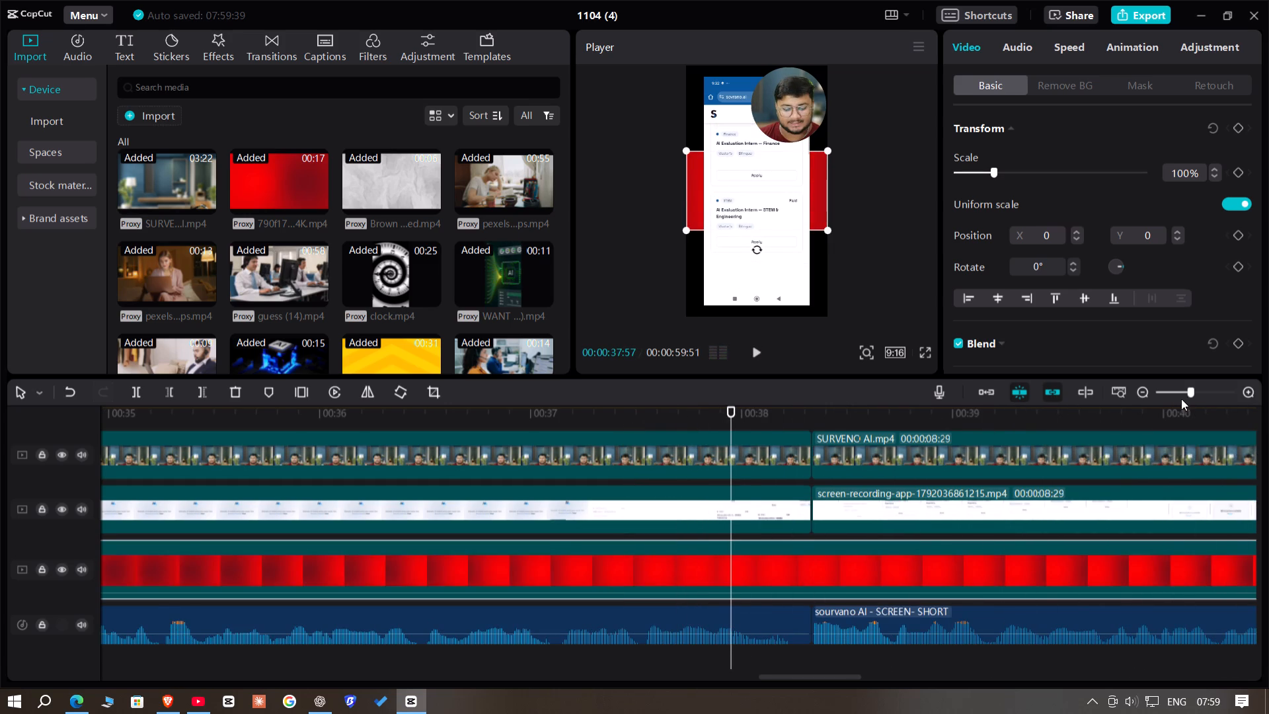
pyautogui.click(1176, 394)
pyautogui.click(731, 415)
pyautogui.moveTo(731, 415); pyautogui.dragTo(751, 430)
pyautogui.click(664, 417)
pyautogui.press('space')
pyautogui.press('space')
pyautogui.press('space')
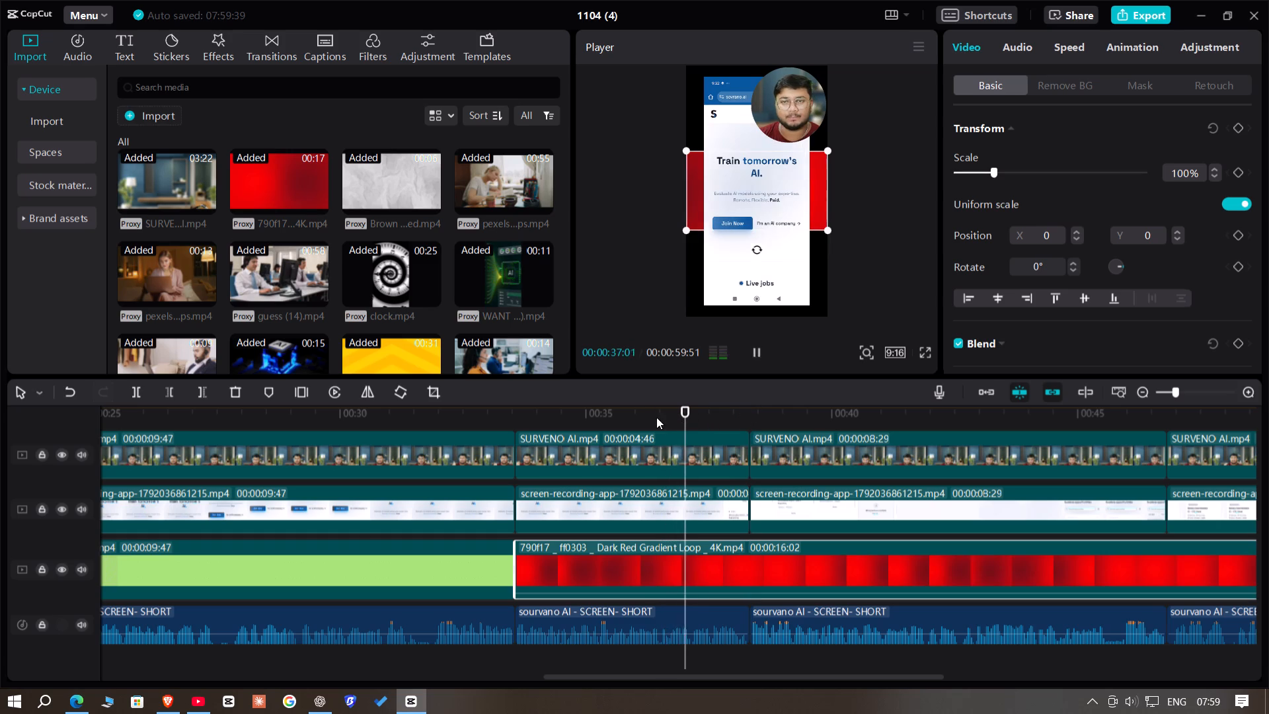
pyautogui.press('space')
pyautogui.click(630, 420)
pyautogui.press('space')
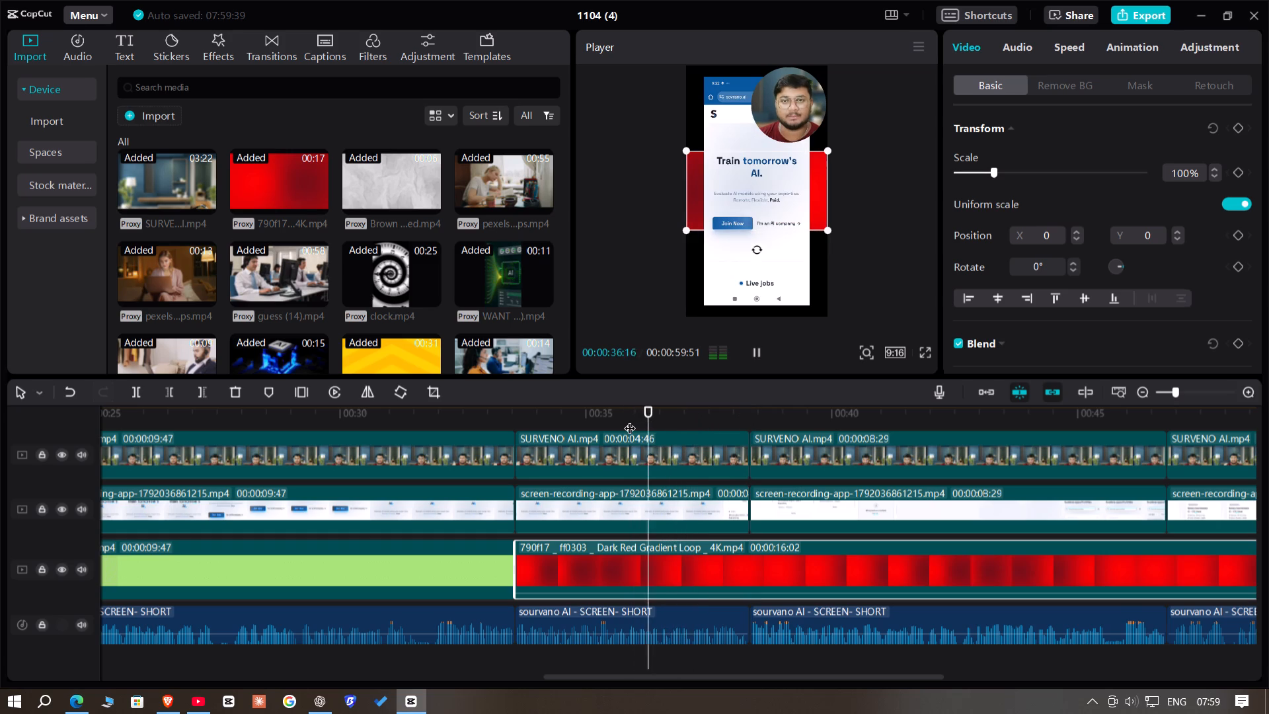
pyautogui.press('space')
pyautogui.click(594, 419)
pyautogui.press('space')
pyautogui.press('space')
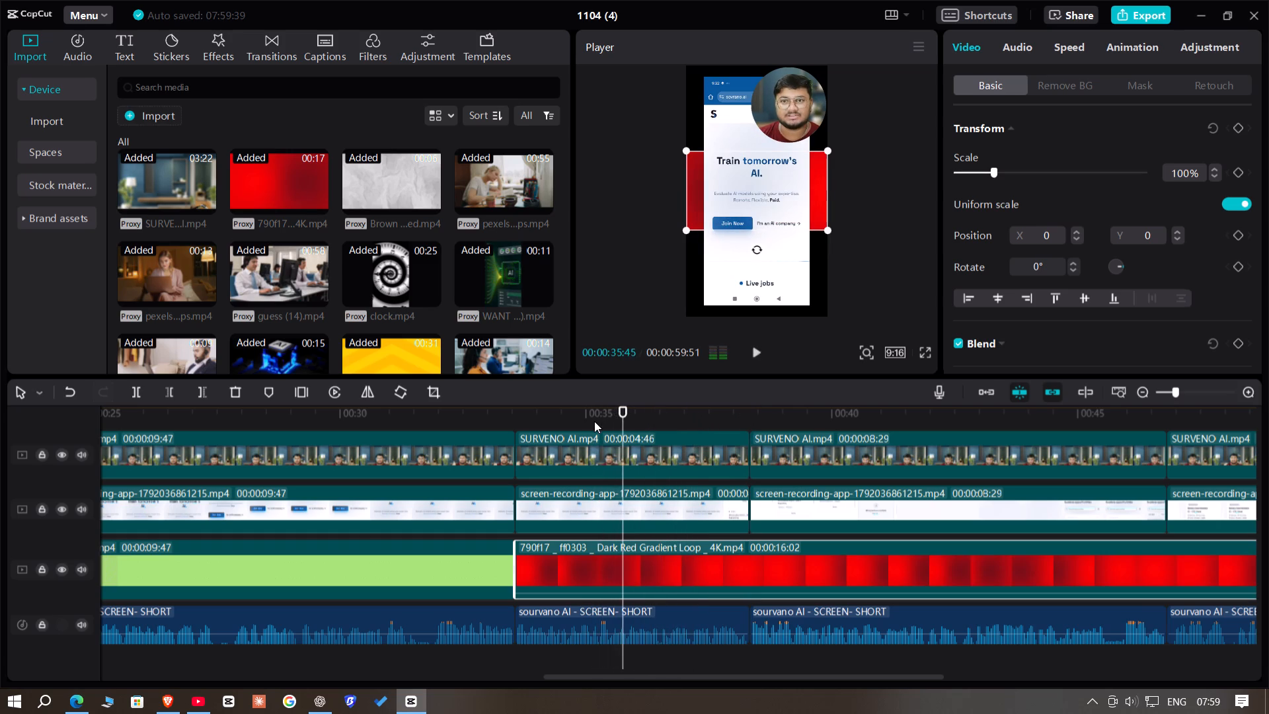
pyautogui.press('space')
pyautogui.press('space')
pyautogui.press('space')
pyautogui.press('space')
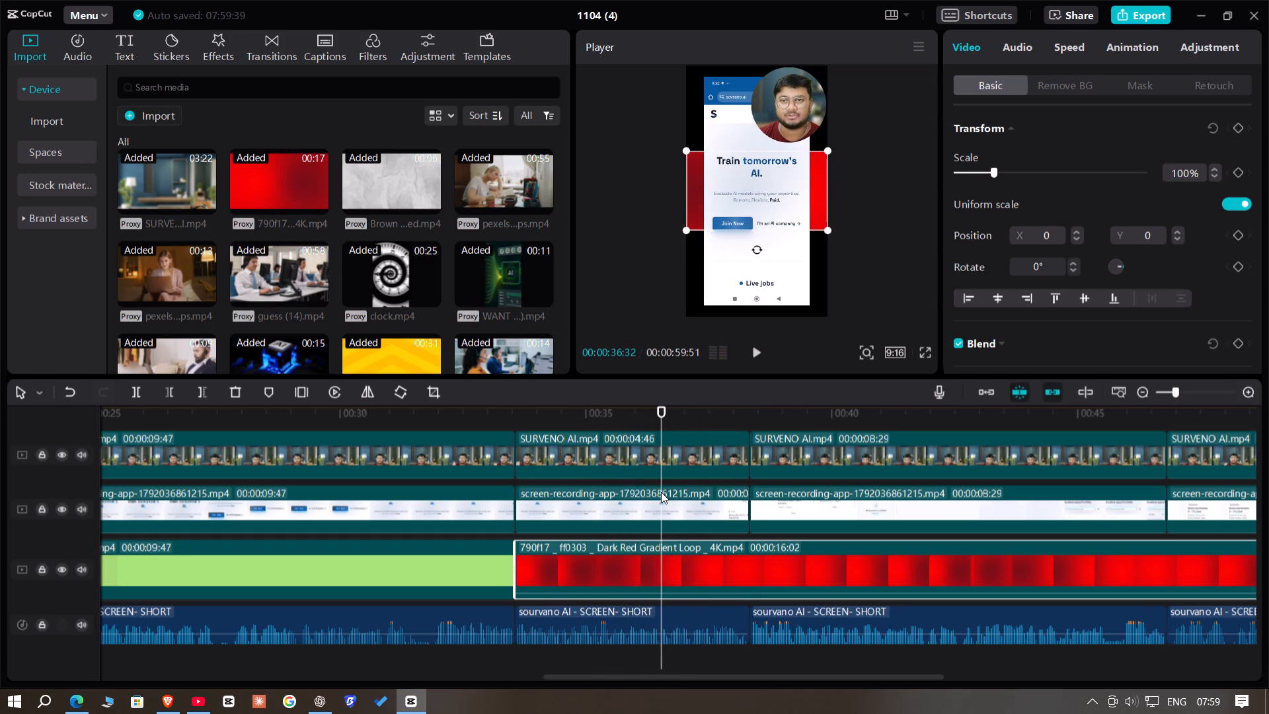
pyautogui.press('space')
pyautogui.press('space')
pyautogui.press('space')
pyautogui.press('space')
pyautogui.click(683, 571)
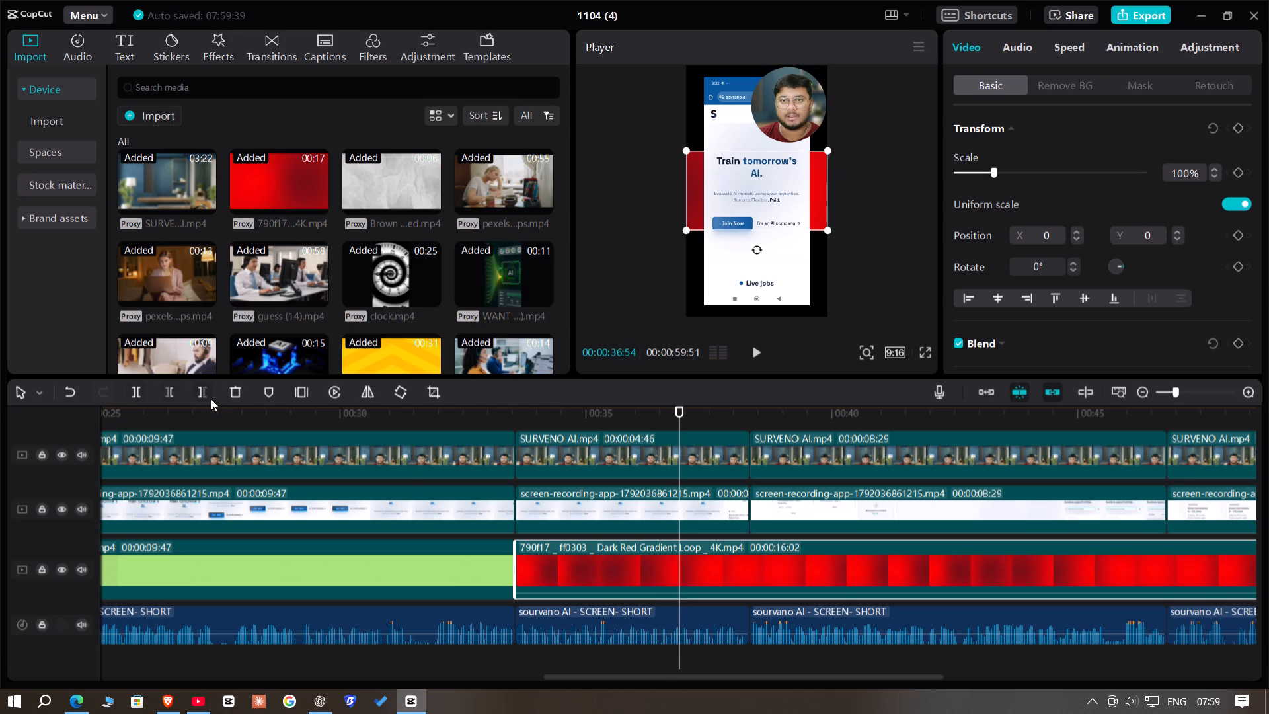
pyautogui.click(211, 399)
# Import pexels-fauxels-3252425 from the Pexels Videos folder and place it on a new track above the presenter.
pyautogui.click(151, 114)
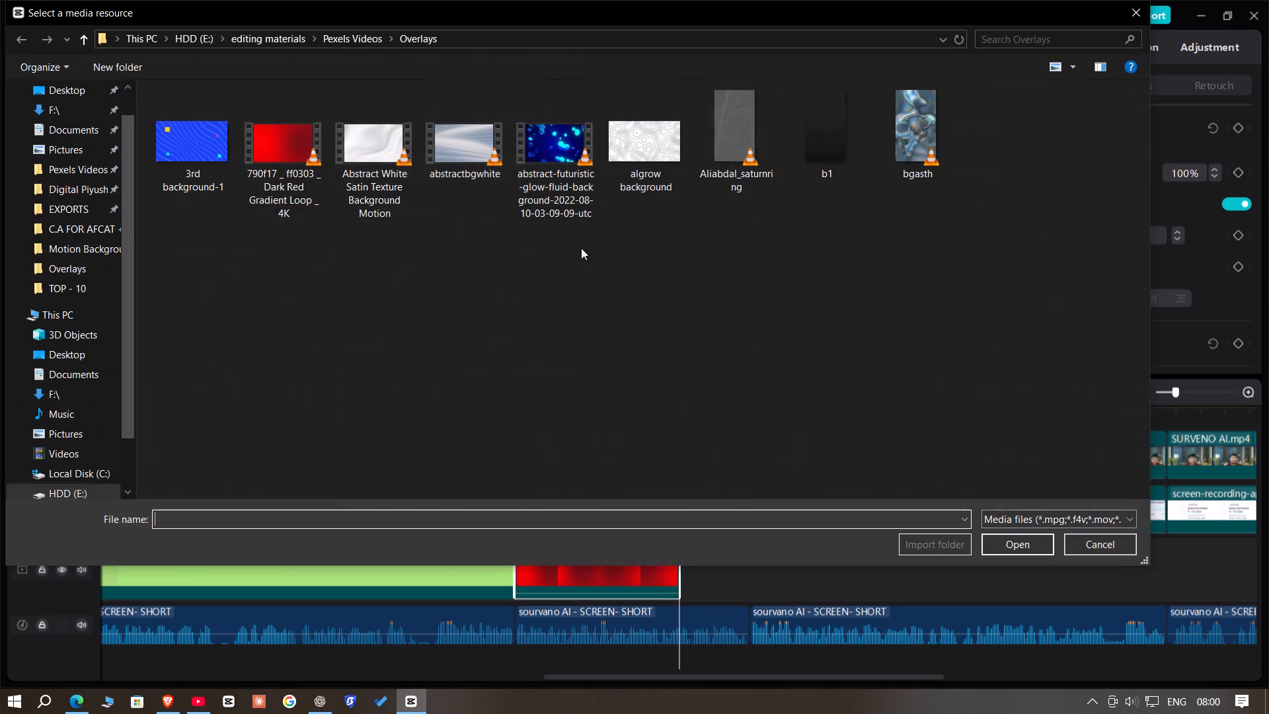
pyautogui.click(90, 177)
pyautogui.scroll(-1, 699, 234)
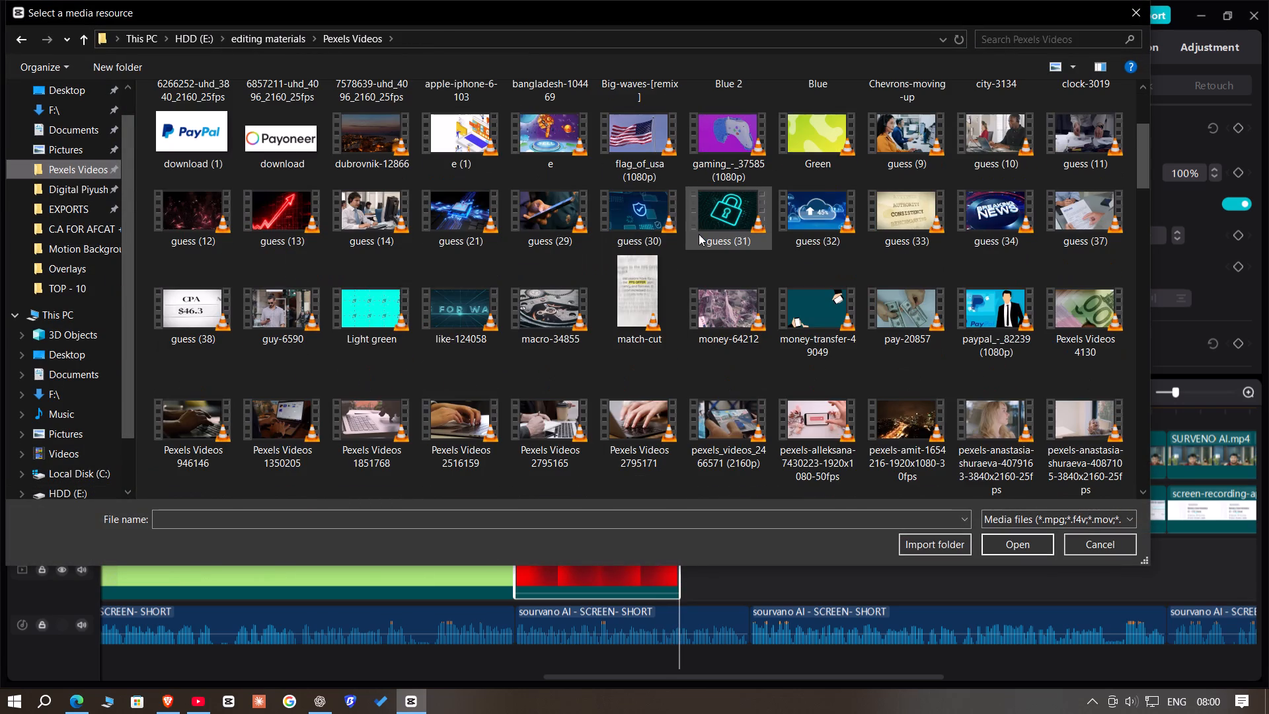
pyautogui.scroll(-1, 699, 228)
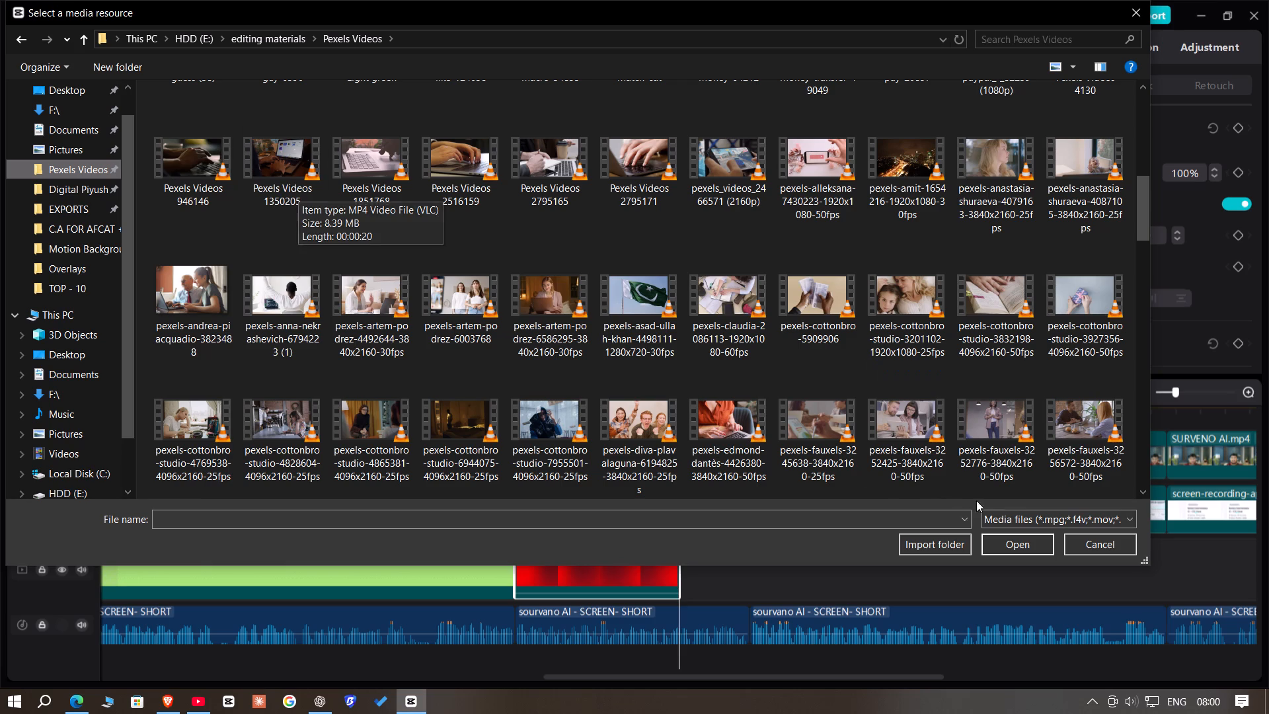
pyautogui.doubleClick(913, 413)
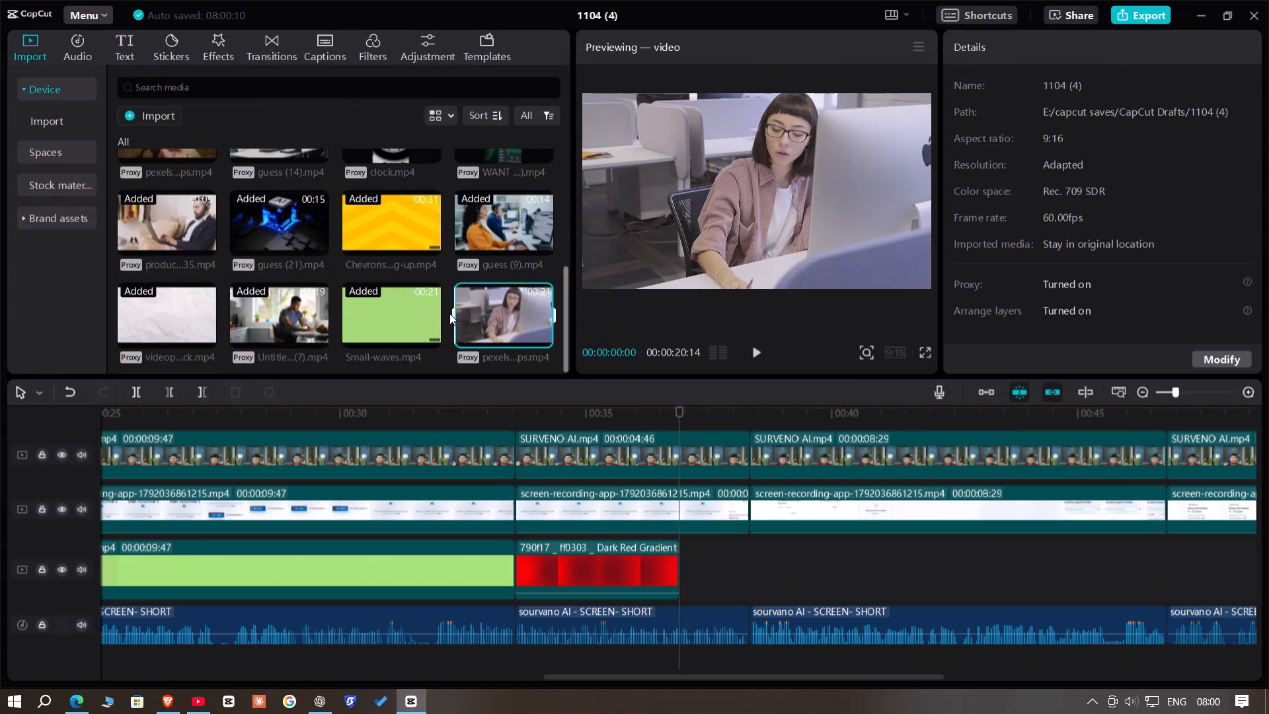
pyautogui.moveTo(494, 321); pyautogui.dragTo(575, 430)
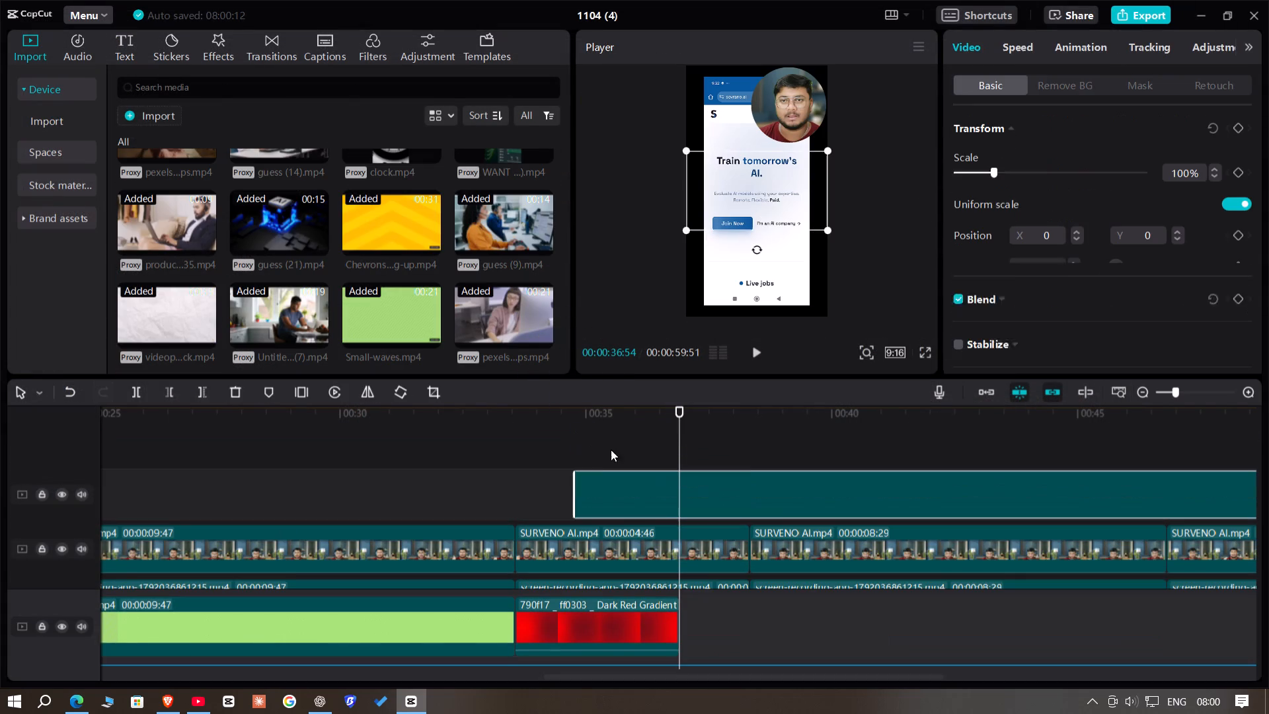
# Trim away the start of the pexels-fauxels clip up to 00:00:37:40 and move it to the background track directly after the red gradient.
pyautogui.click(695, 434)
pyautogui.moveTo(695, 434); pyautogui.dragTo(717, 446)
pyautogui.click(724, 481)
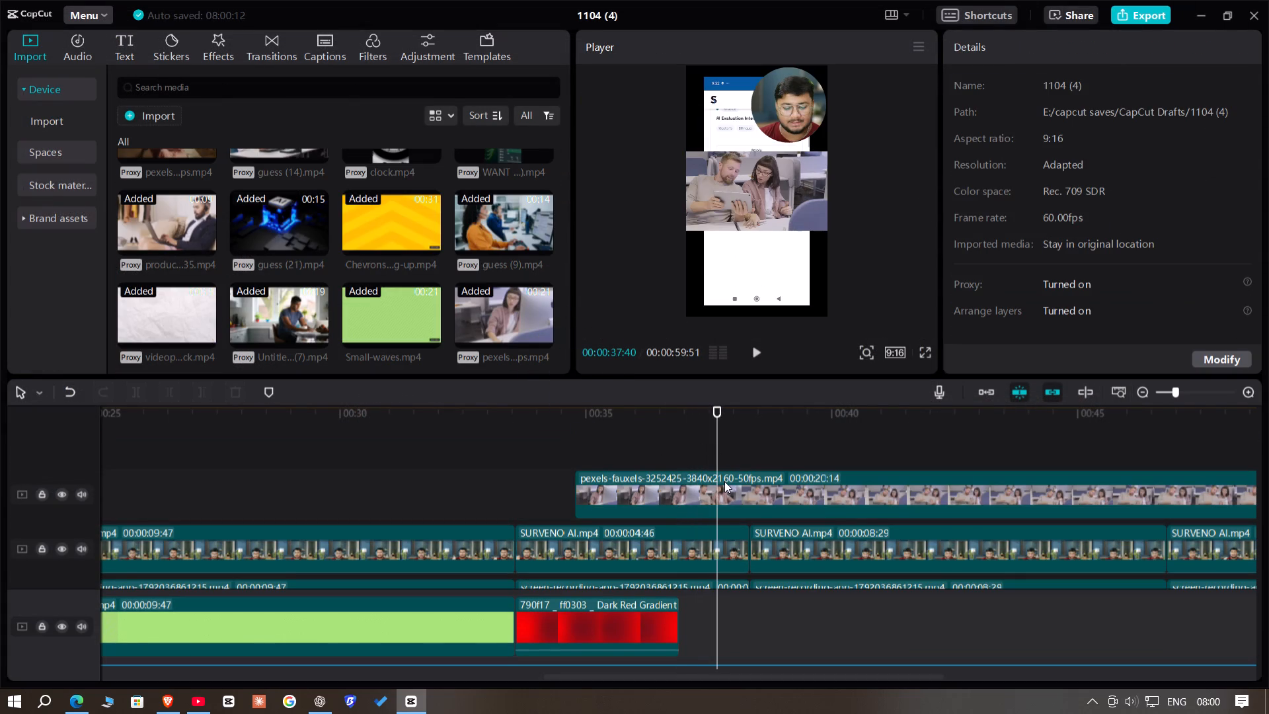
pyautogui.click(169, 401)
pyautogui.scroll(-4, 778, 475)
pyautogui.scroll(2, 768, 444)
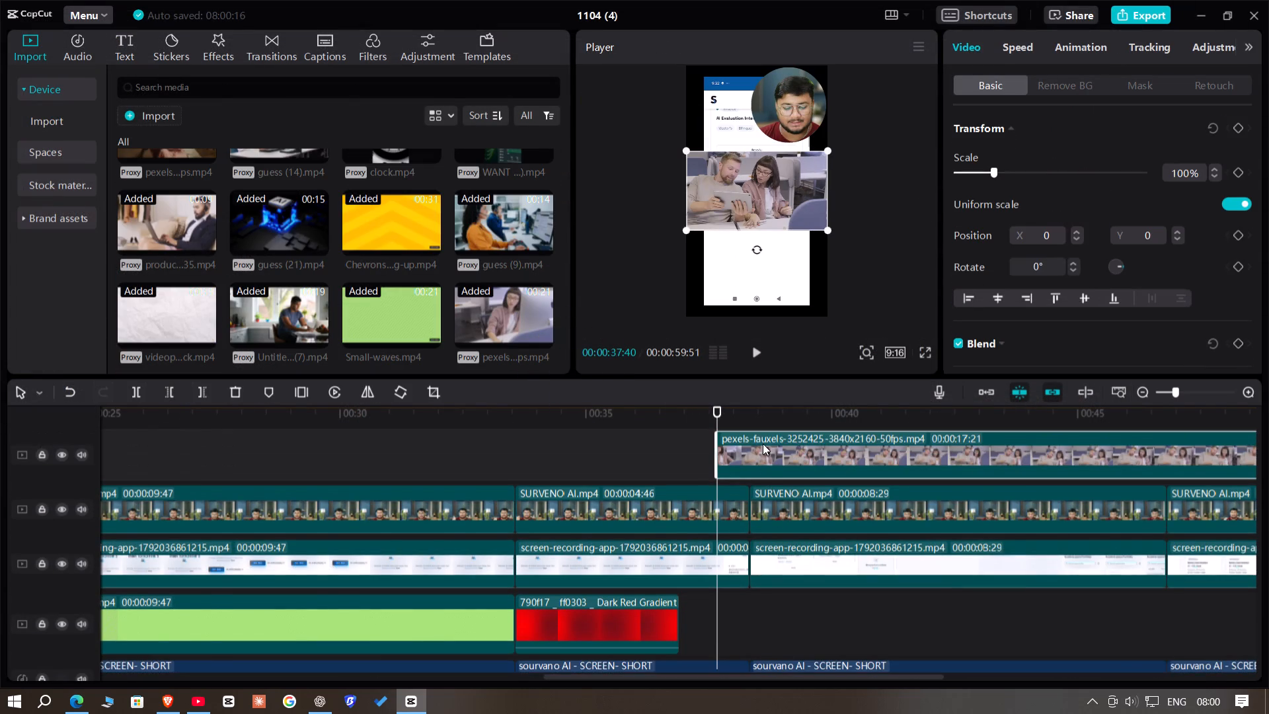
pyautogui.moveTo(762, 446); pyautogui.dragTo(722, 628)
# Trim the pexels-fauxels clip's end to 00:00:38:20, in line with the cut between the presenter clips.
pyautogui.doubleClick(748, 405)
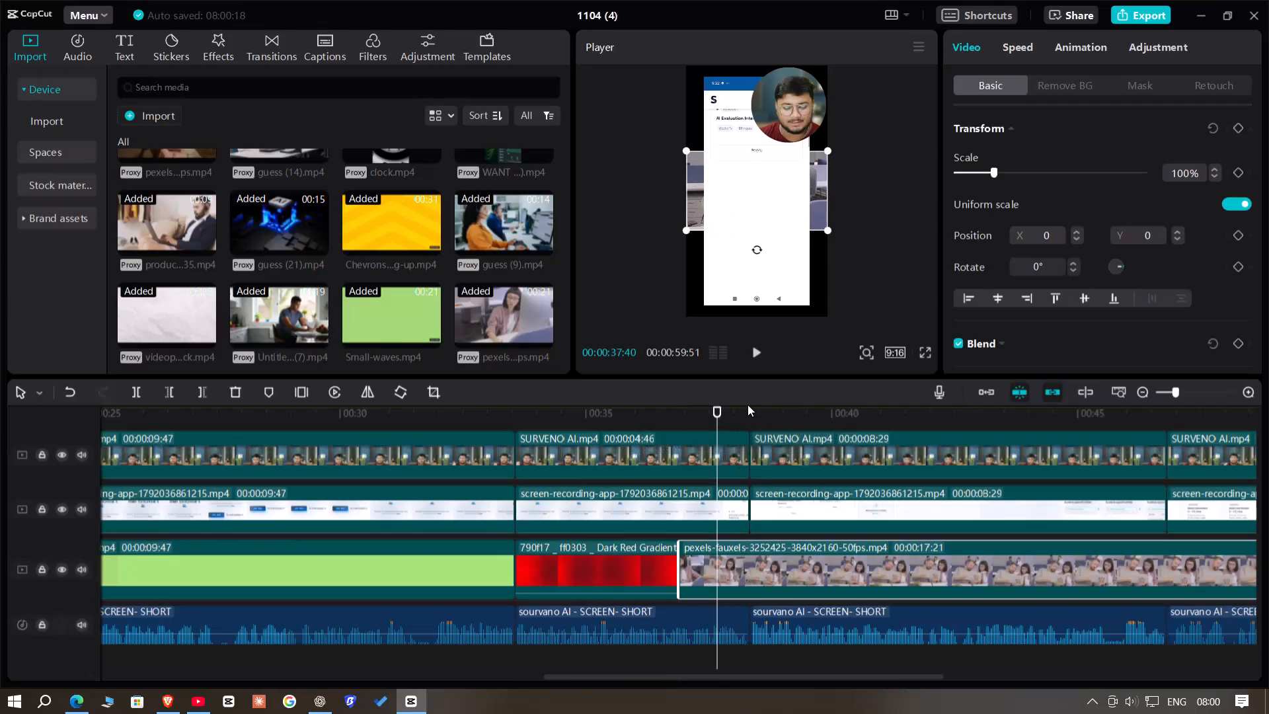
pyautogui.click(748, 412)
pyautogui.moveTo(748, 412); pyautogui.dragTo(753, 419)
pyautogui.click(771, 585)
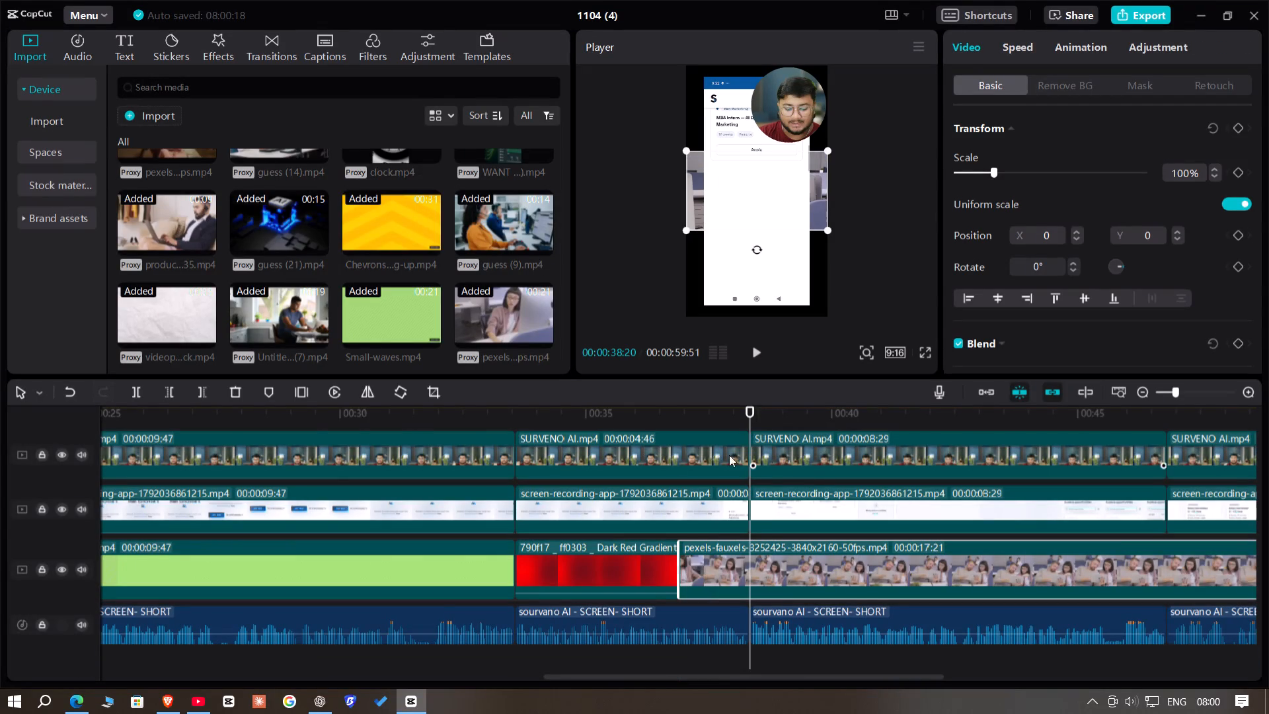
pyautogui.click(196, 391)
# Review the red gradient and pexels-fauxels section, and paste the copied Small-waves clip on the background track at 00:00:38:20.
pyautogui.click(648, 411)
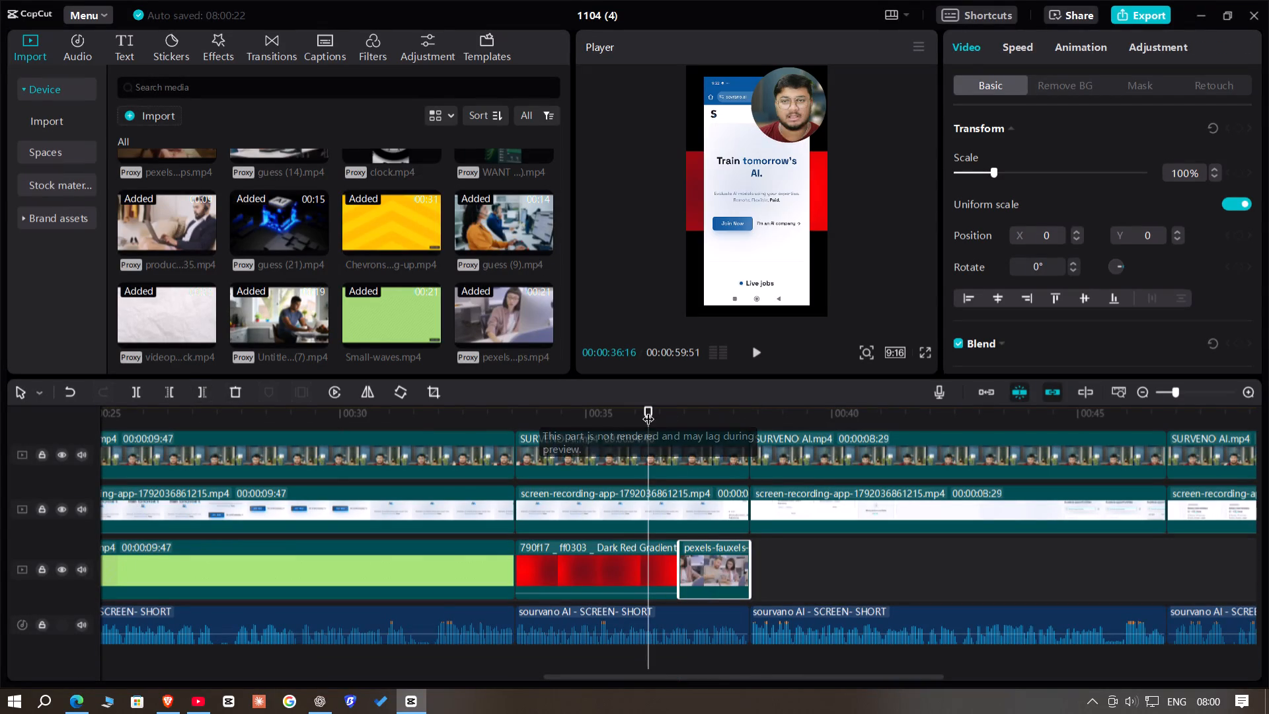
pyautogui.press('space')
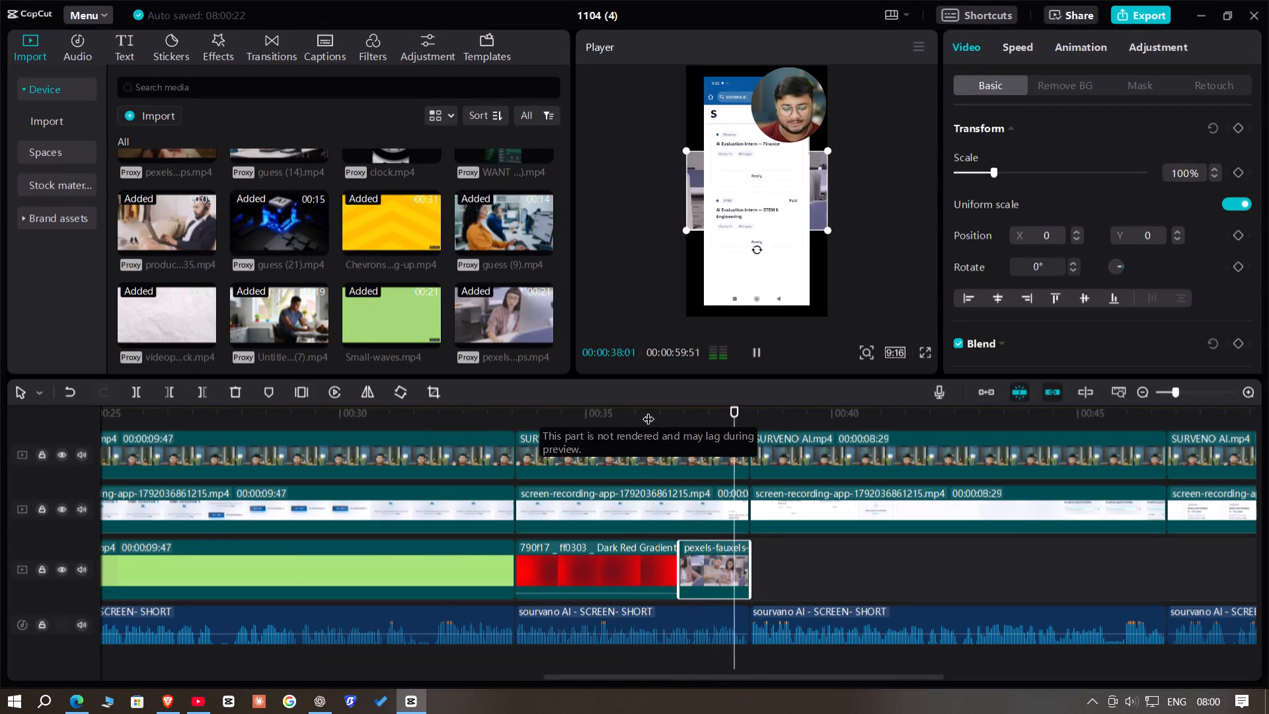
pyautogui.press('space')
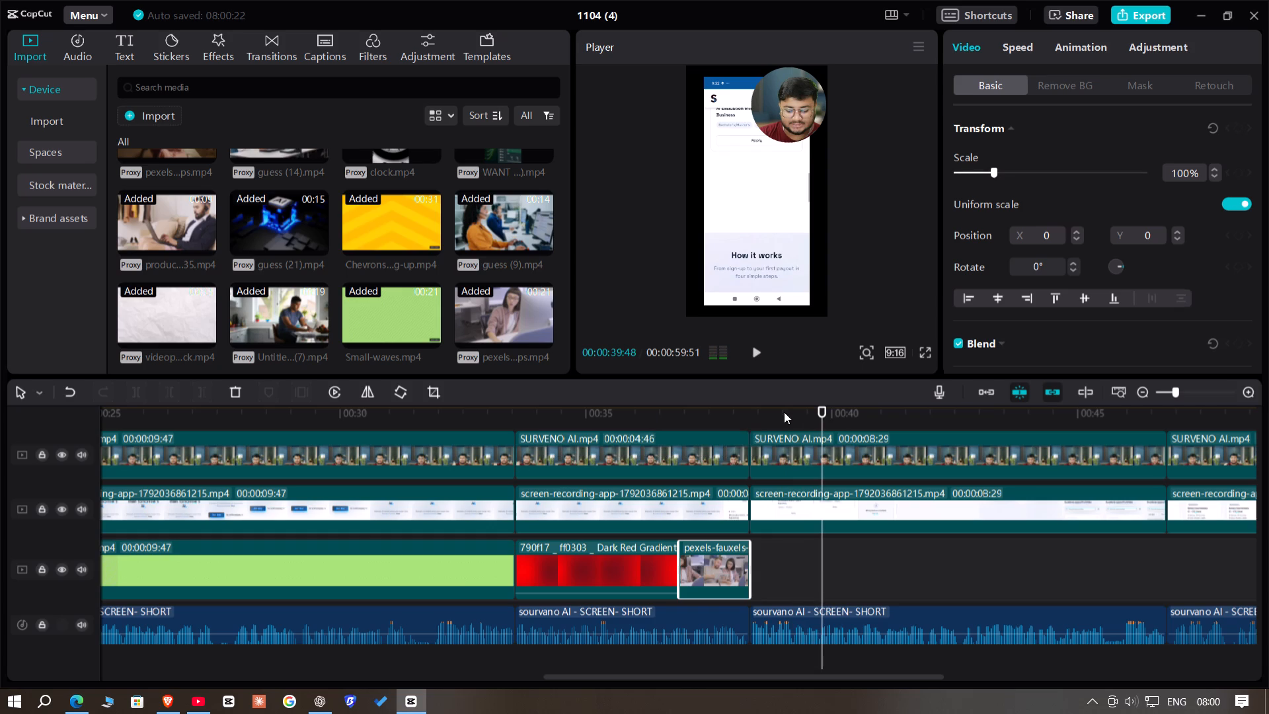
pyautogui.doubleClick(753, 412)
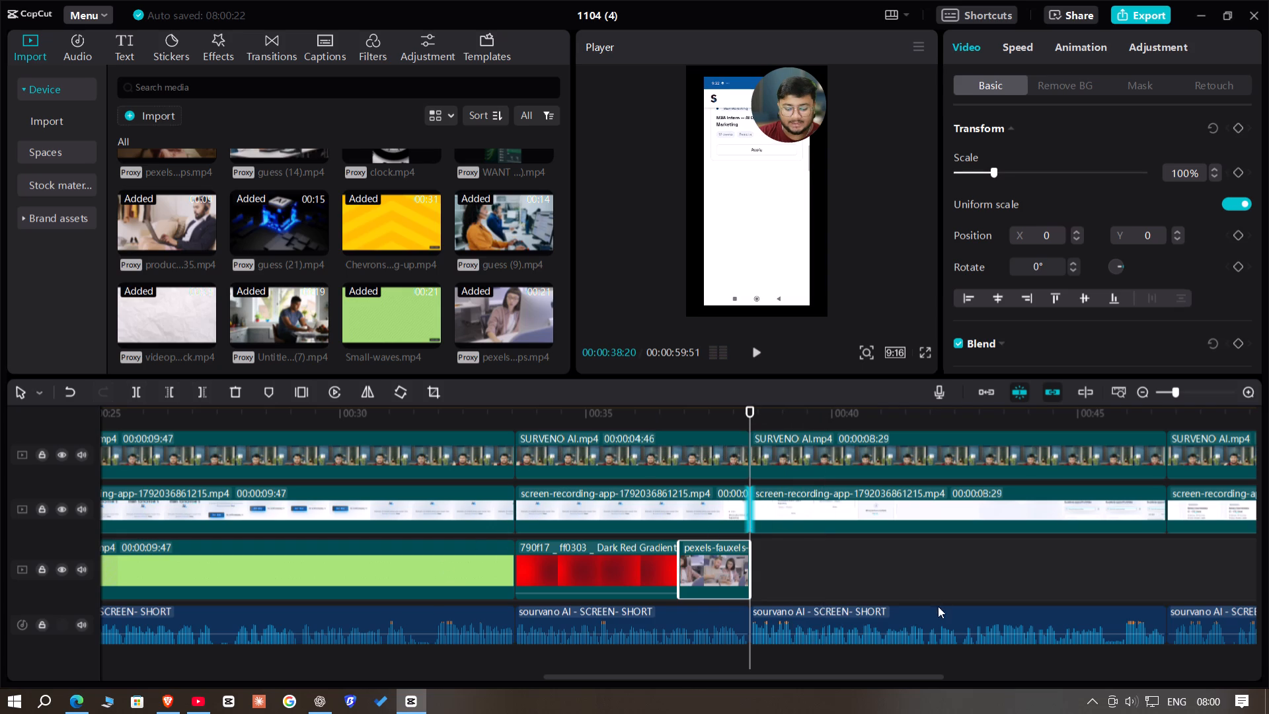
pyautogui.hotkey('ctrl', 'v')
pyautogui.press('space')
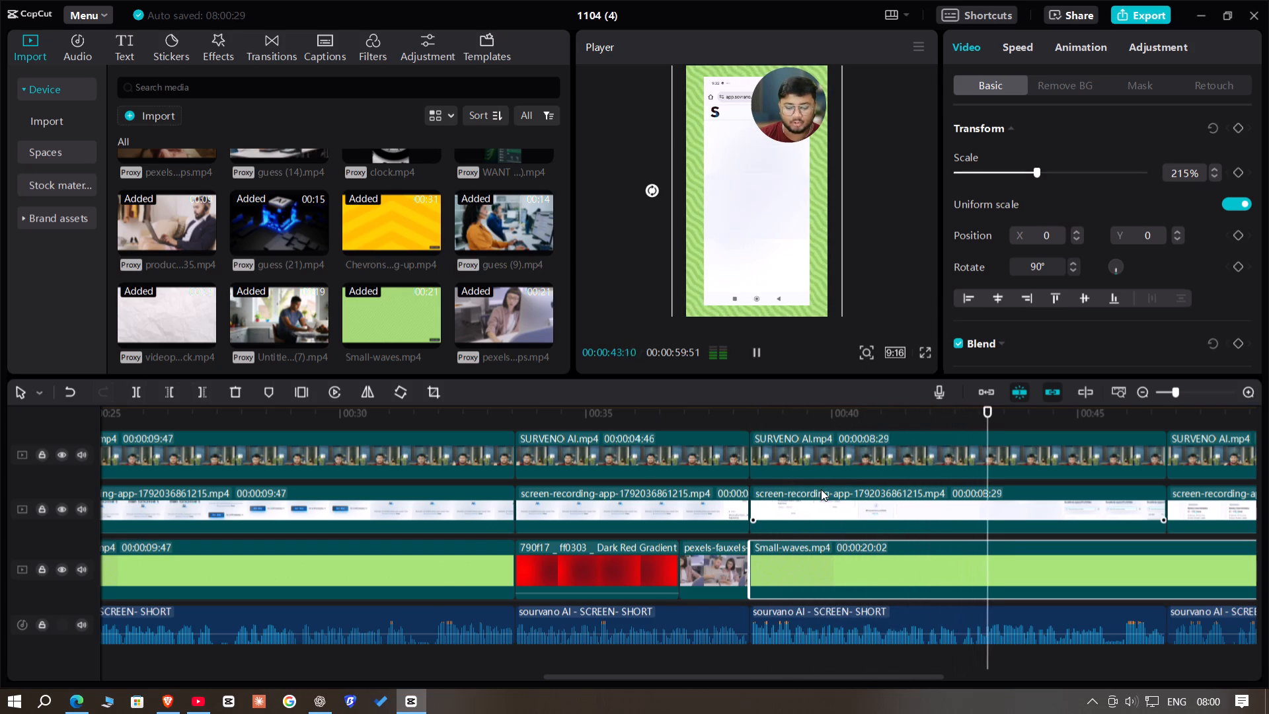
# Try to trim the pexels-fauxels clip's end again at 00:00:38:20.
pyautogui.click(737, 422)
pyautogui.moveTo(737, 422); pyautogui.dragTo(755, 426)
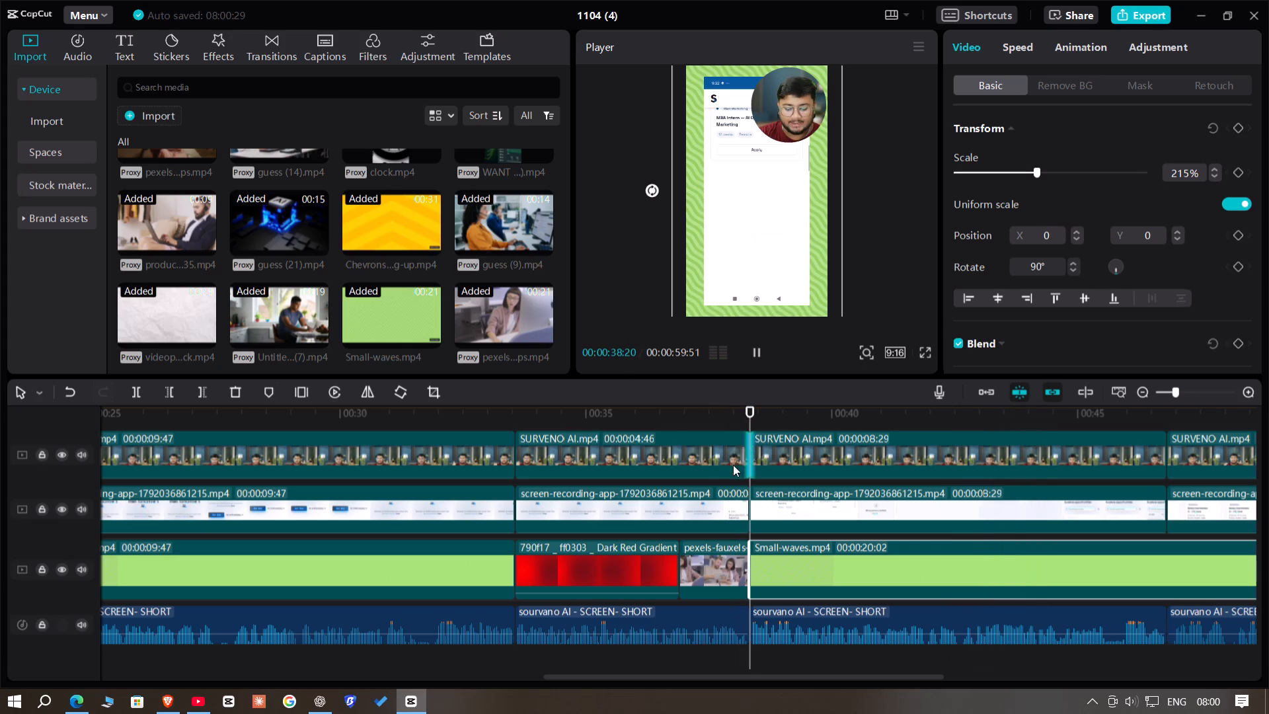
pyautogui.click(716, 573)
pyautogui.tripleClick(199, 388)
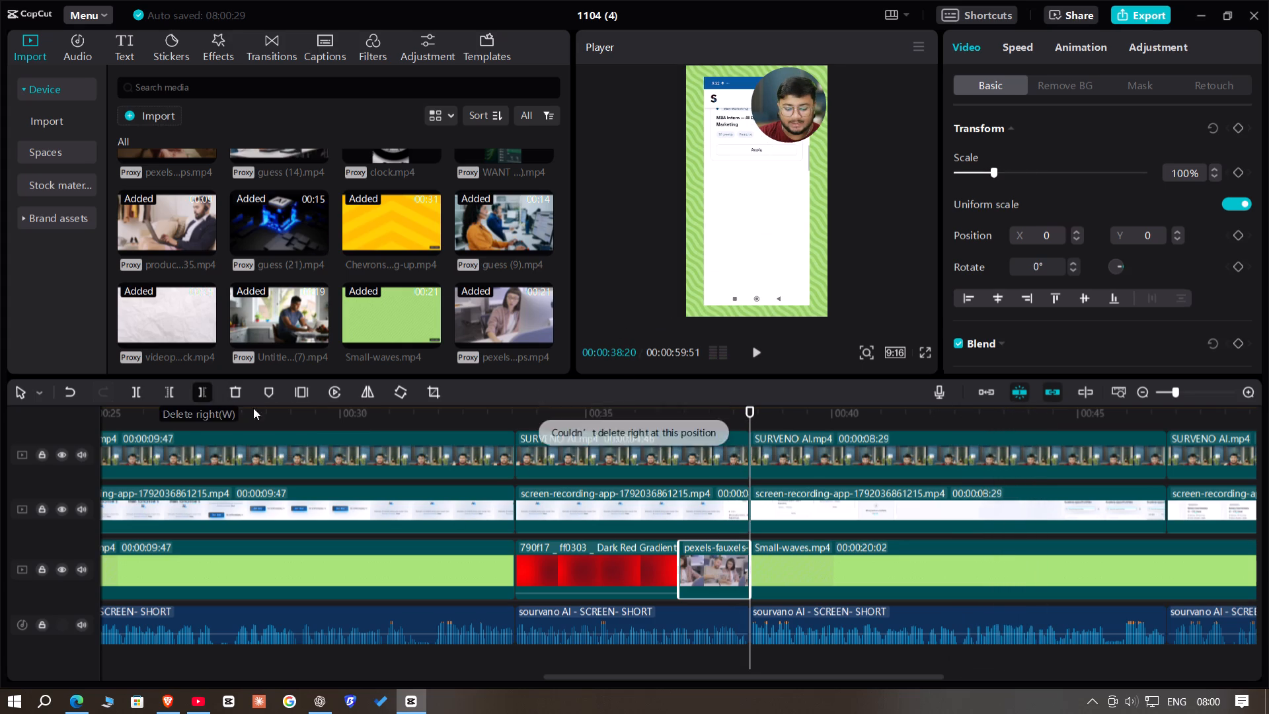
# Play through the pasted Small-waves section and trim the clip's end to 00:00:46:49, in line with the cut between the presenter clips.
pyautogui.click(763, 568)
pyautogui.press('space')
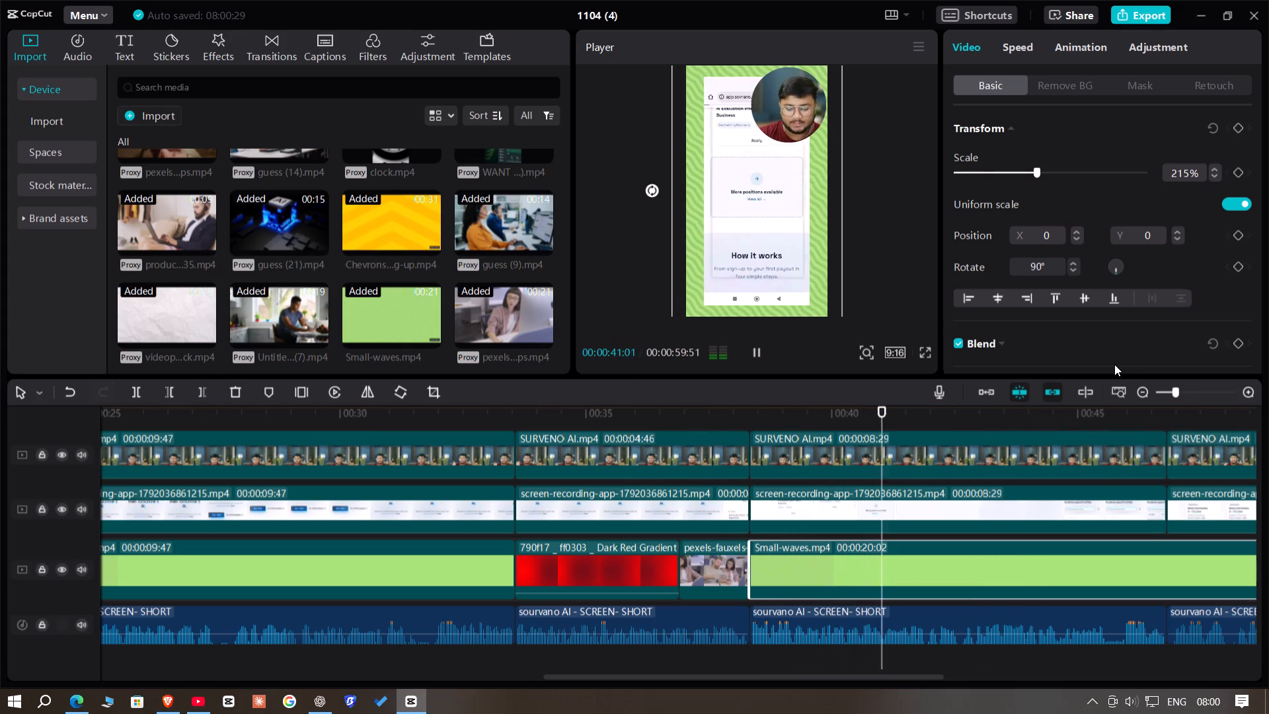
pyautogui.moveTo(767, 674); pyautogui.dragTo(783, 677)
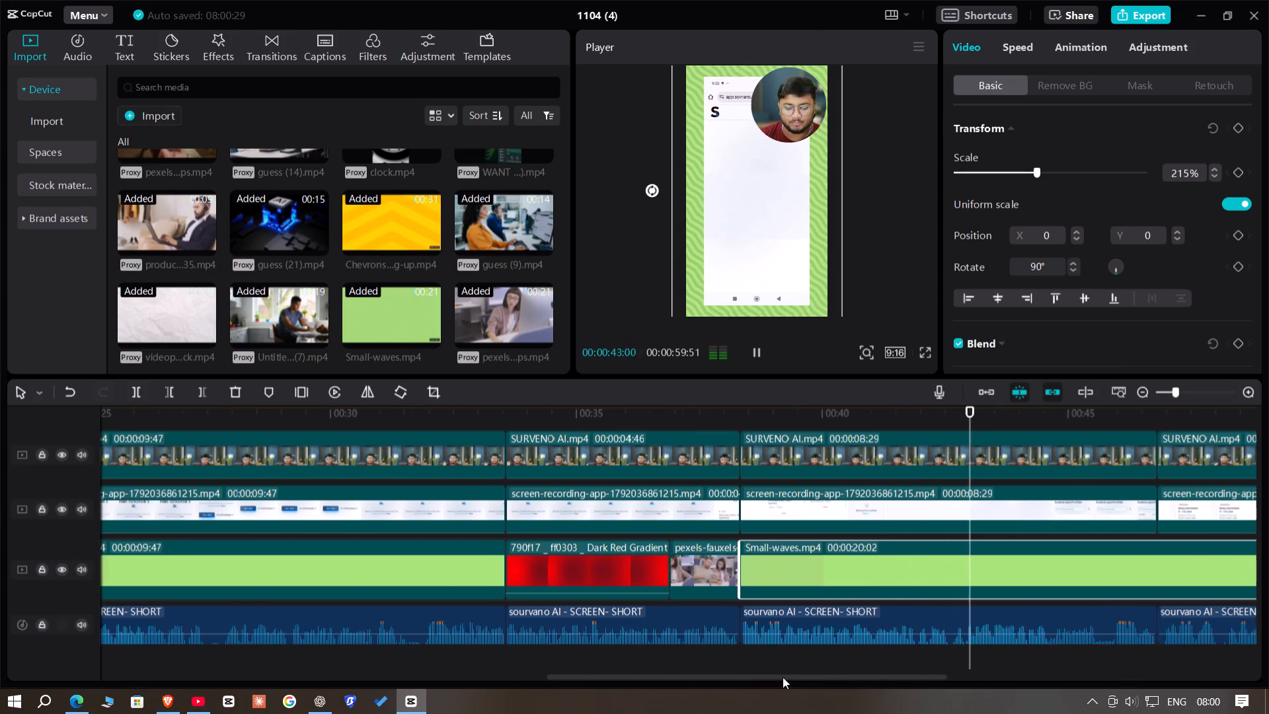
pyautogui.moveTo(783, 677); pyautogui.dragTo(857, 691)
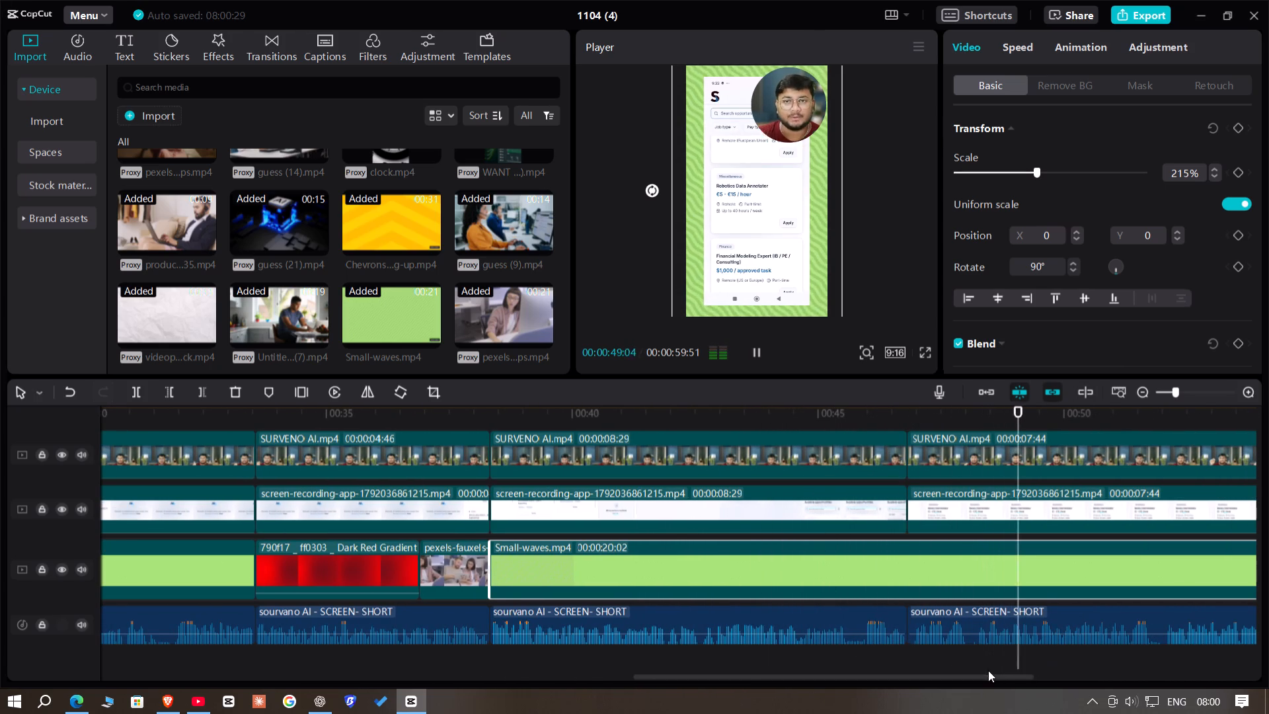
pyautogui.moveTo(990, 676); pyautogui.dragTo(1177, 650)
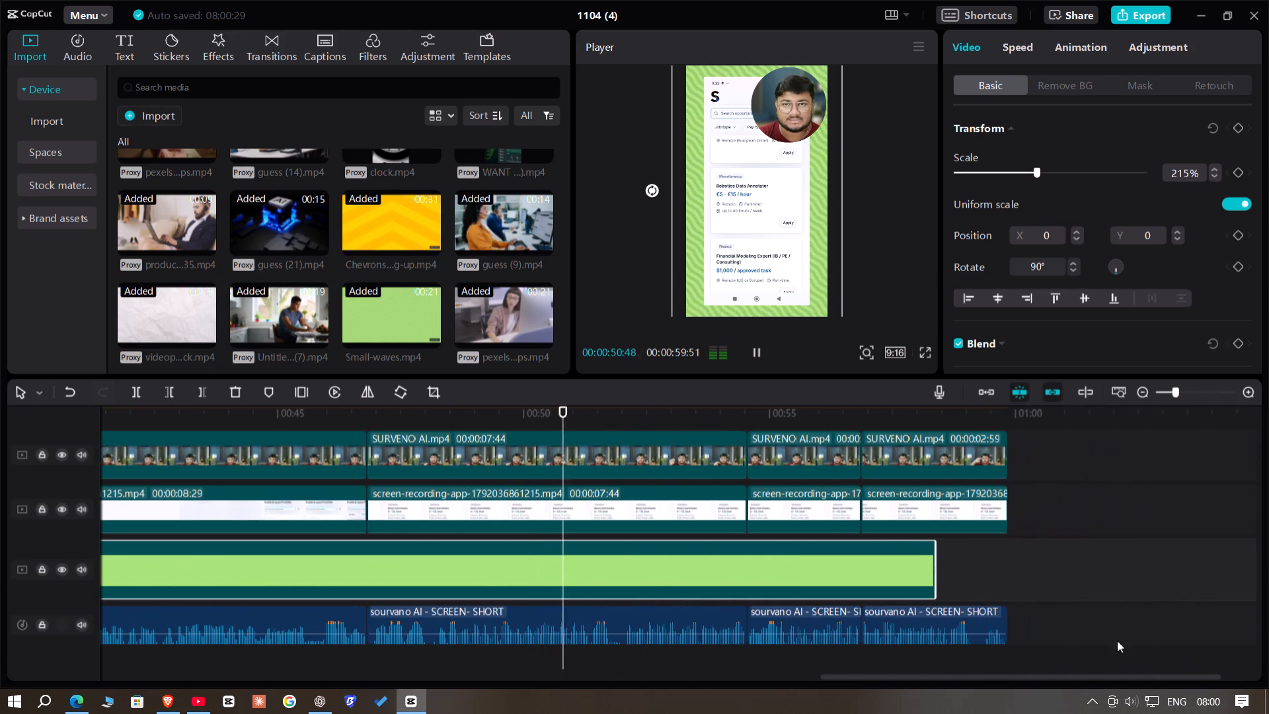
pyautogui.press('space')
pyautogui.click(360, 410)
pyautogui.moveTo(360, 410); pyautogui.dragTo(373, 420)
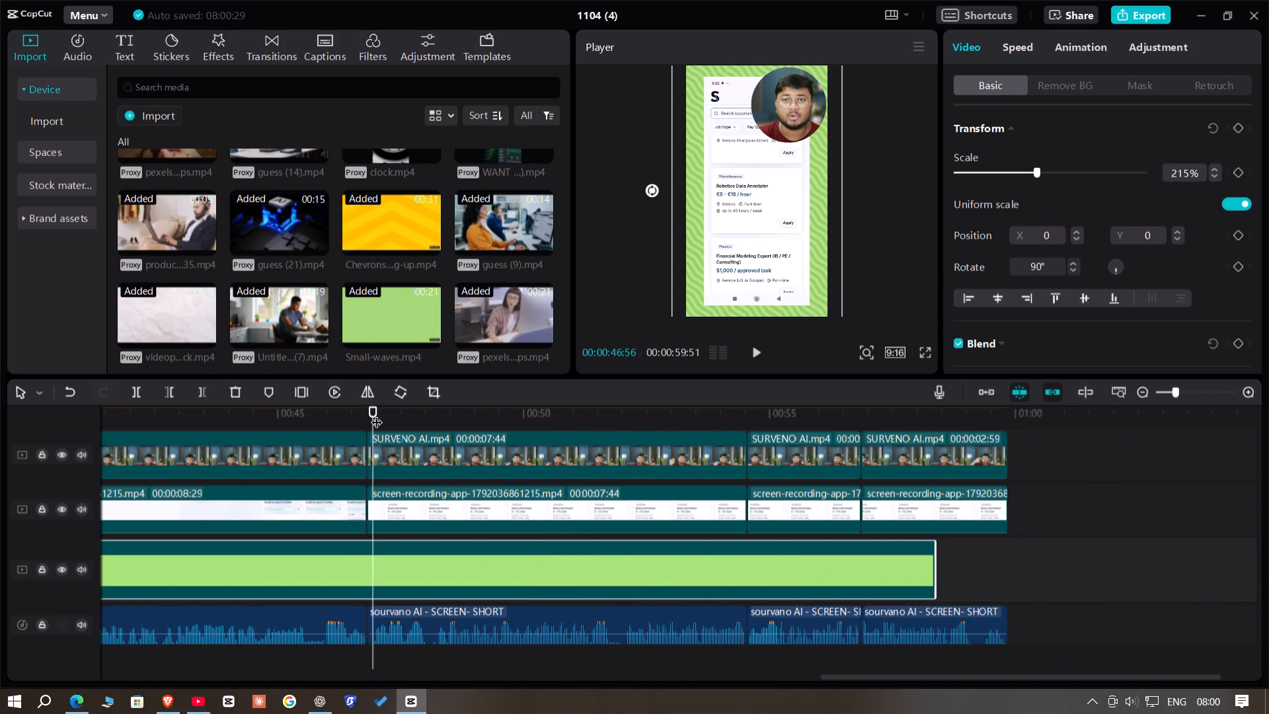
pyautogui.click(377, 414)
pyautogui.moveTo(377, 414); pyautogui.dragTo(365, 409)
pyautogui.click(393, 596)
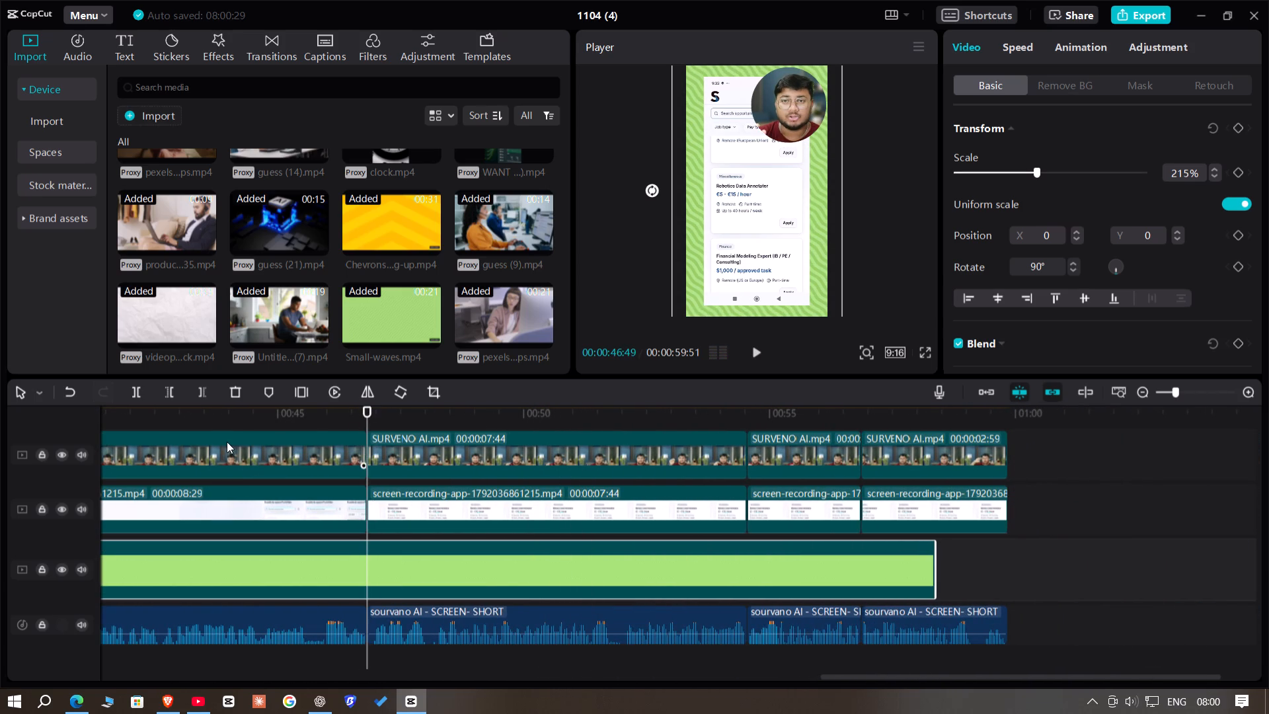
pyautogui.click(198, 395)
pyautogui.click(172, 110)
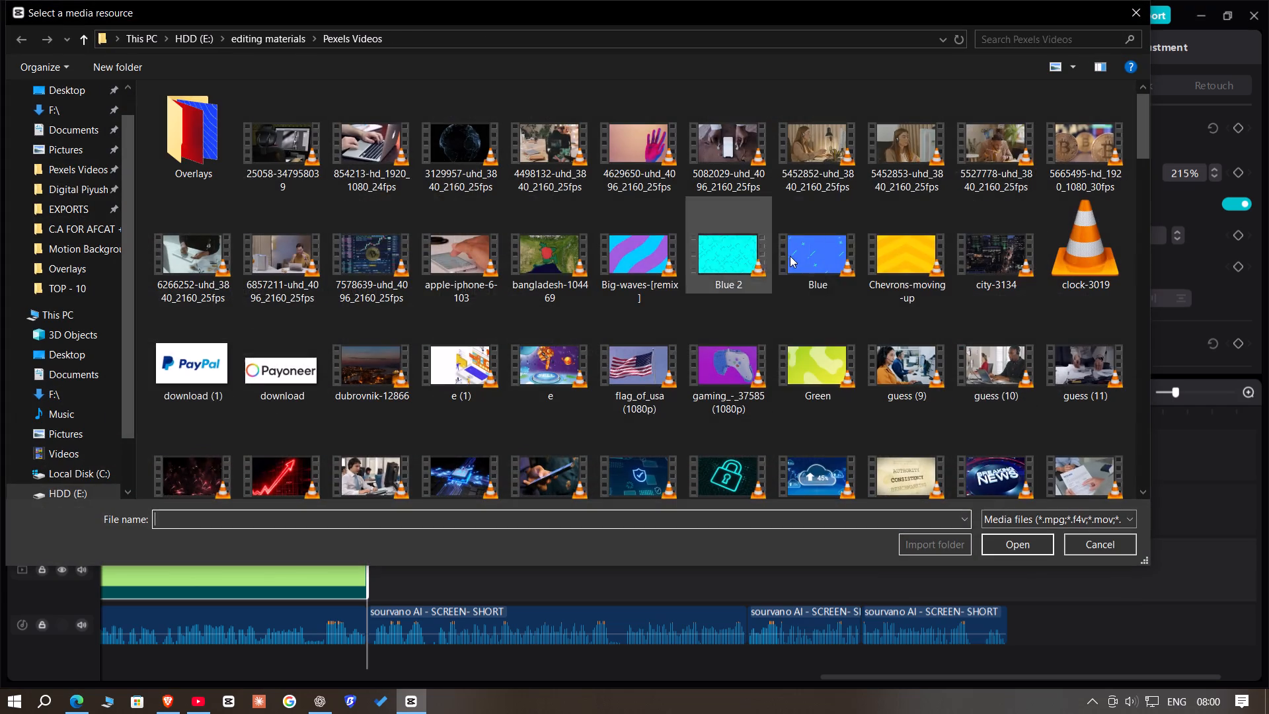
pyautogui.scroll(-3, 767, 333)
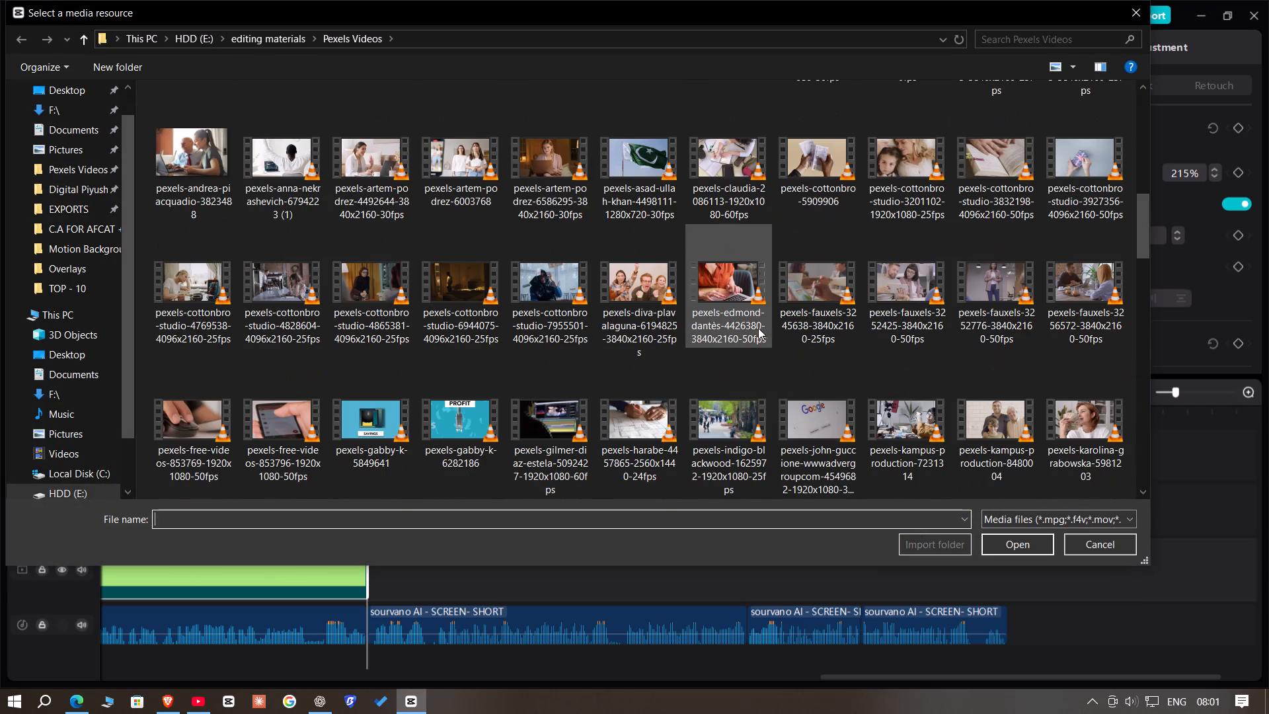
pyautogui.scroll(-2, 696, 321)
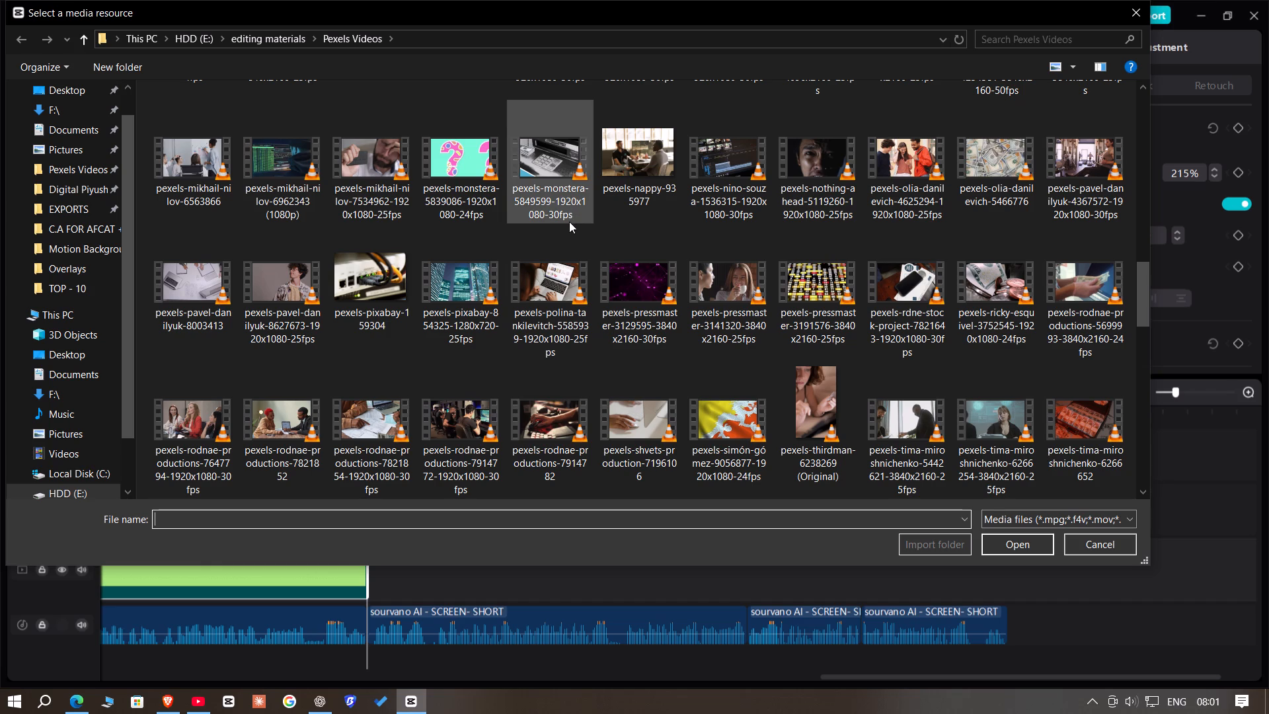
pyautogui.doubleClick(389, 145)
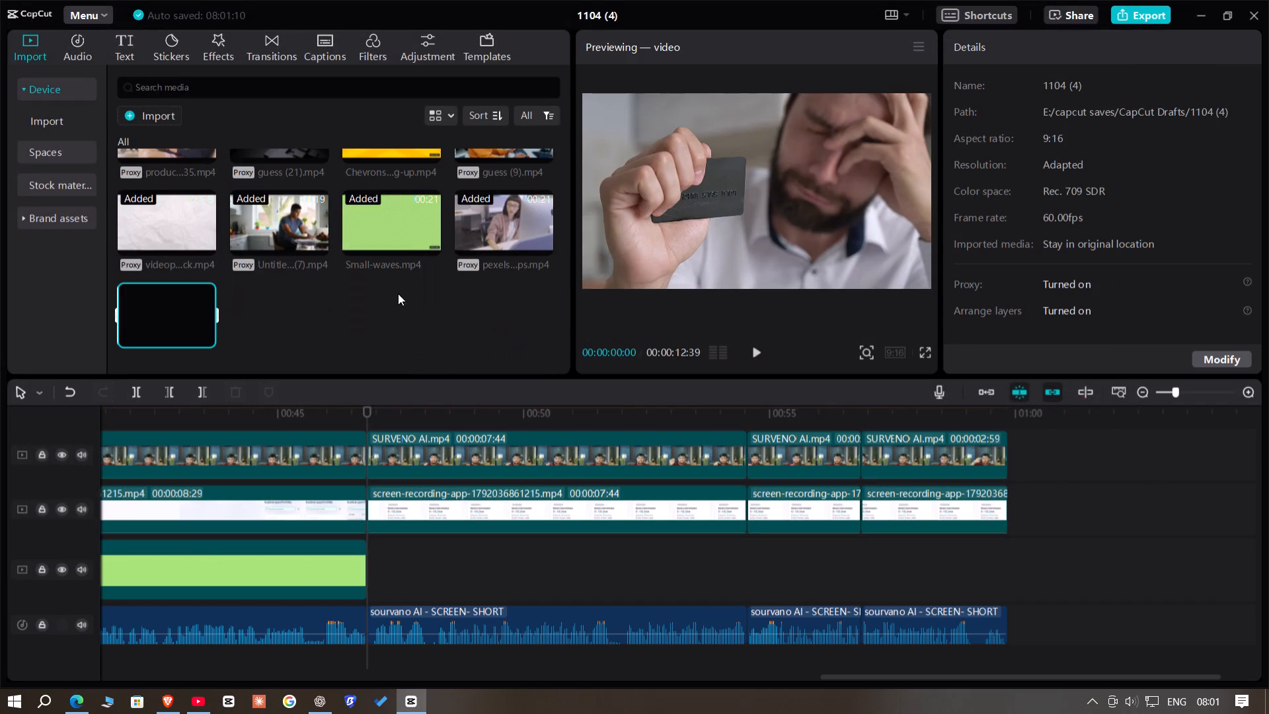
pyautogui.moveTo(187, 309); pyautogui.dragTo(373, 571)
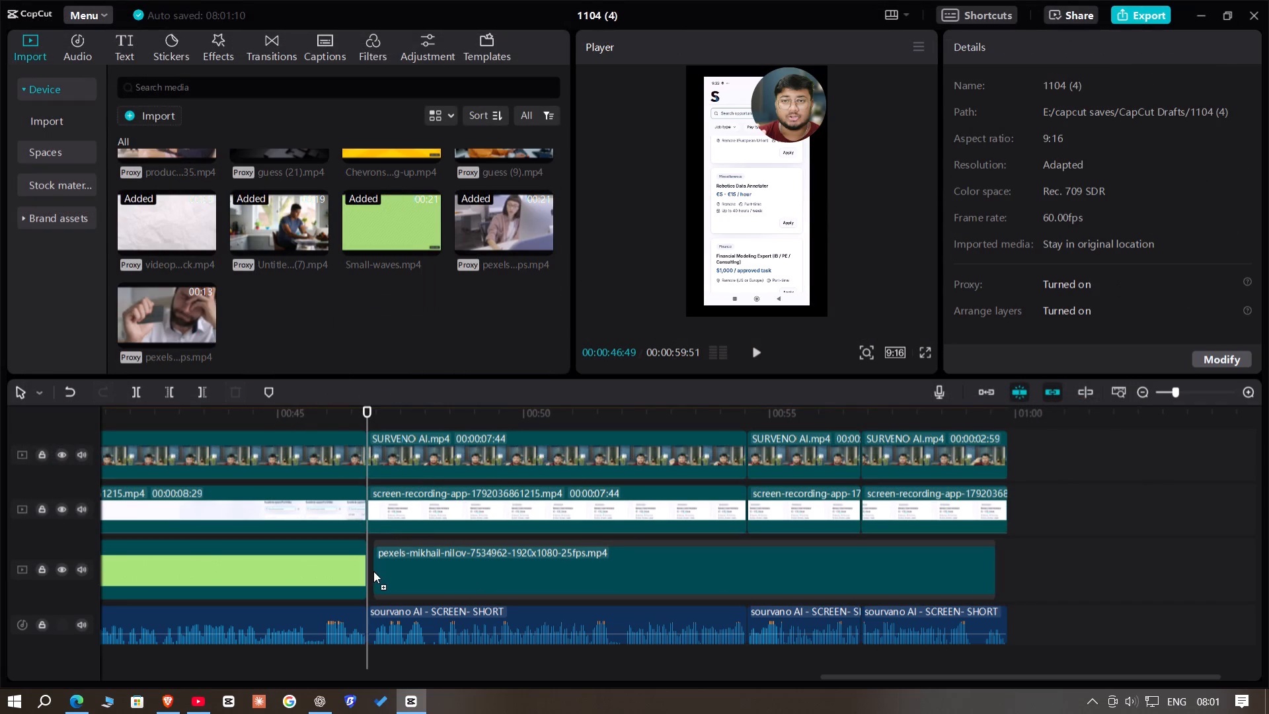
pyautogui.moveTo(373, 571); pyautogui.dragTo(367, 571)
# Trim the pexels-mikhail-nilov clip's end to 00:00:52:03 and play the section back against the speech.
pyautogui.click(369, 424)
pyautogui.press('space')
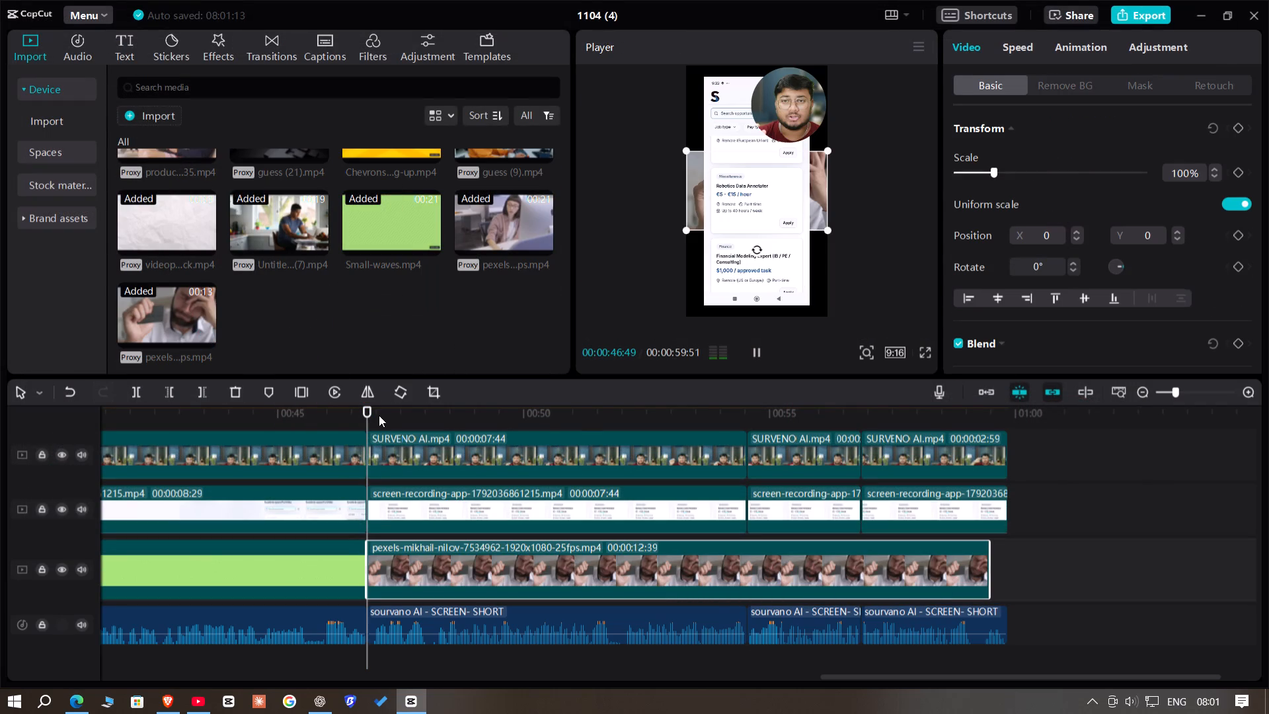
pyautogui.click(1183, 393)
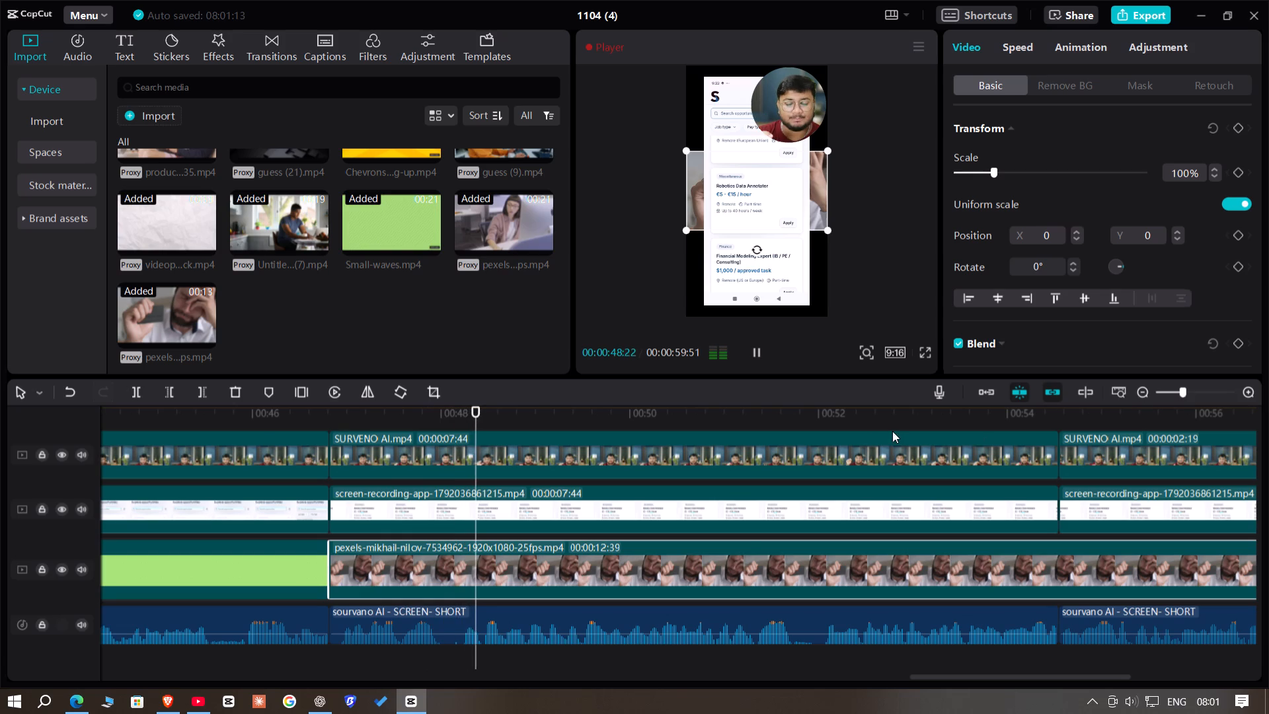
pyautogui.click(750, 411)
pyautogui.moveTo(750, 411); pyautogui.dragTo(823, 467)
pyautogui.click(806, 578)
pyautogui.click(203, 391)
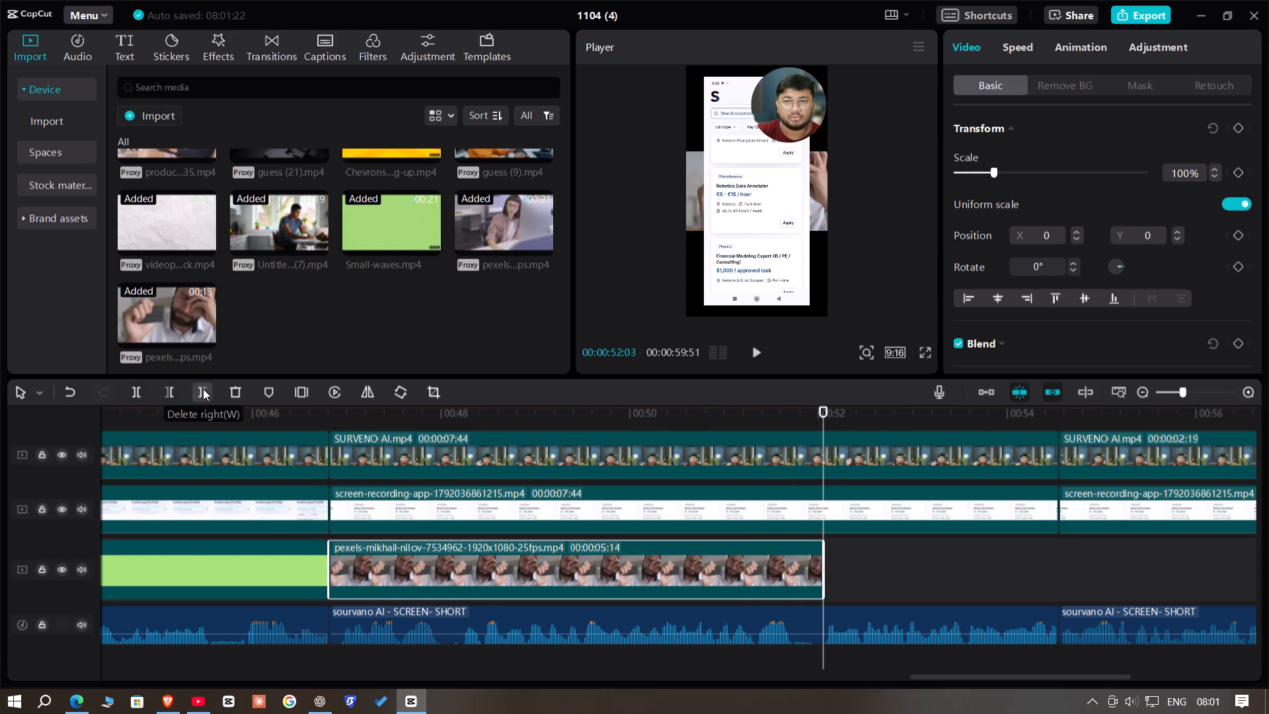
pyautogui.click(345, 418)
pyautogui.press('space')
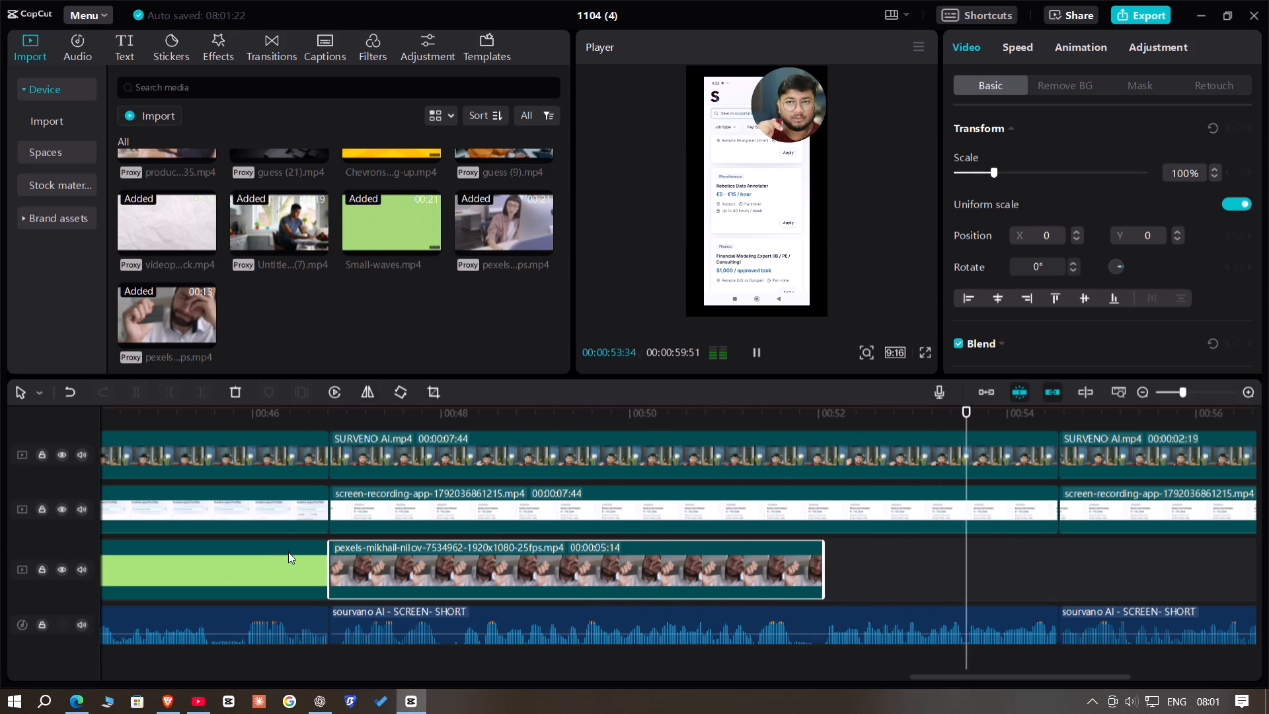
pyautogui.press('space')
pyautogui.click(171, 115)
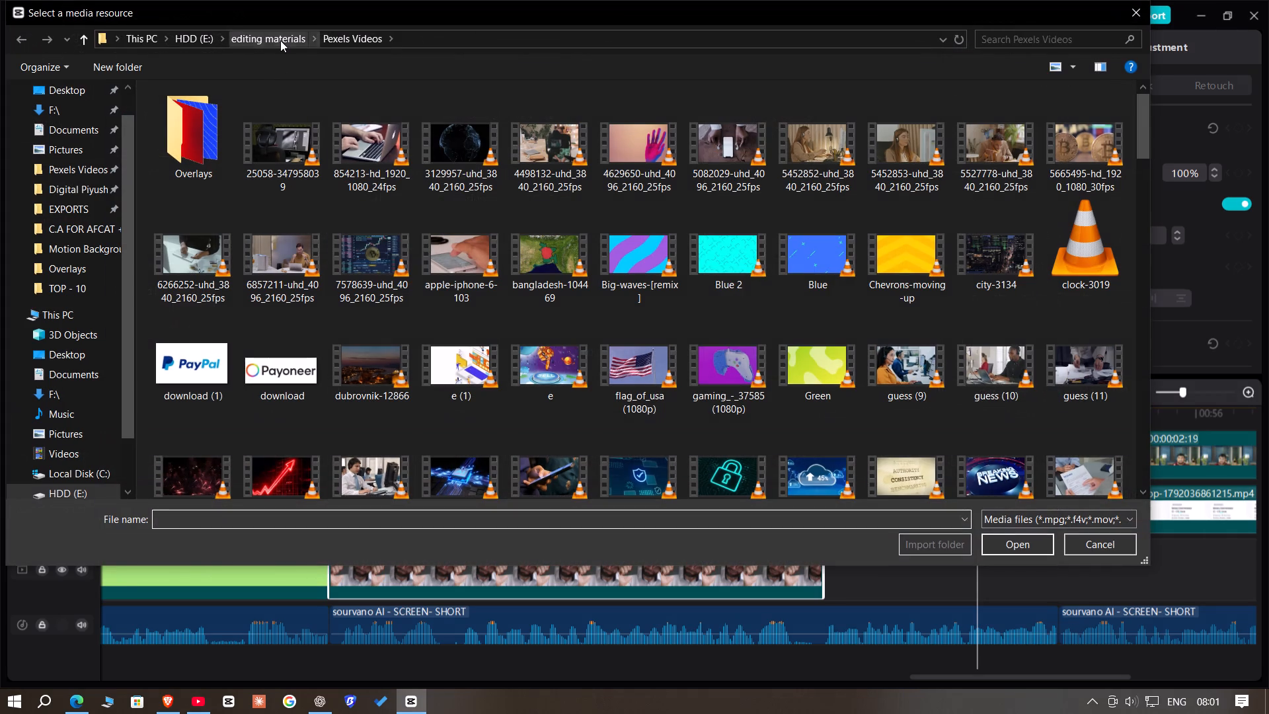
pyautogui.click(280, 40)
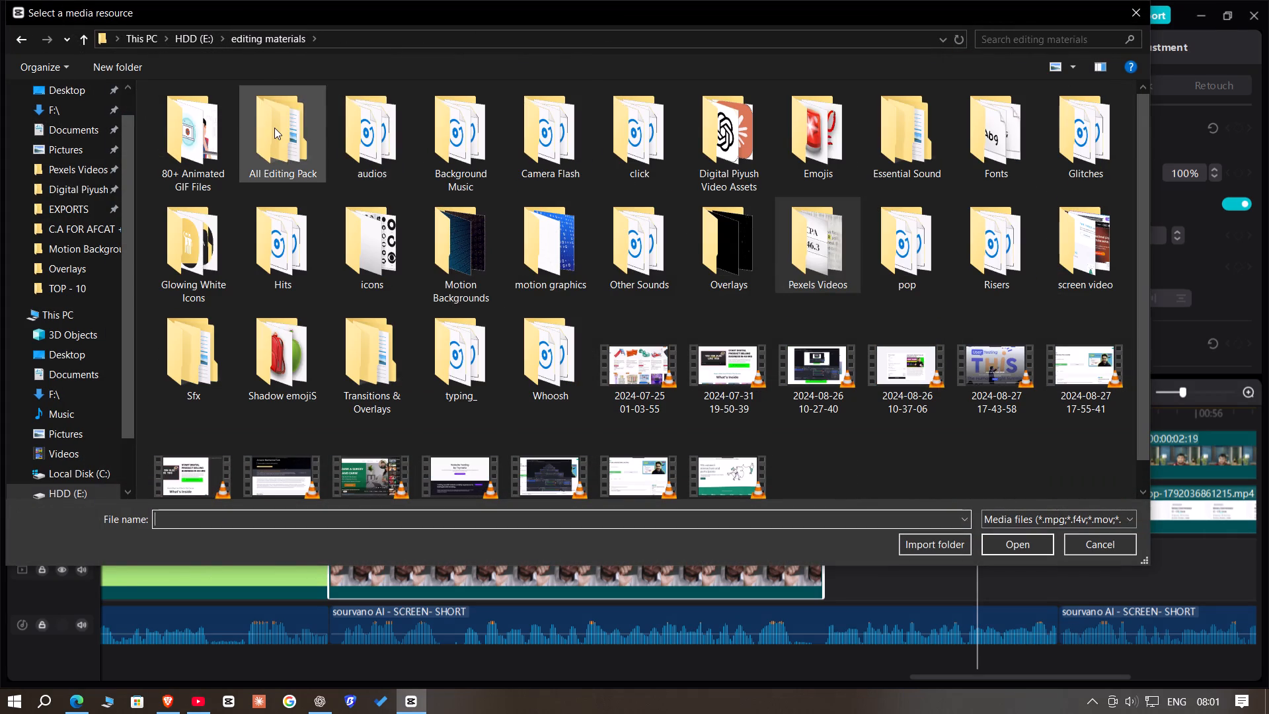
pyautogui.doubleClick(273, 127)
pyautogui.doubleClick(181, 109)
pyautogui.doubleClick(189, 150)
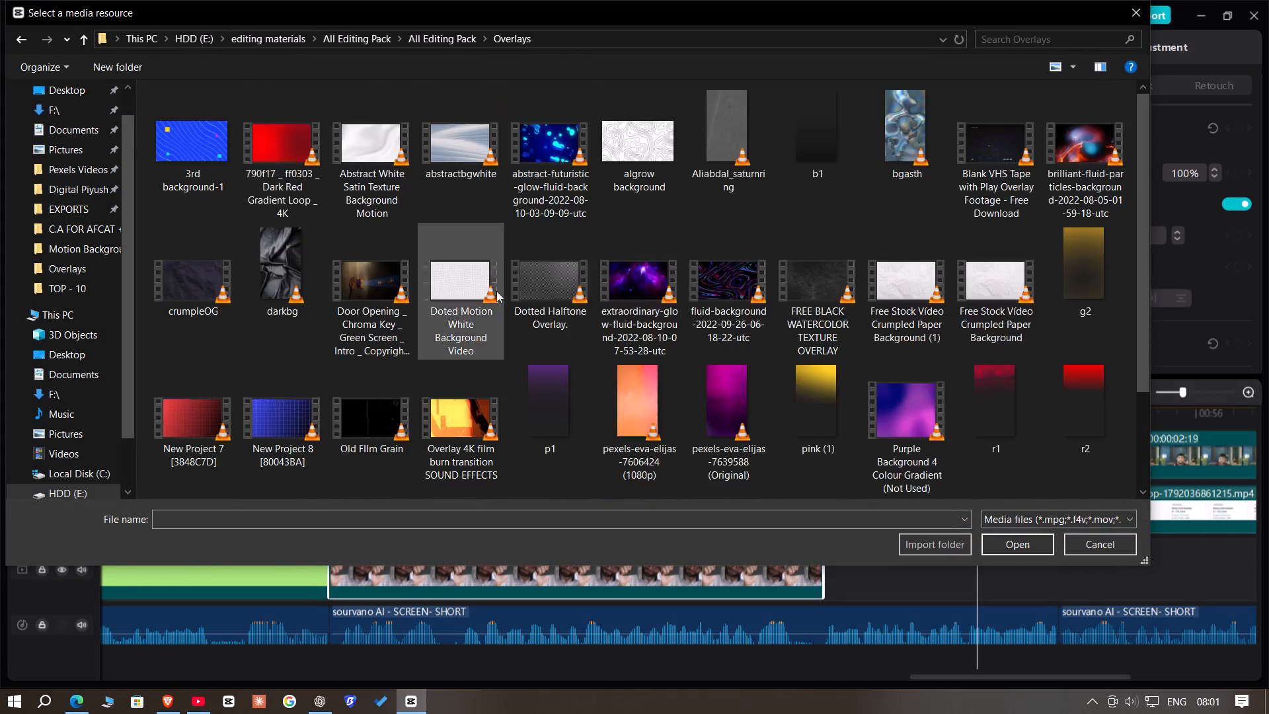
pyautogui.scroll(-4, 603, 296)
pyautogui.scroll(1, 603, 296)
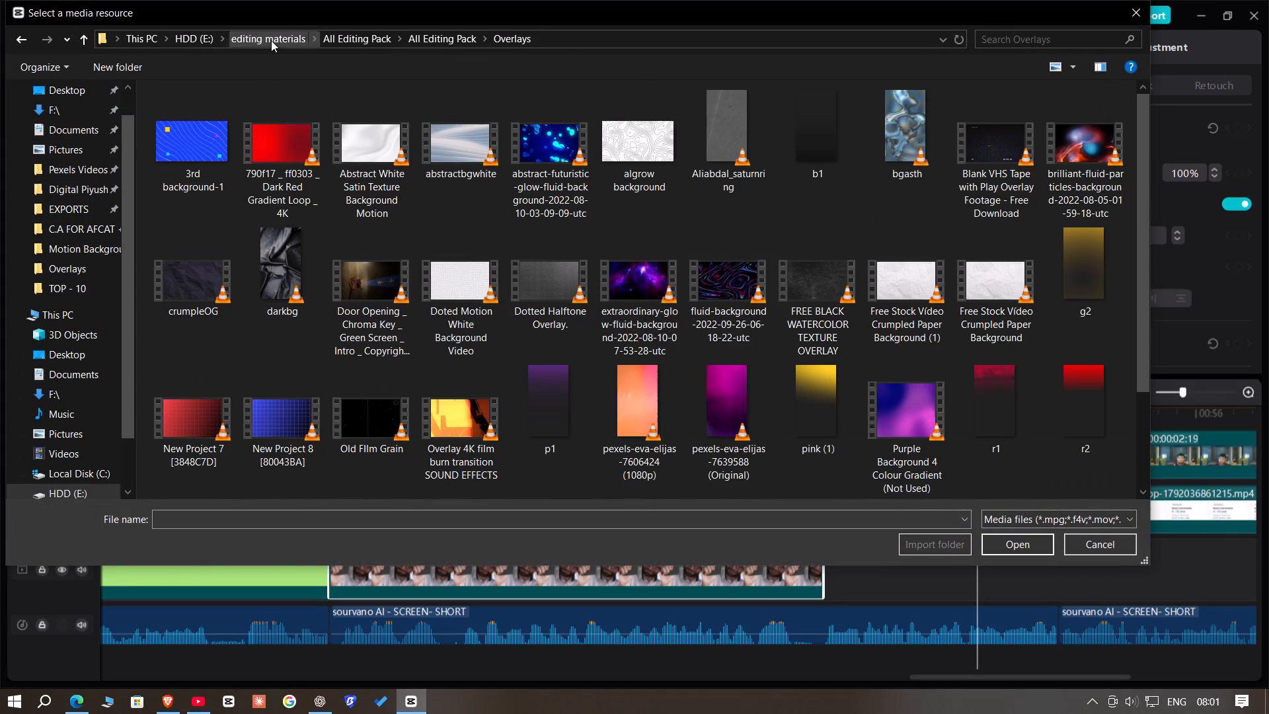
pyautogui.click(271, 40)
pyautogui.doubleClick(461, 283)
pyautogui.scroll(-3, 715, 362)
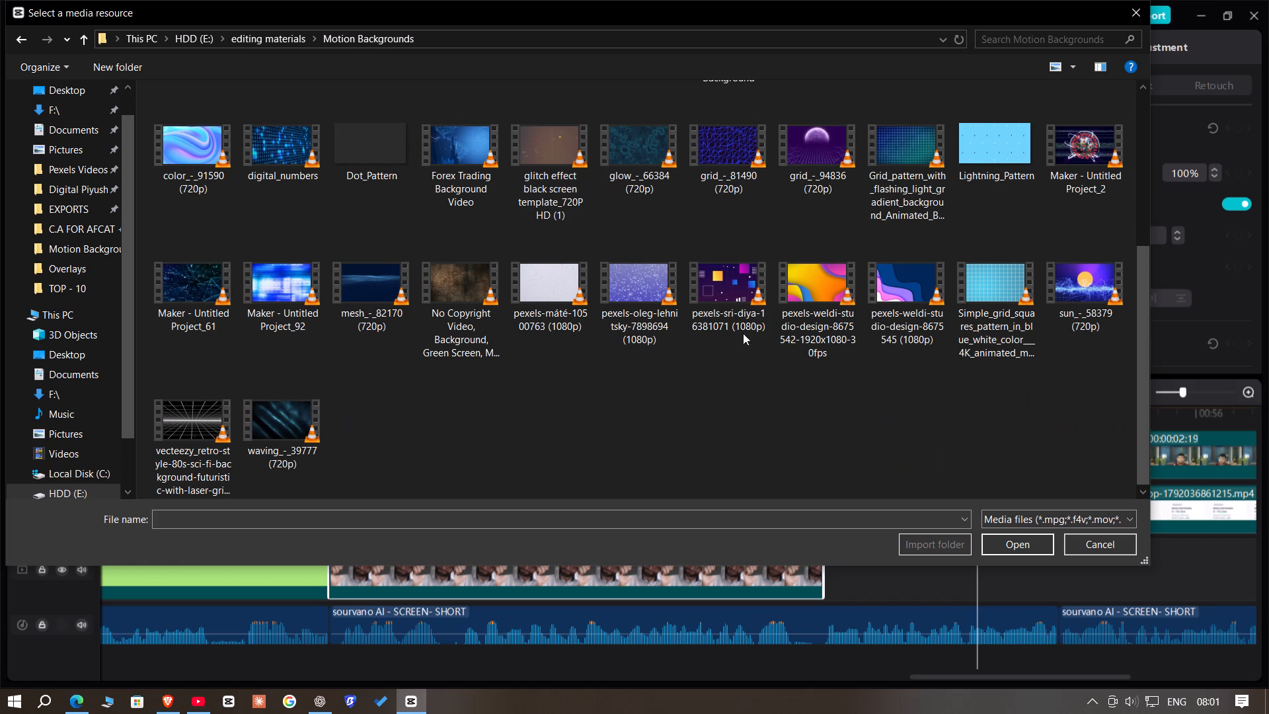
pyautogui.doubleClick(865, 302)
pyautogui.moveTo(264, 298); pyautogui.dragTo(634, 442)
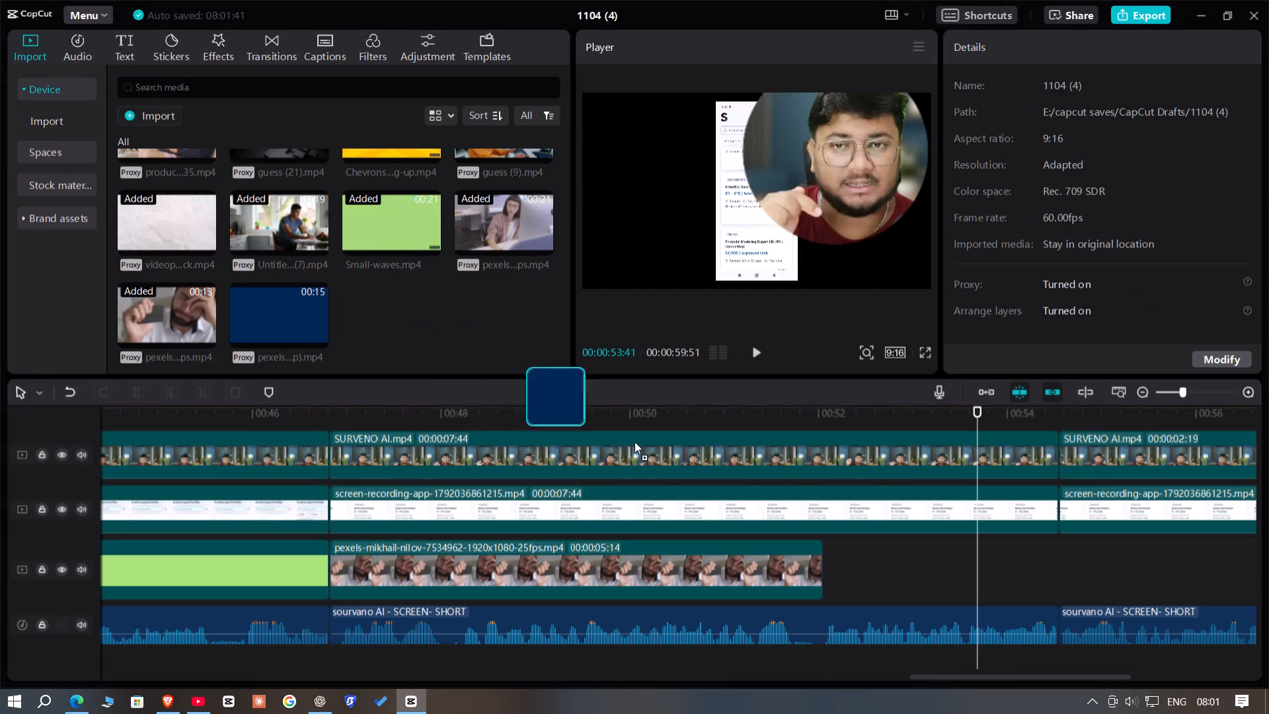
pyautogui.moveTo(634, 442); pyautogui.dragTo(822, 564)
# With the playhead at the presenter cut at 00:00:56:52, rotate the pexels-weldi-studio-design-8675545 clip to -90° and scale it to 214%.
pyautogui.click(949, 419)
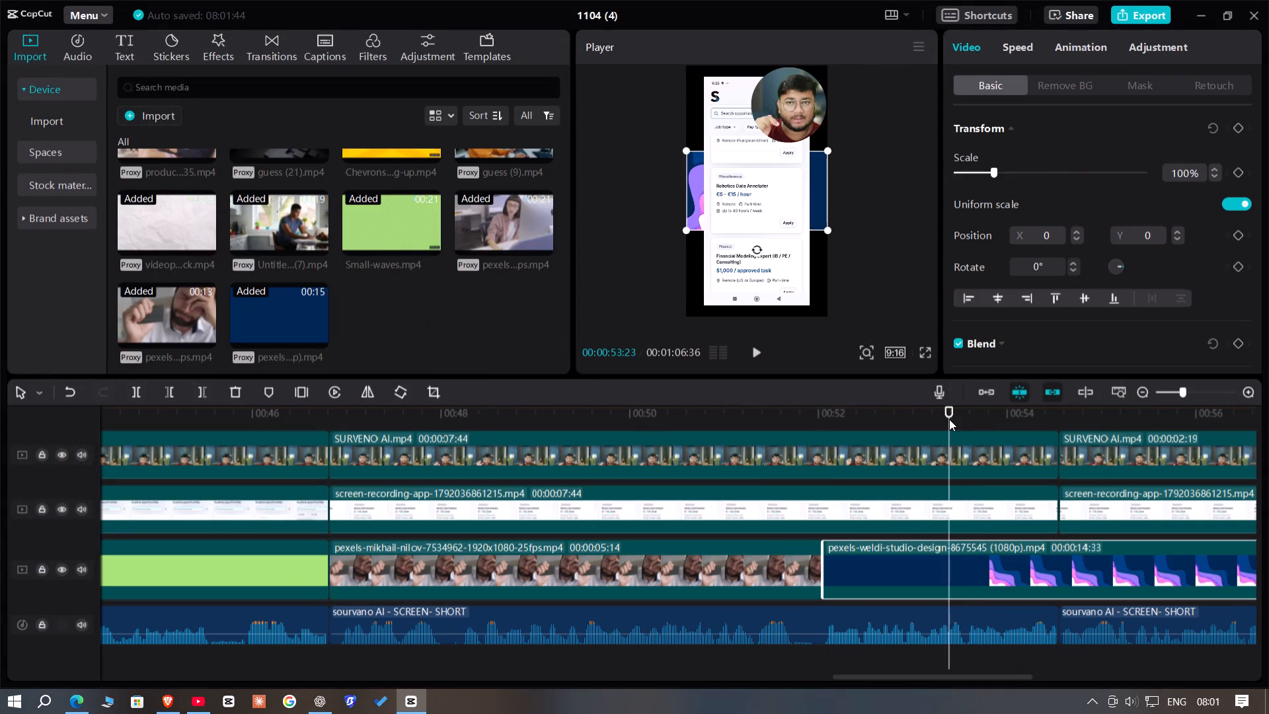
pyautogui.press('space')
pyautogui.moveTo(925, 674); pyautogui.dragTo(1042, 672)
pyautogui.click(596, 413)
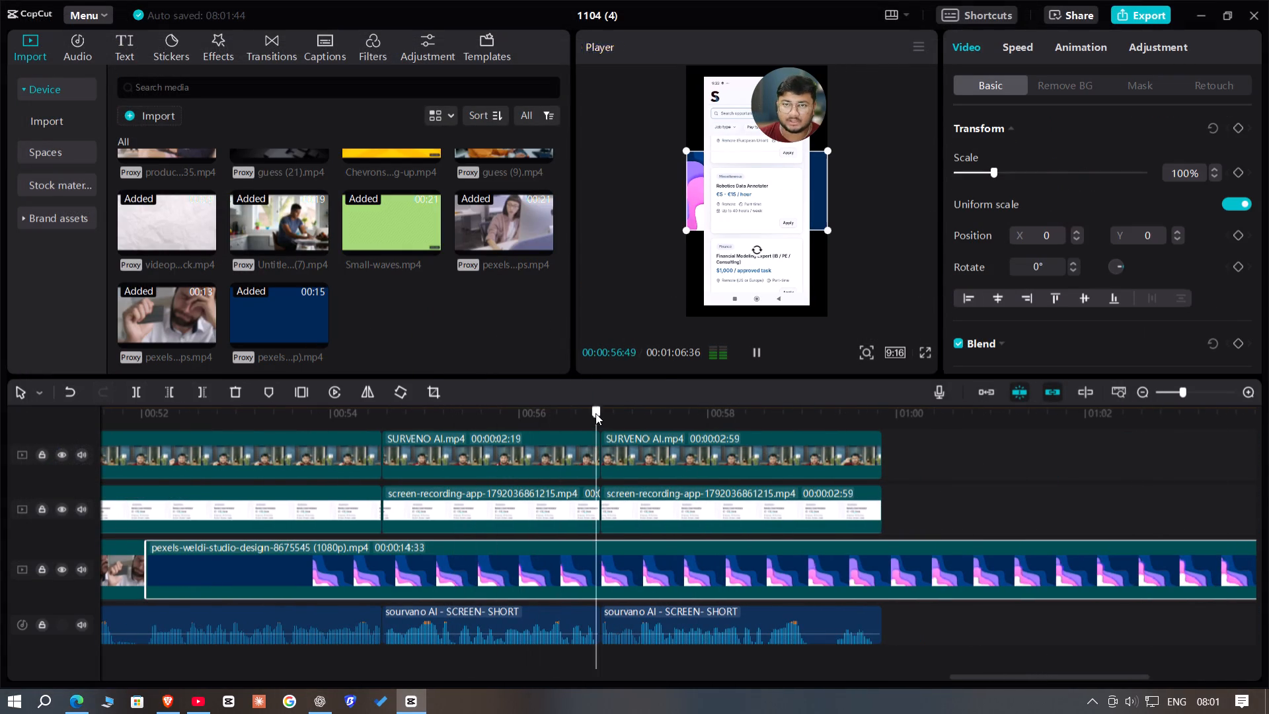
pyautogui.moveTo(596, 413); pyautogui.dragTo(601, 424)
pyautogui.click(610, 590)
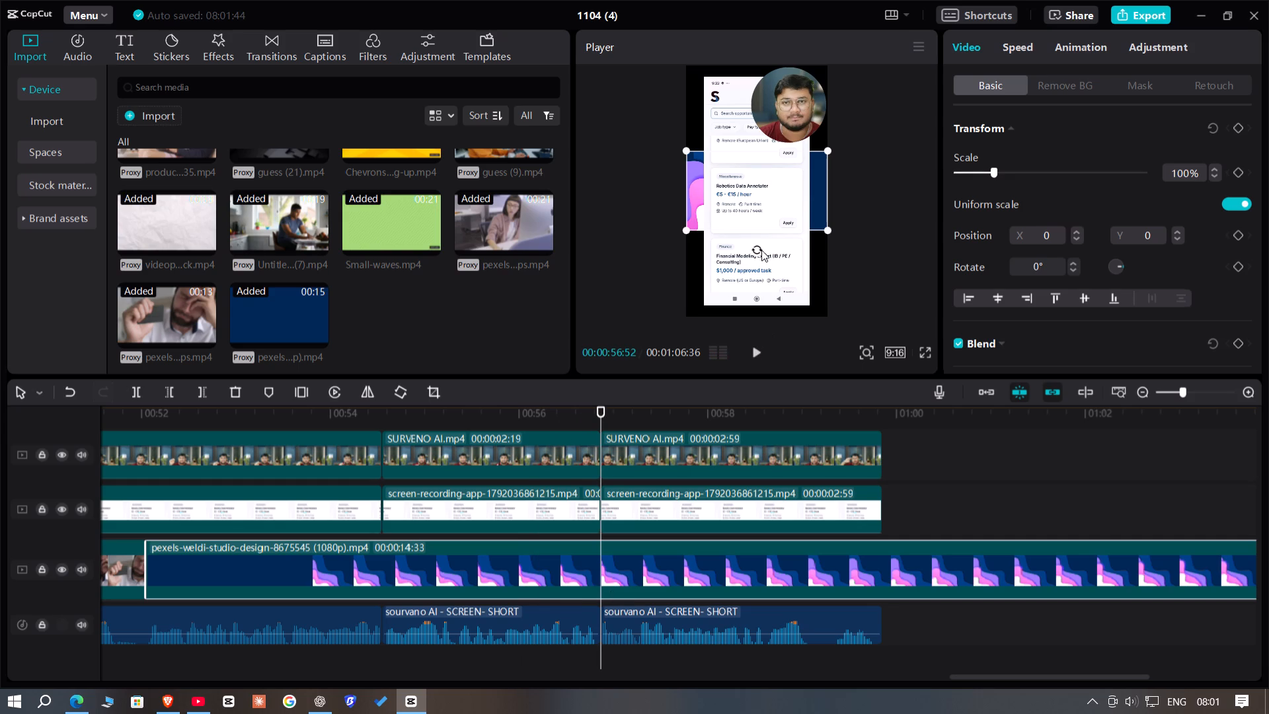
pyautogui.moveTo(757, 249); pyautogui.dragTo(890, 194)
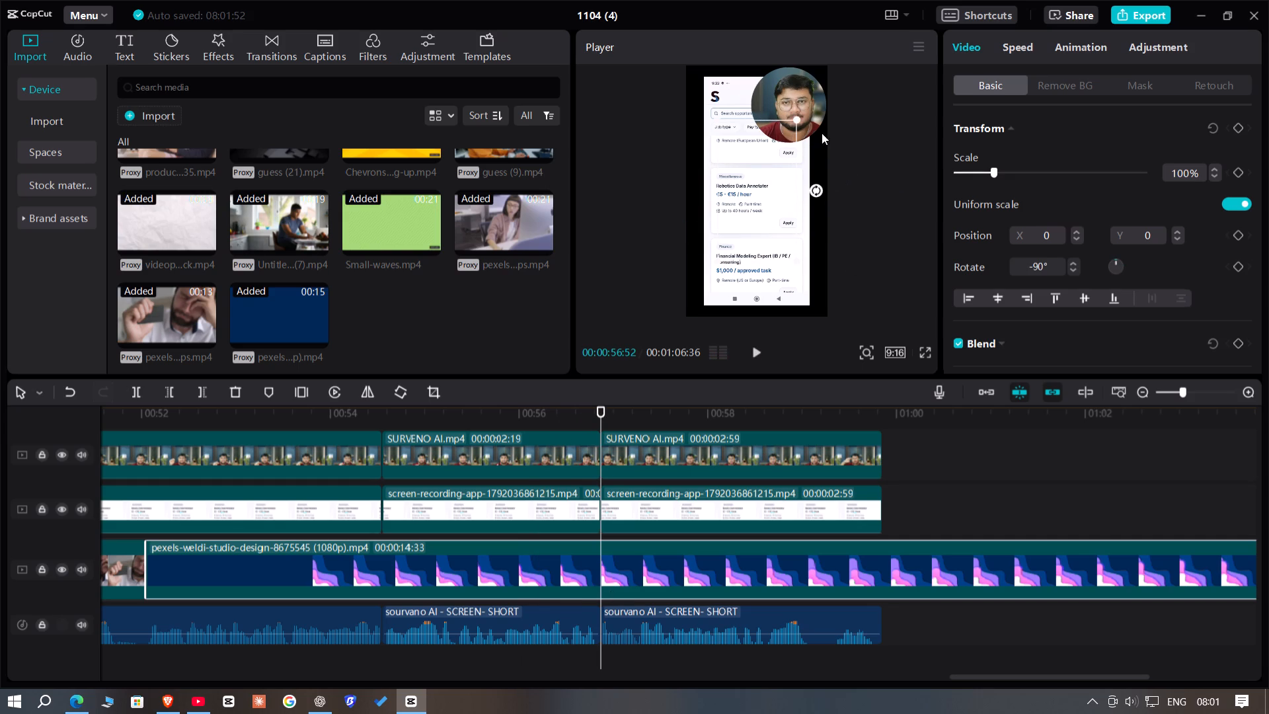
pyautogui.moveTo(798, 120); pyautogui.dragTo(941, 47)
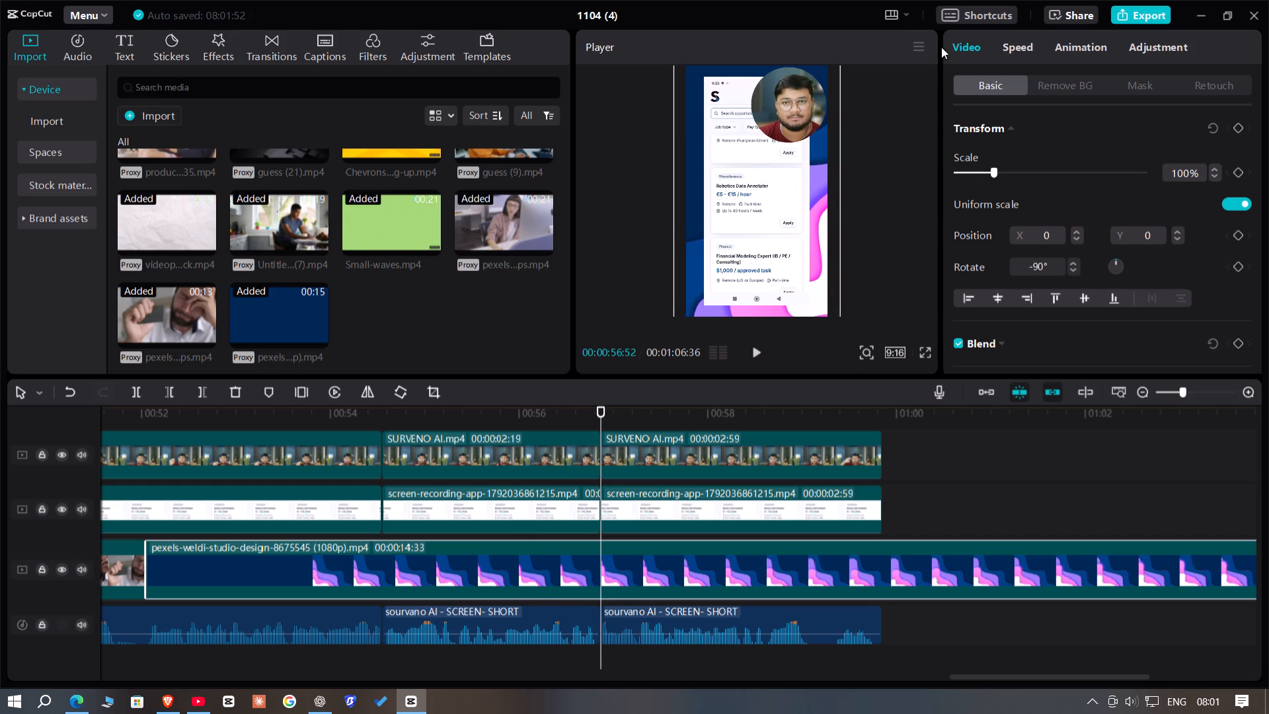
pyautogui.moveTo(941, 47); pyautogui.dragTo(946, 44)
# Trim the pexels-weldi-studio-design-8675545 clip's end to 00:00:56:52.
pyautogui.click(197, 393)
pyautogui.click(197, 393)
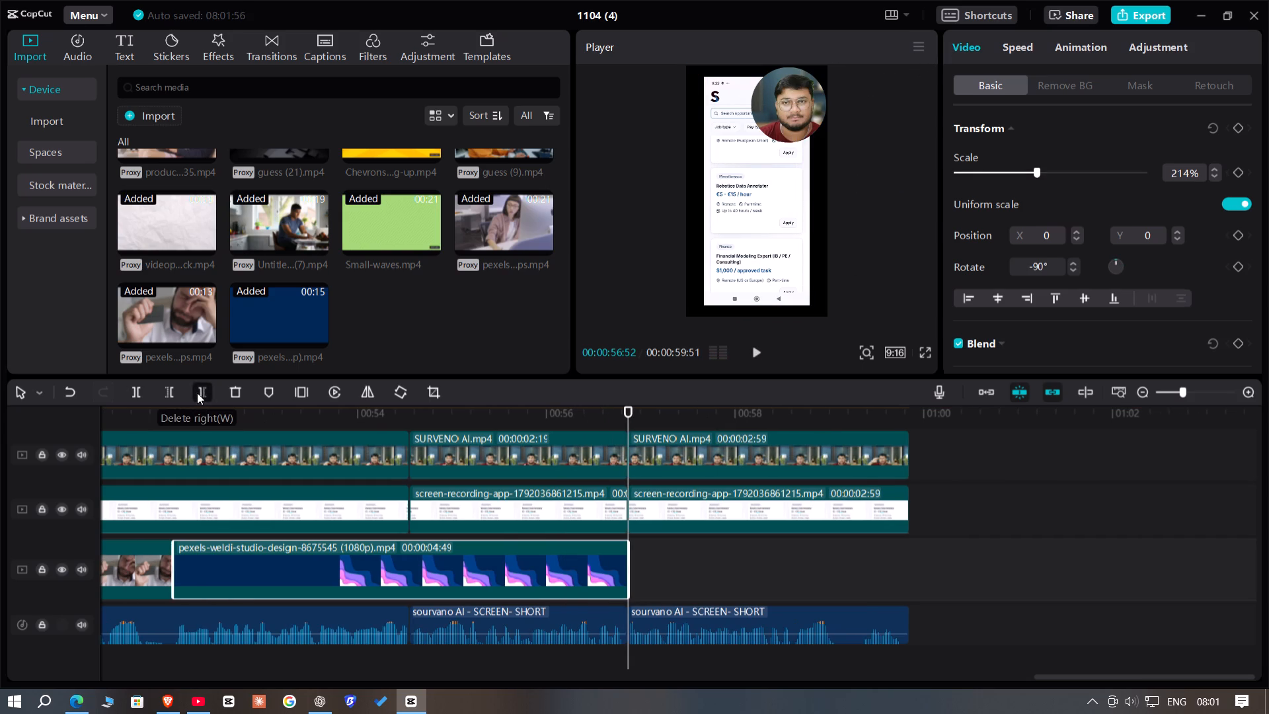
pyautogui.press('space')
pyautogui.press('space')
pyautogui.press('space')
pyautogui.press('space')
pyautogui.press('space')
pyautogui.press('space')
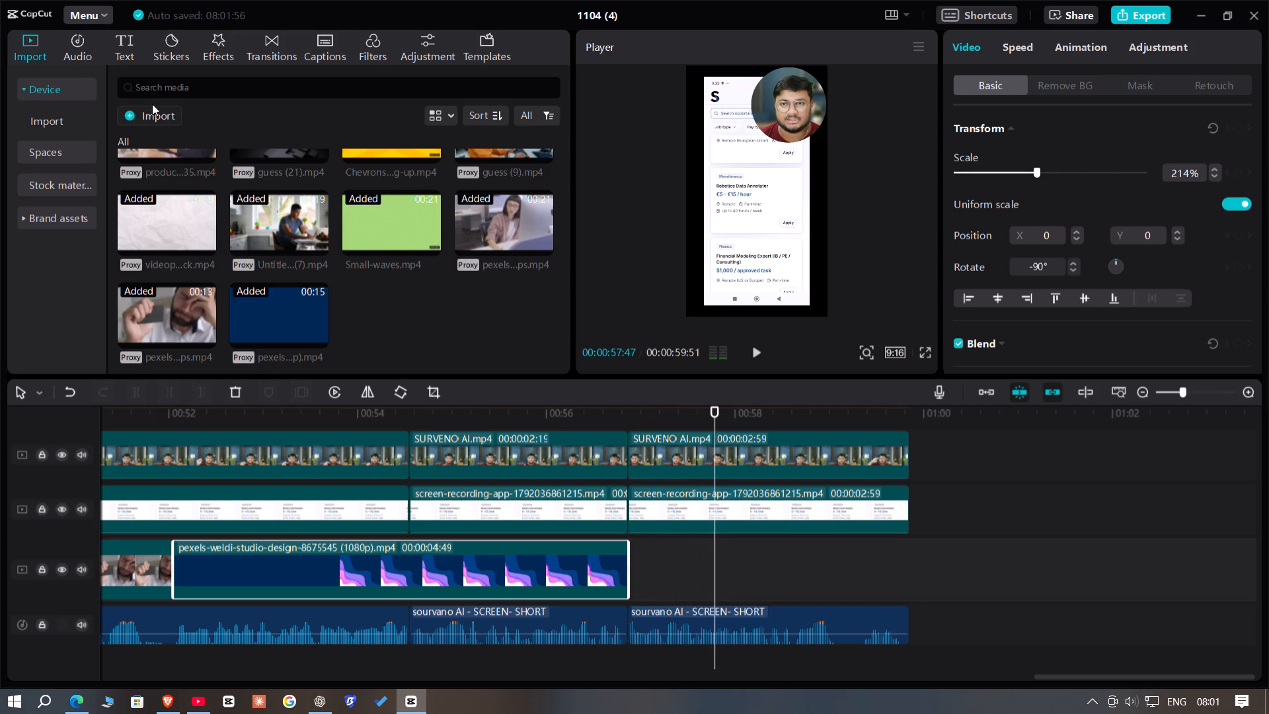
pyautogui.click(163, 116)
pyautogui.click(289, 37)
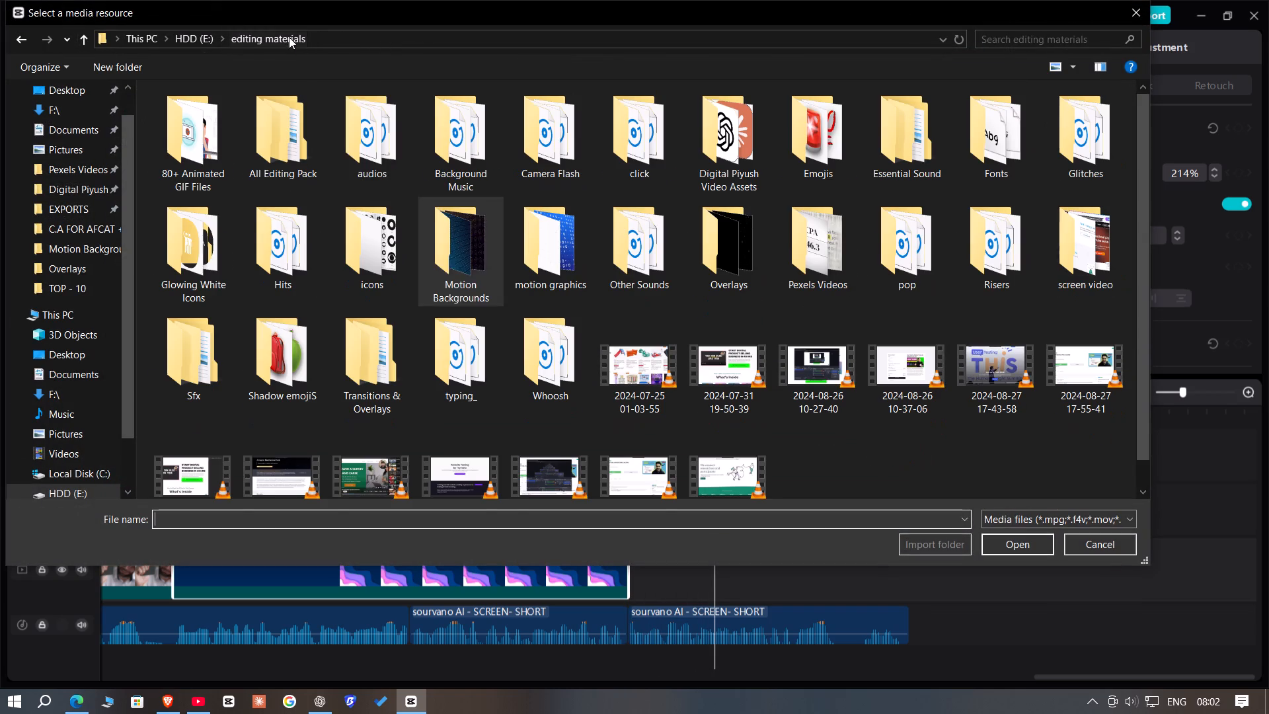
pyautogui.doubleClick(464, 258)
pyautogui.scroll(-2, 523, 333)
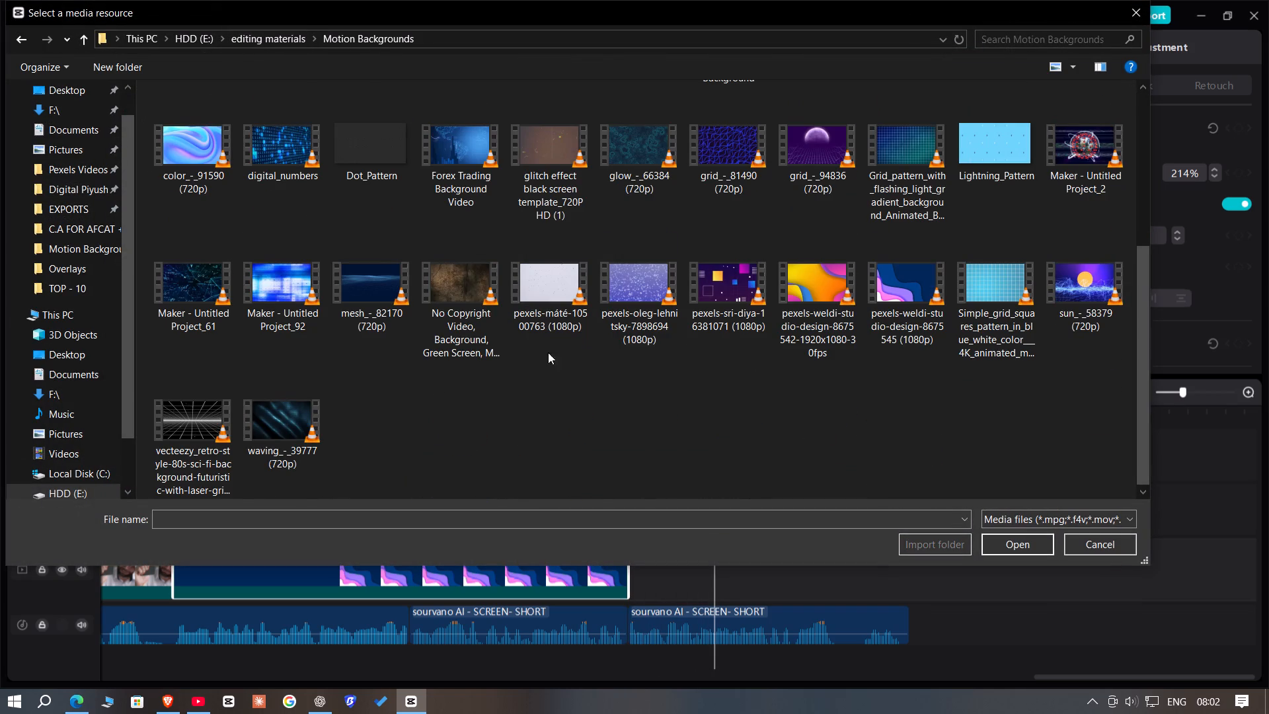
pyautogui.doubleClick(827, 323)
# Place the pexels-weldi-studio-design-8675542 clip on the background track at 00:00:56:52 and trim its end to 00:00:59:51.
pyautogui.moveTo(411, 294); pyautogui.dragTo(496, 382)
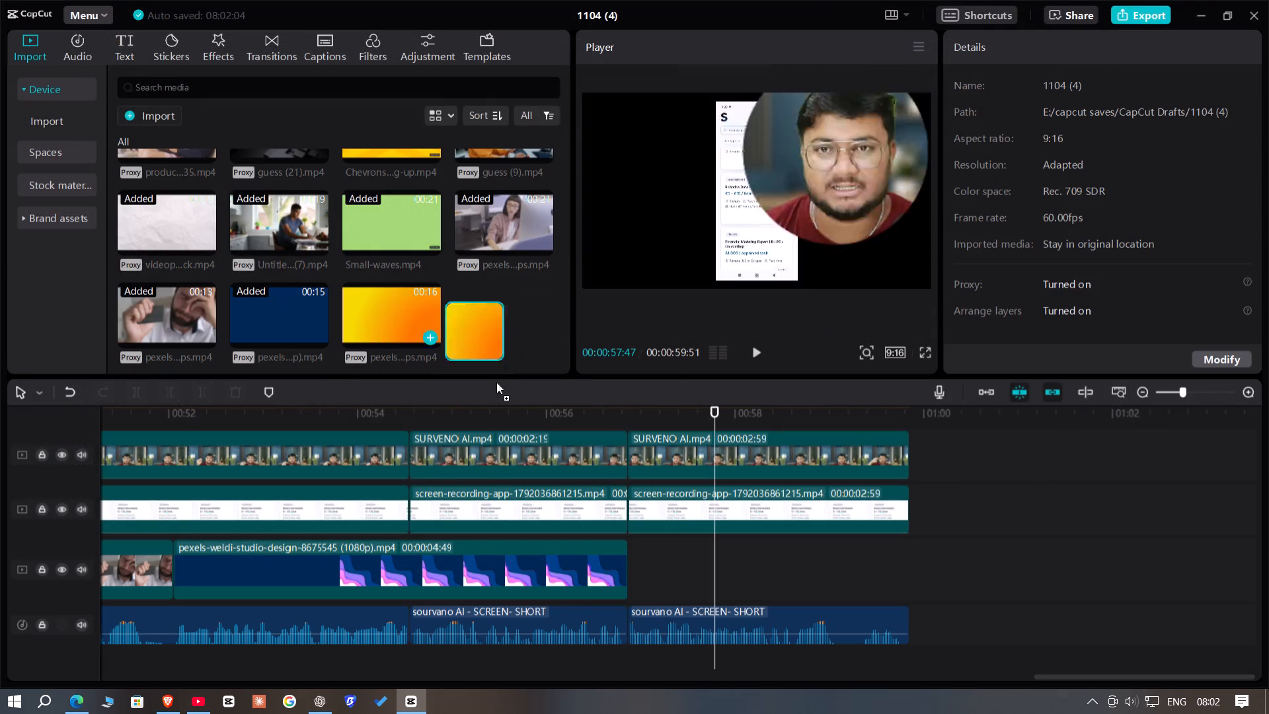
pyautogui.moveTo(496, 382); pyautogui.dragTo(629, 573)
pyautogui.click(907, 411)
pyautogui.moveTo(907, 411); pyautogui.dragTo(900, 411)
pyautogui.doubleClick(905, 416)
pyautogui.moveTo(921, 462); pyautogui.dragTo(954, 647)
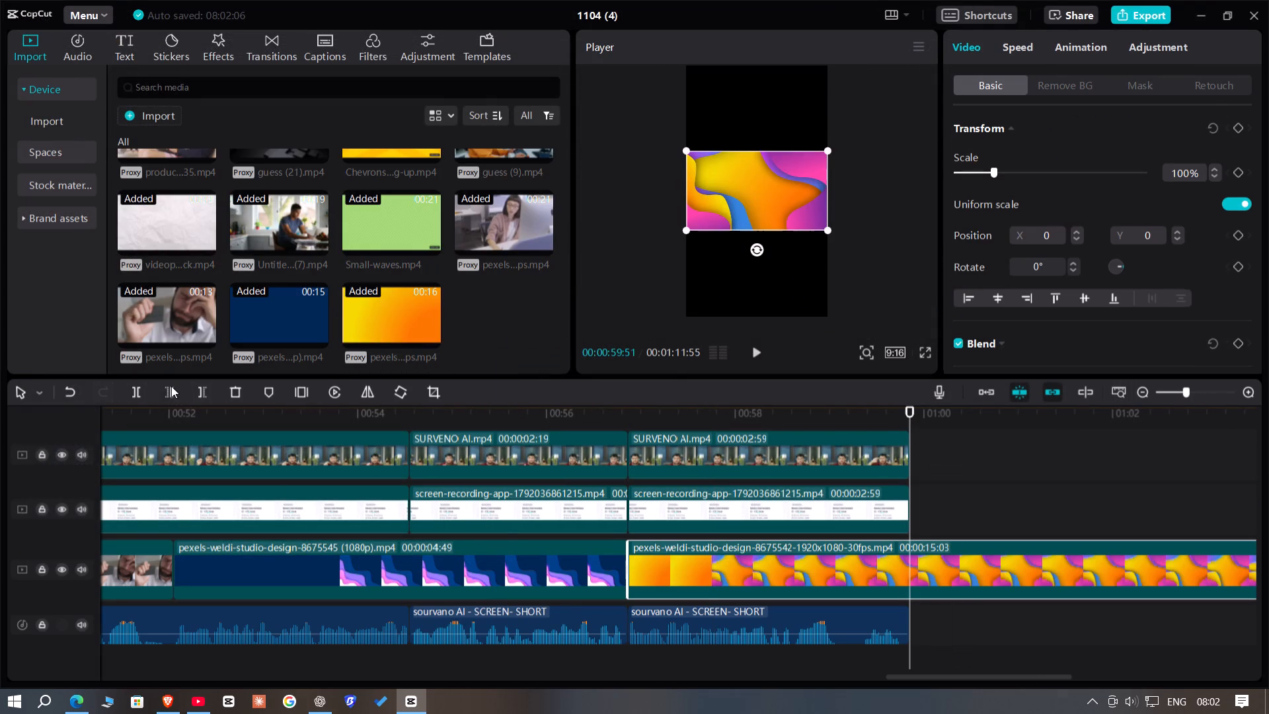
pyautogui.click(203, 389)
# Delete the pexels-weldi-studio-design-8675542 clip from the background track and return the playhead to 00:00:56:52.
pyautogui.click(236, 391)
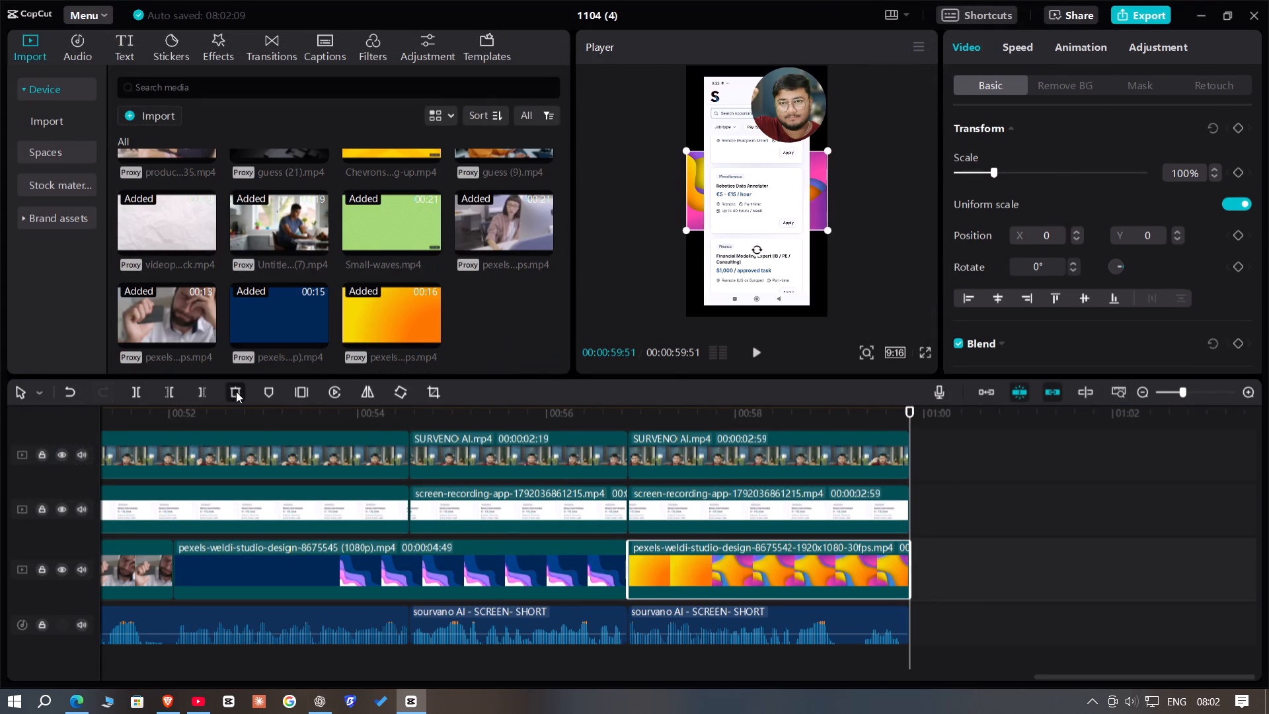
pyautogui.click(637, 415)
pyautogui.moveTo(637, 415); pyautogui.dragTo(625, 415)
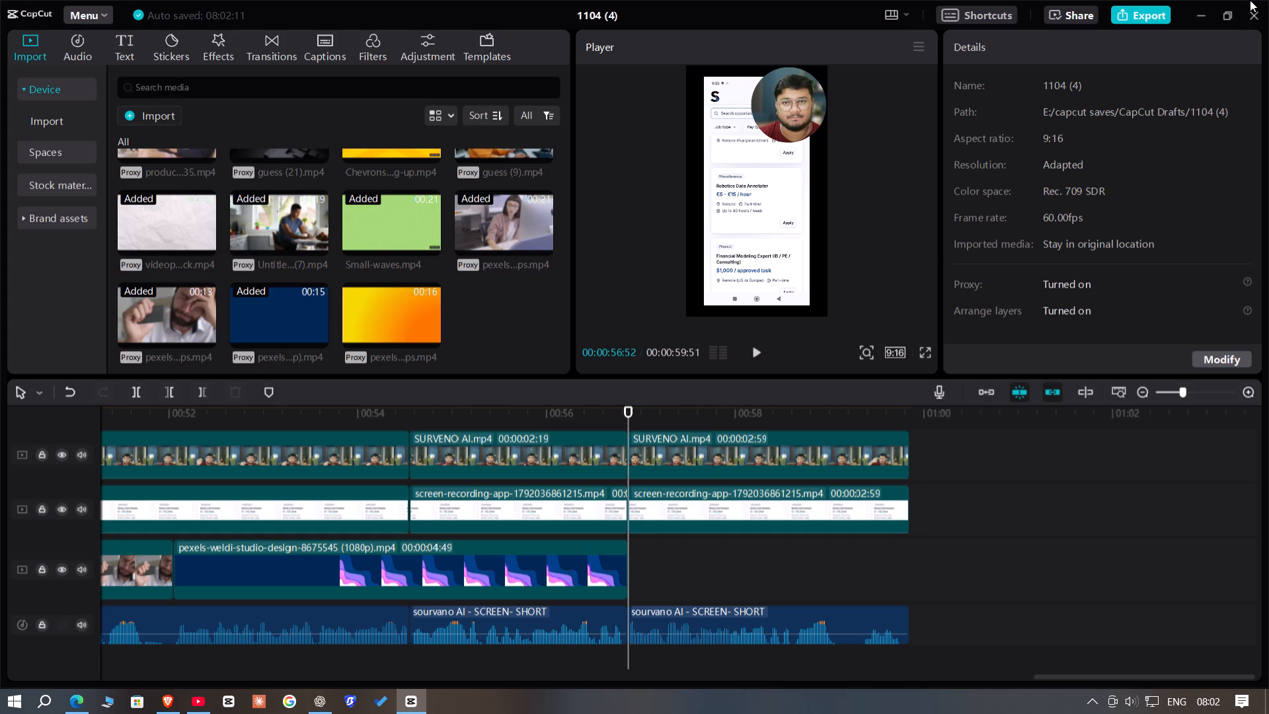
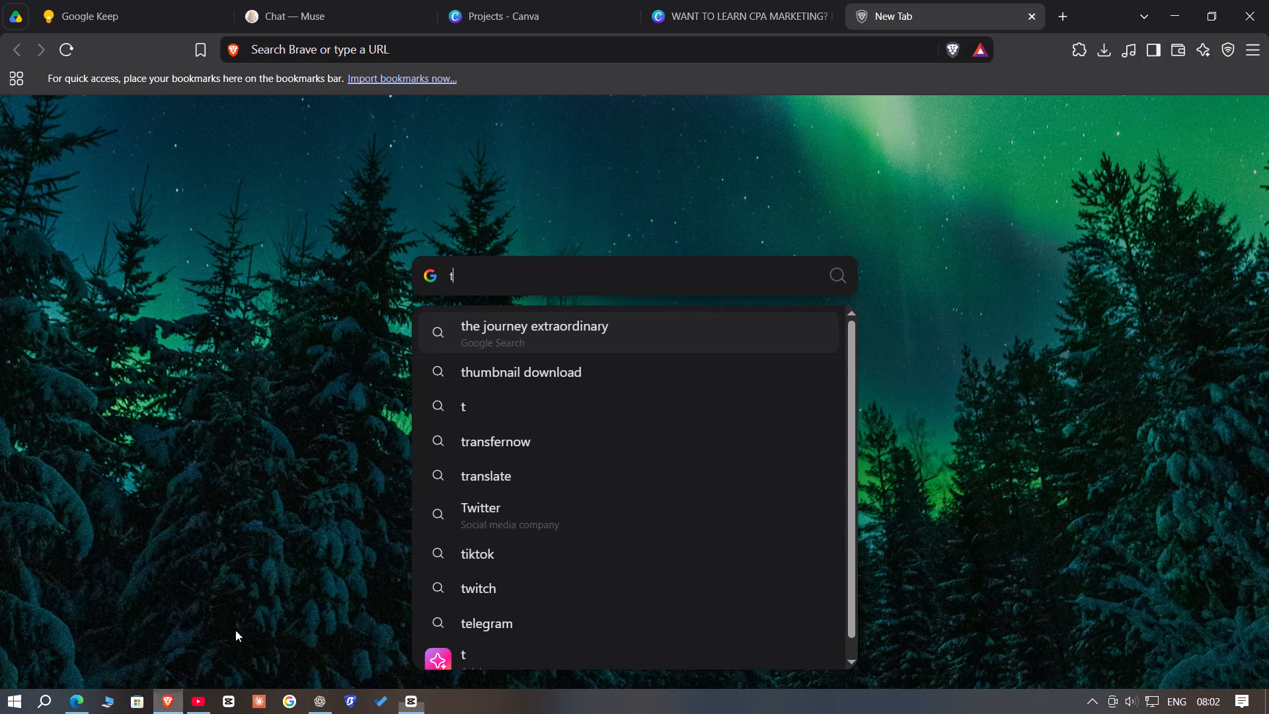
# Search the web for "thumbnail download" and open the YouTube Thumbnail Grabber site.
pyautogui.click(523, 358)
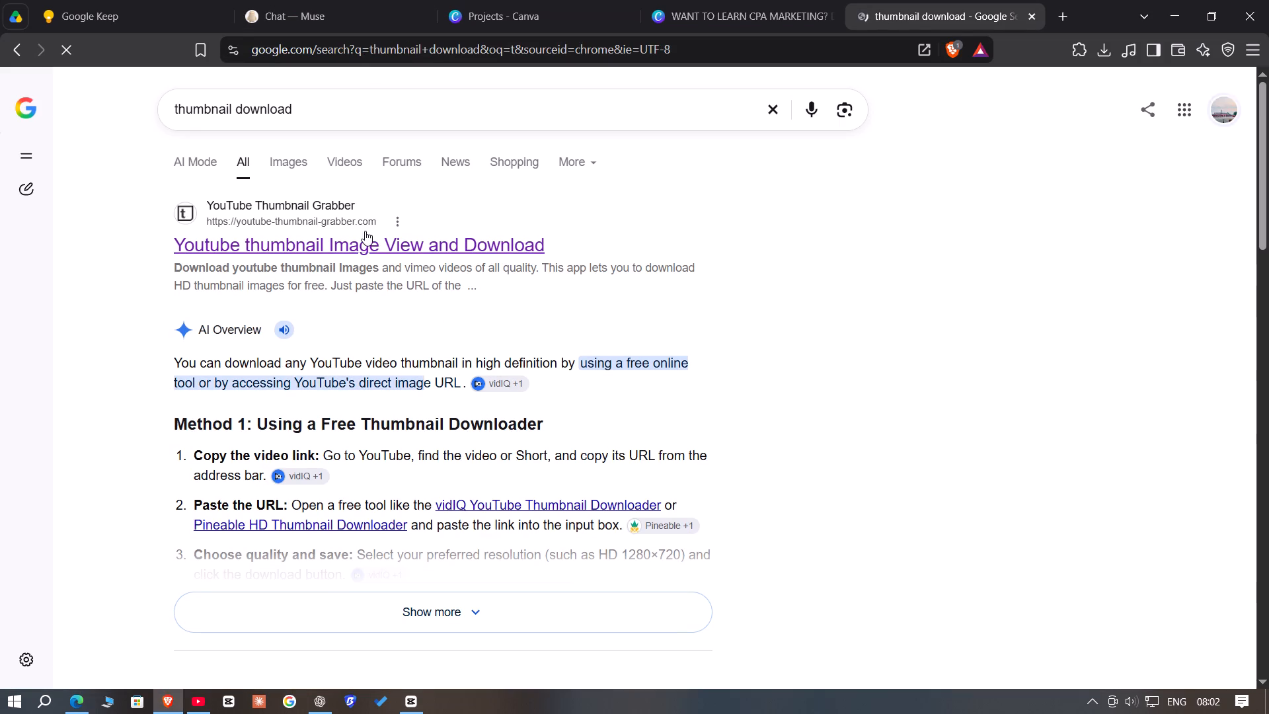
pyautogui.click(365, 233)
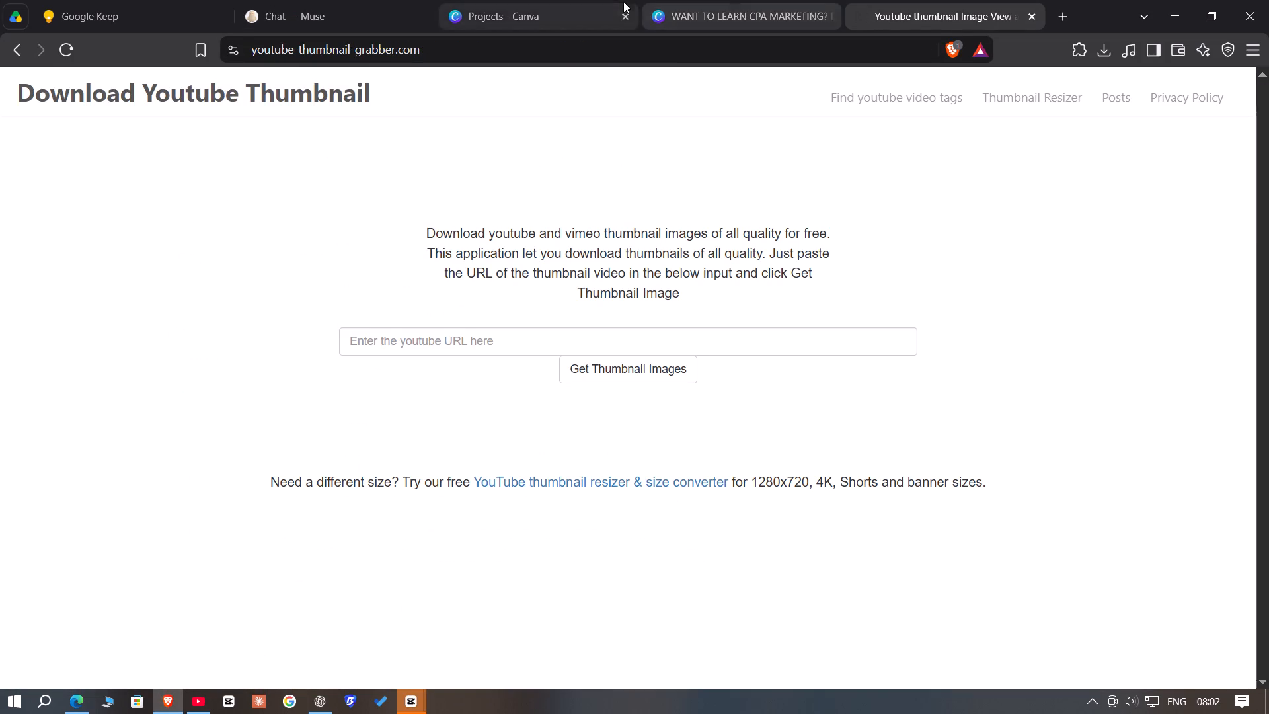
# In a new browser tab, search YouTube for "digital piyush" and copy the share link of the Sovrano AI Tutorial 2026 video.
pyautogui.click(1054, 13)
pyautogui.click(458, 150)
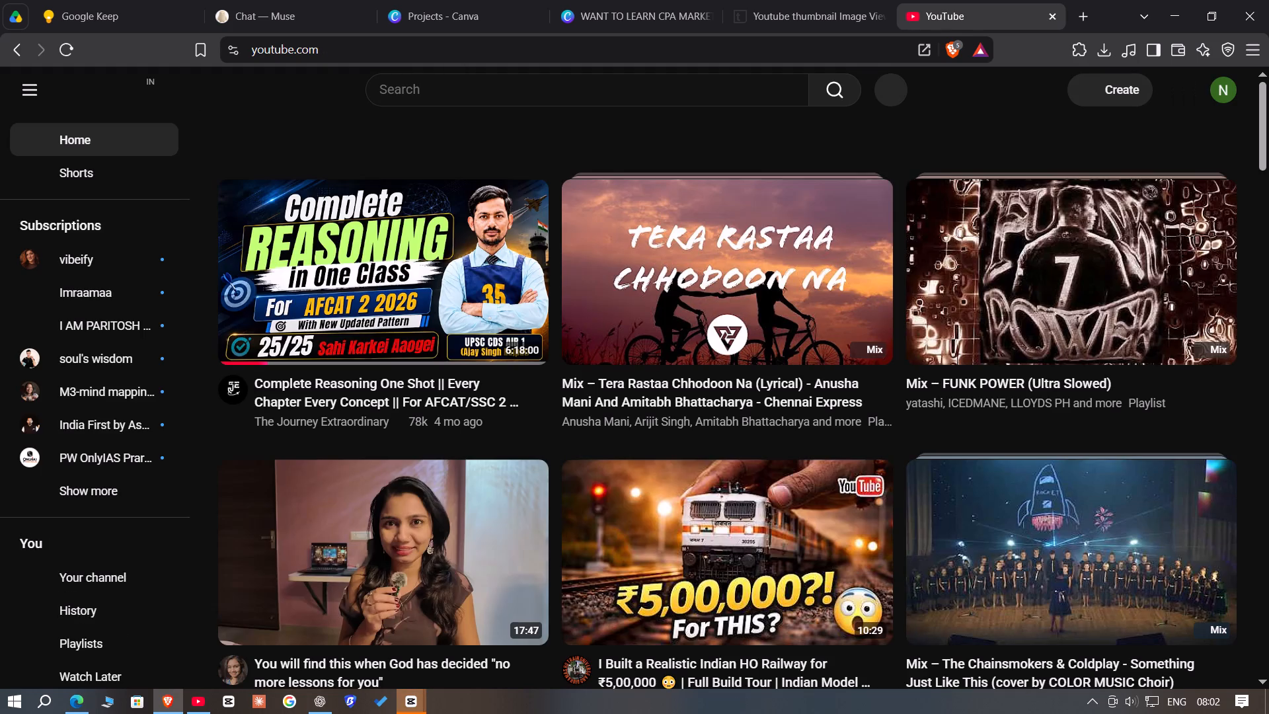
pyautogui.click(514, 95)
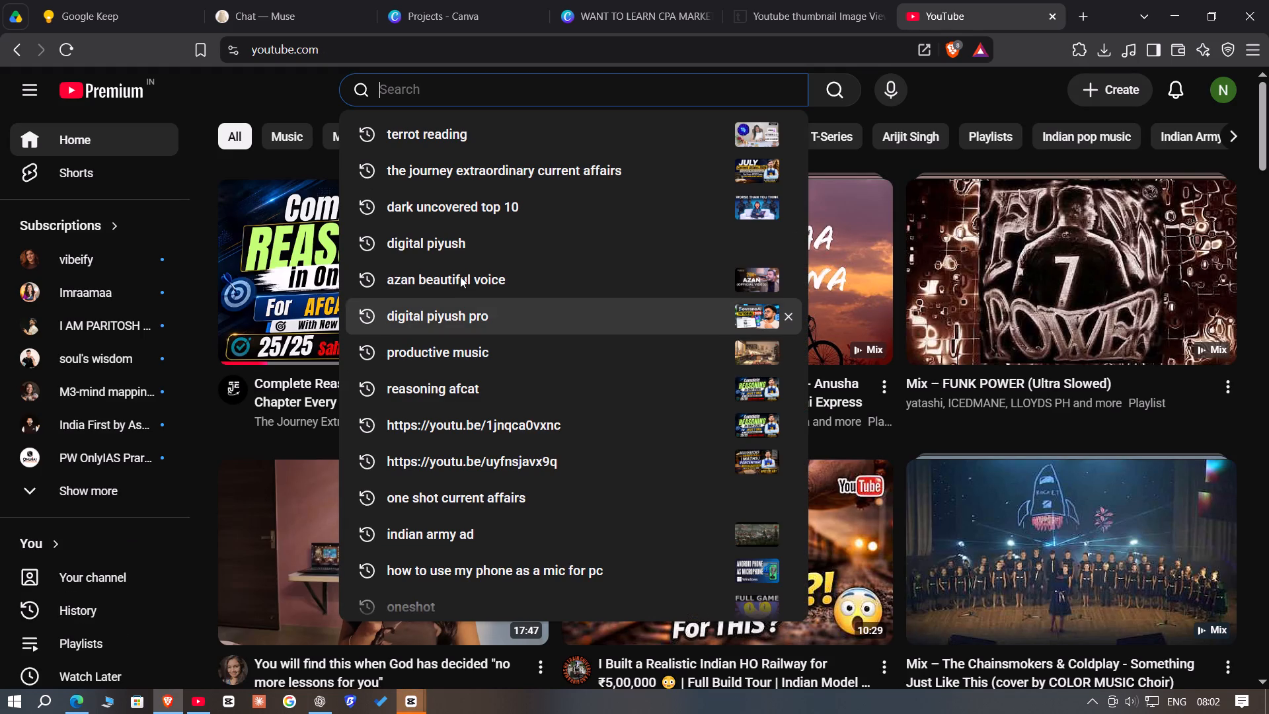
pyautogui.click(463, 230)
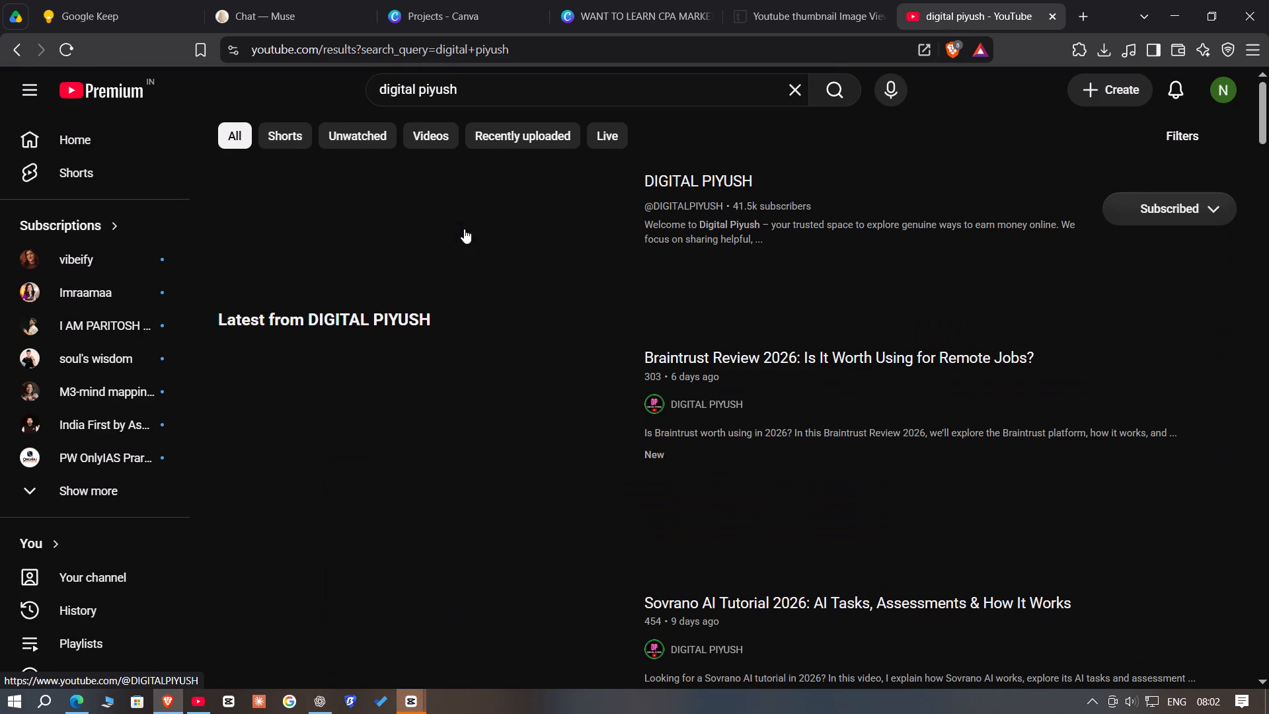
pyautogui.scroll(-3, 529, 403)
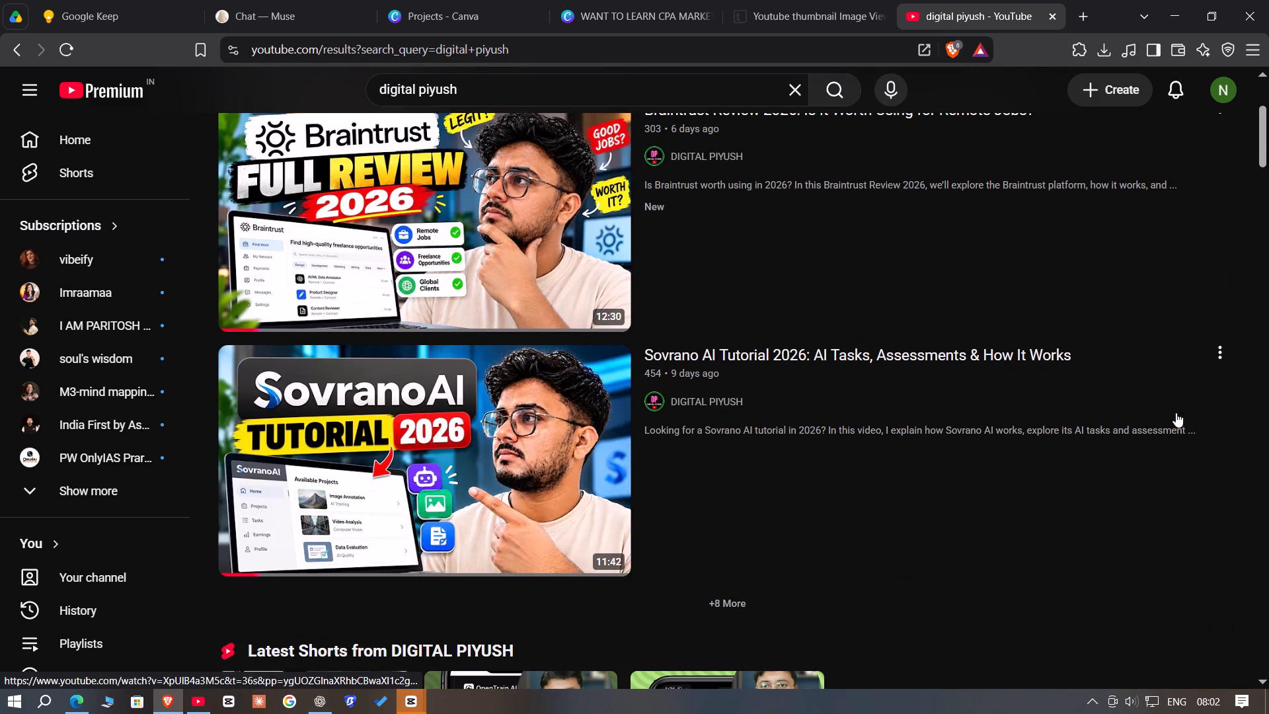
pyautogui.click(1221, 350)
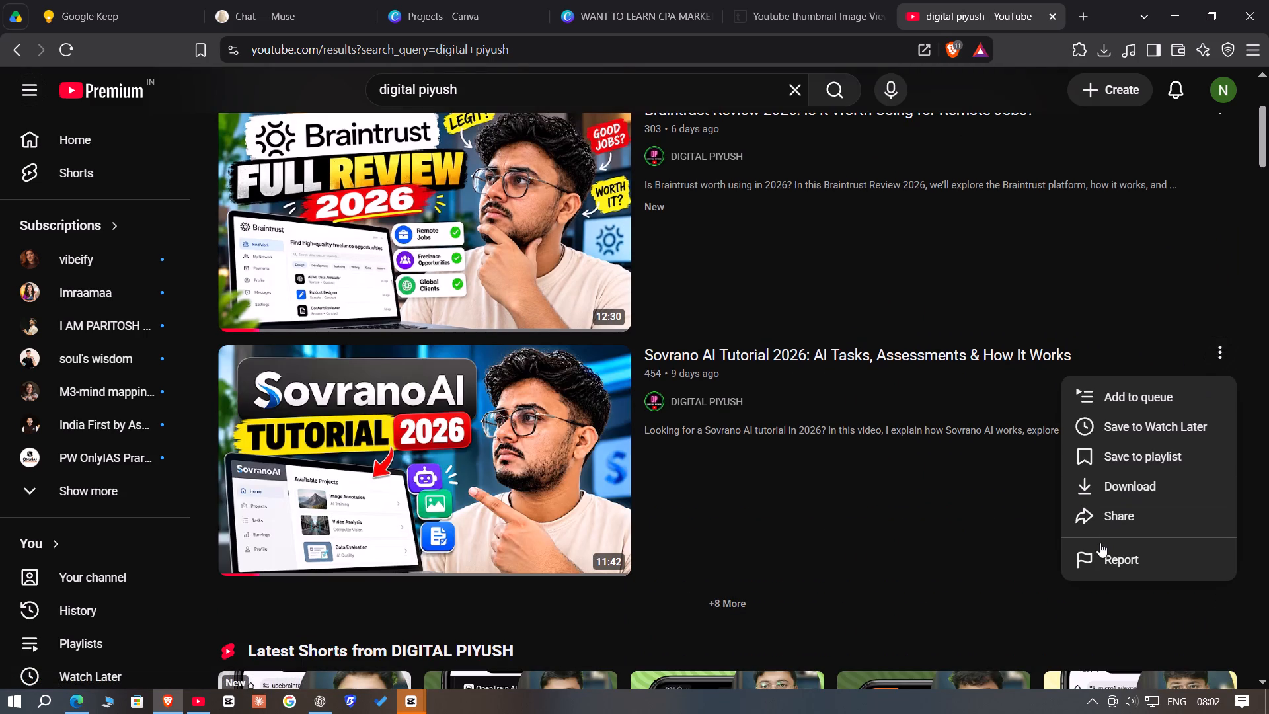
pyautogui.click(1089, 515)
pyautogui.click(767, 452)
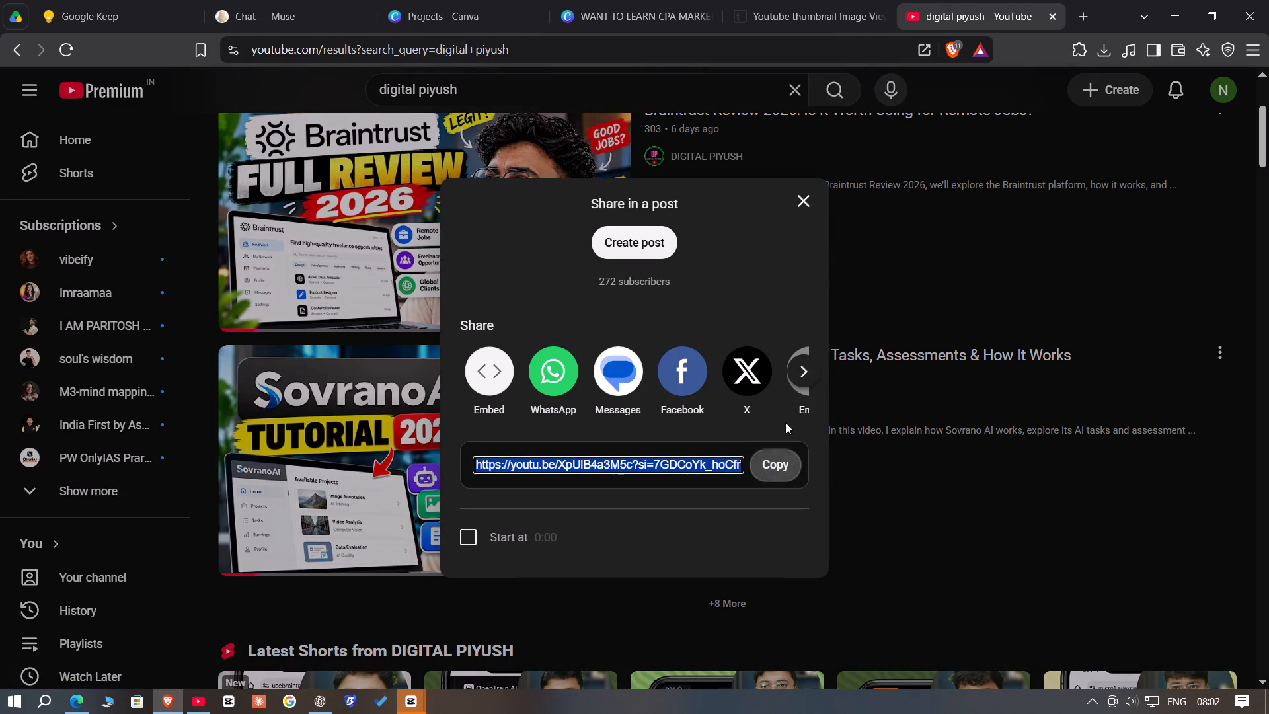
pyautogui.click(803, 203)
# Fetch the copied video's thumbnails in YouTube Thumbnail Grabber and save the HD image to F:\ as XpUlB4a3M5c-HD.
pyautogui.click(783, 0)
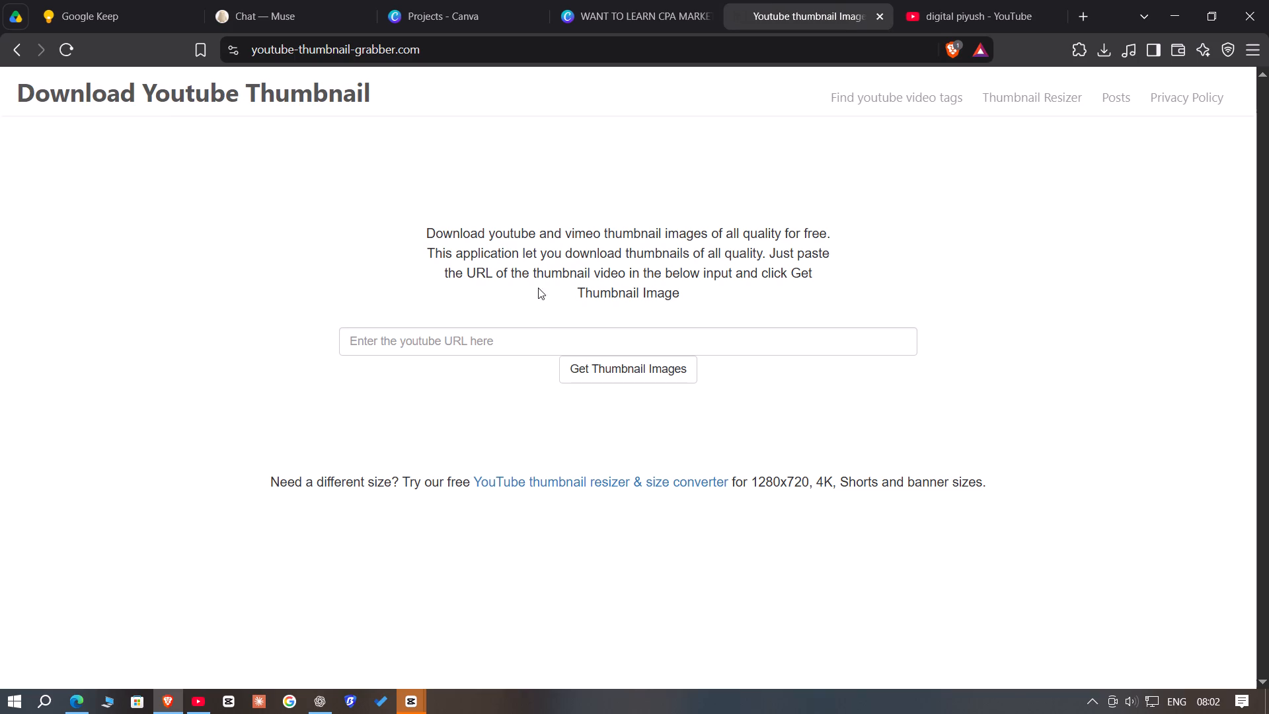
pyautogui.click(529, 340)
pyautogui.hotkey('ctrl', 'v')
pyautogui.click(642, 371)
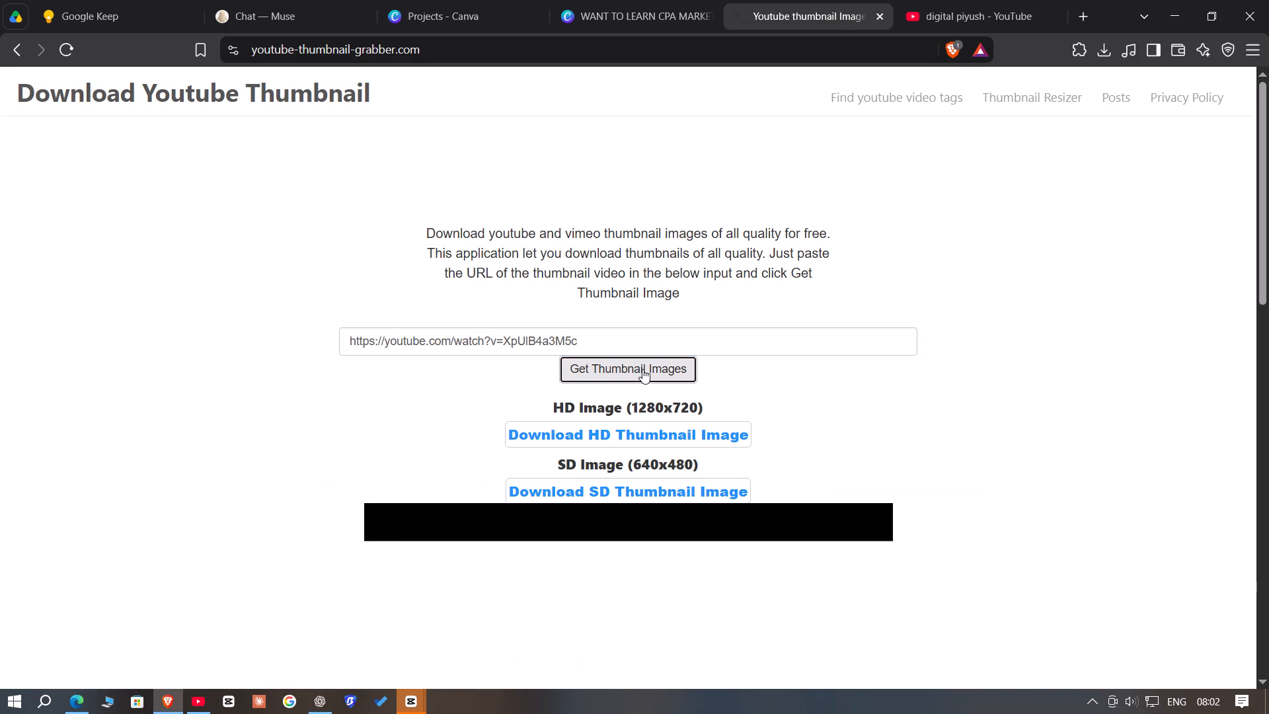
pyautogui.click(638, 440)
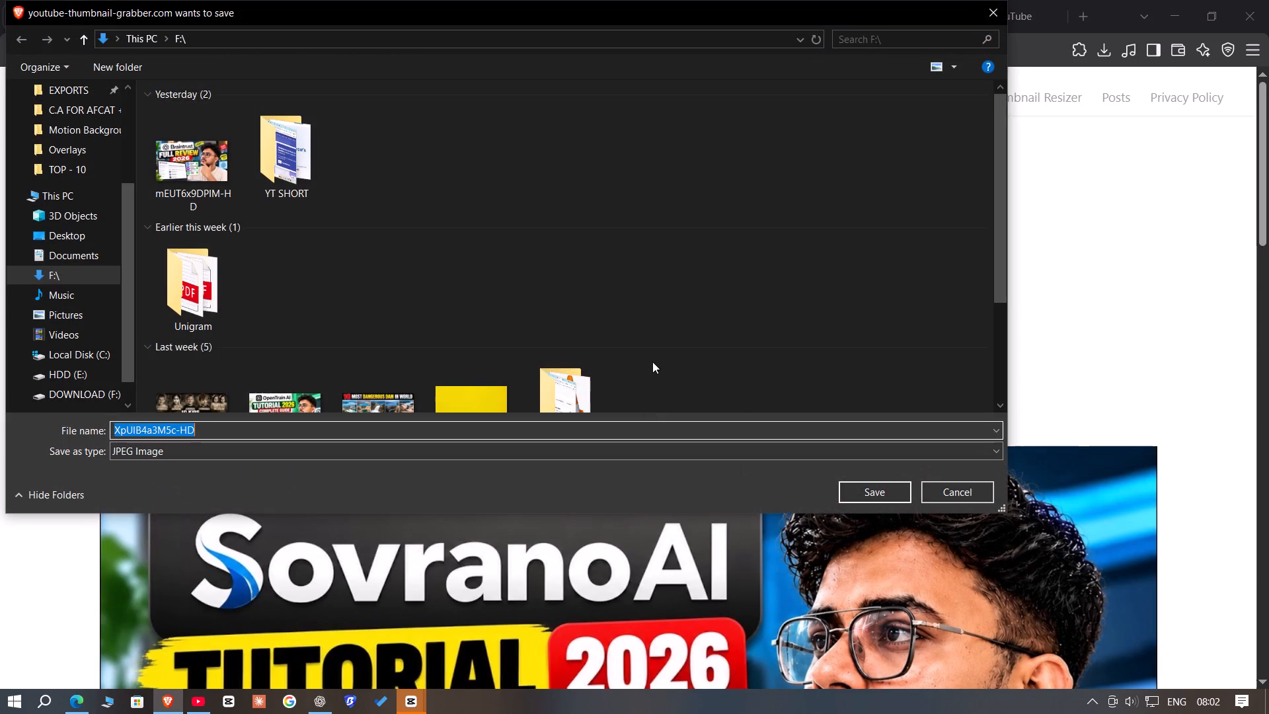
pyautogui.click(872, 494)
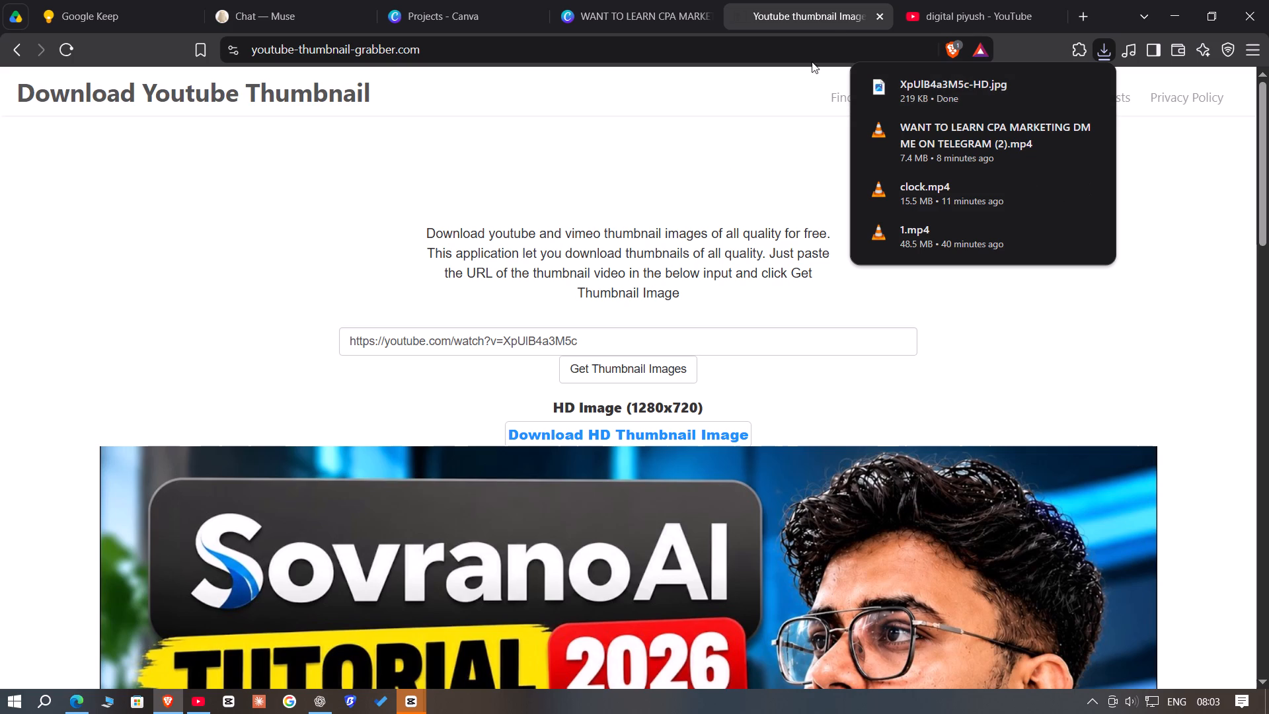
# Switch to the OUTRO project in CapCut without relinking its media, check the outro frame at 00:00:01:32, and close the project.
pyautogui.click(415, 698)
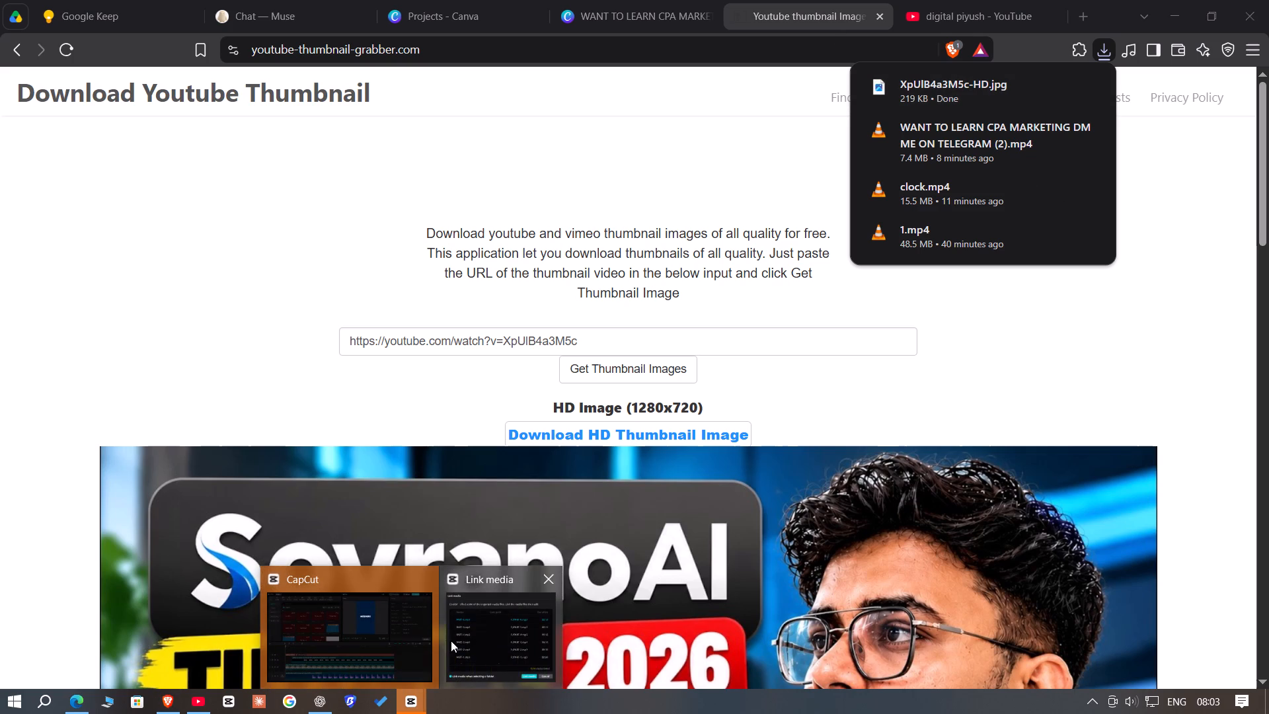
pyautogui.click(340, 630)
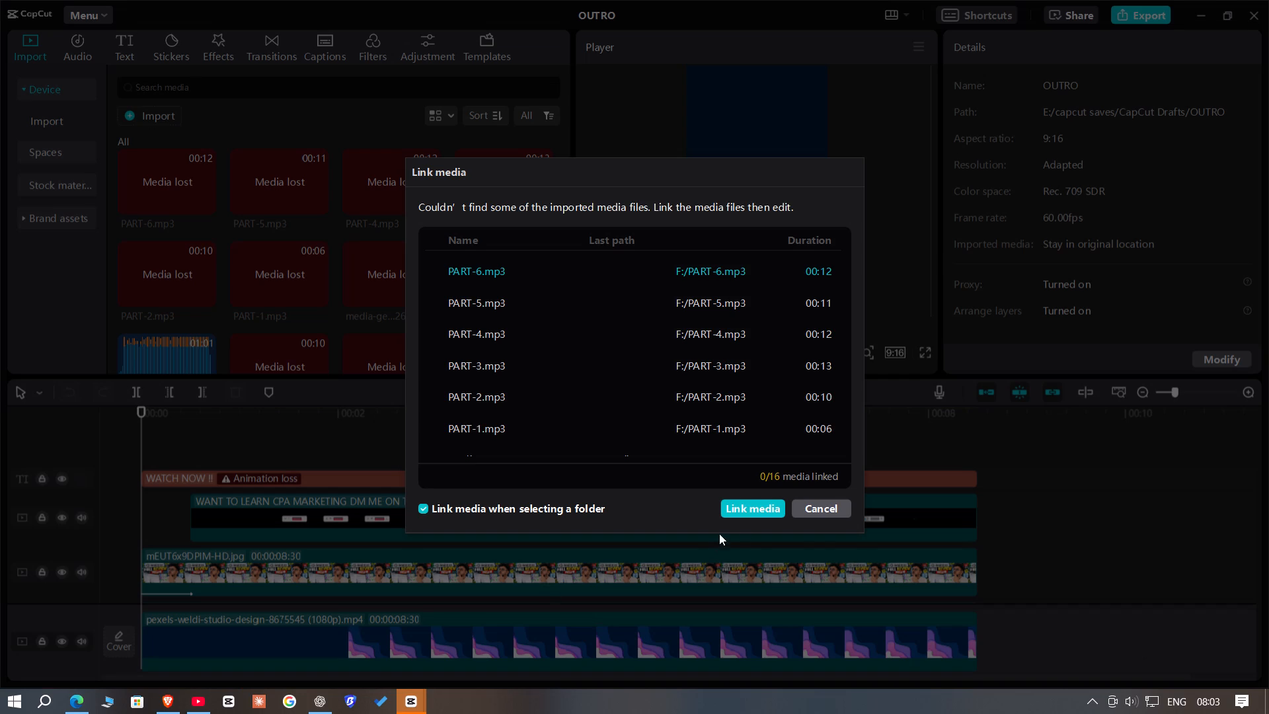
pyautogui.click(829, 512)
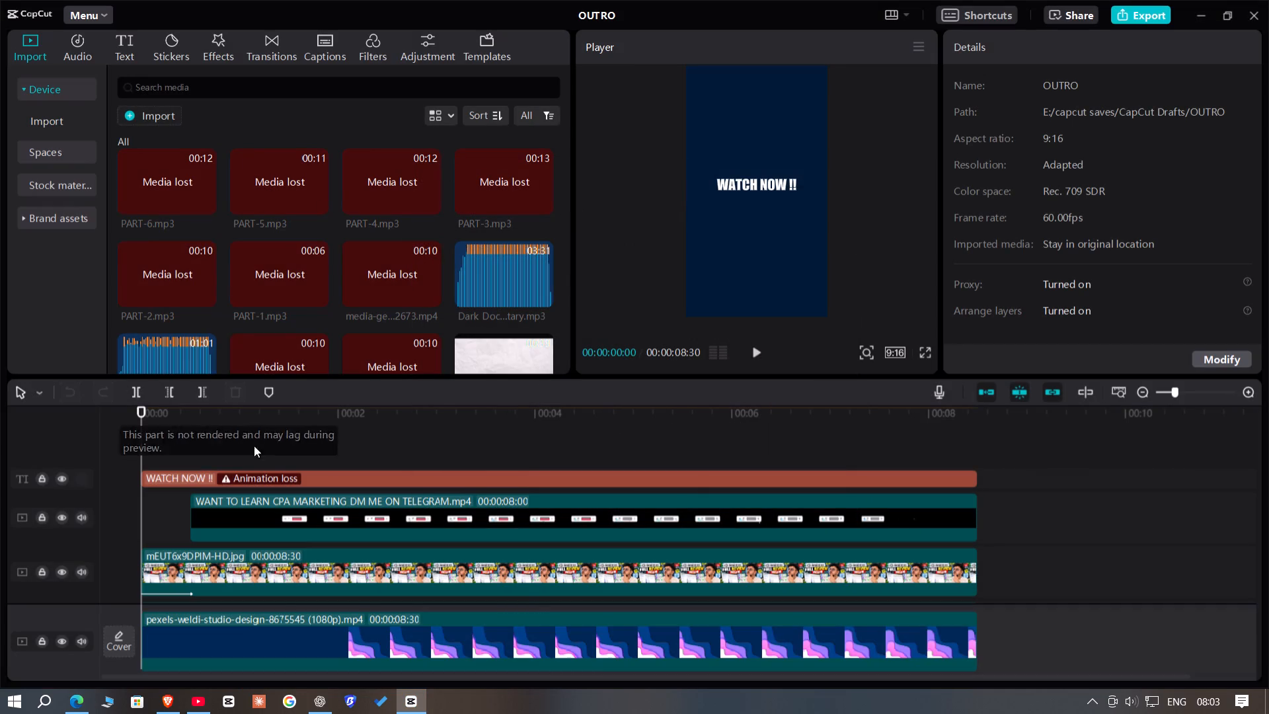
pyautogui.click(293, 454)
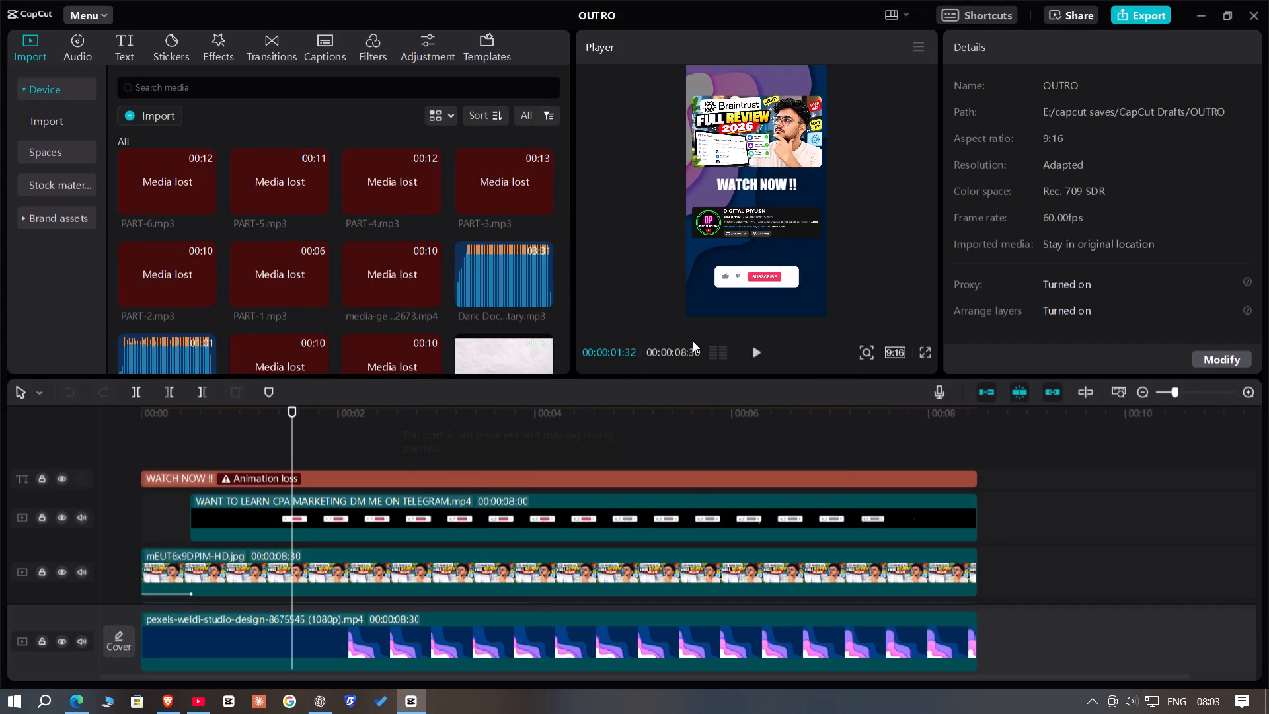
pyautogui.click(1258, 21)
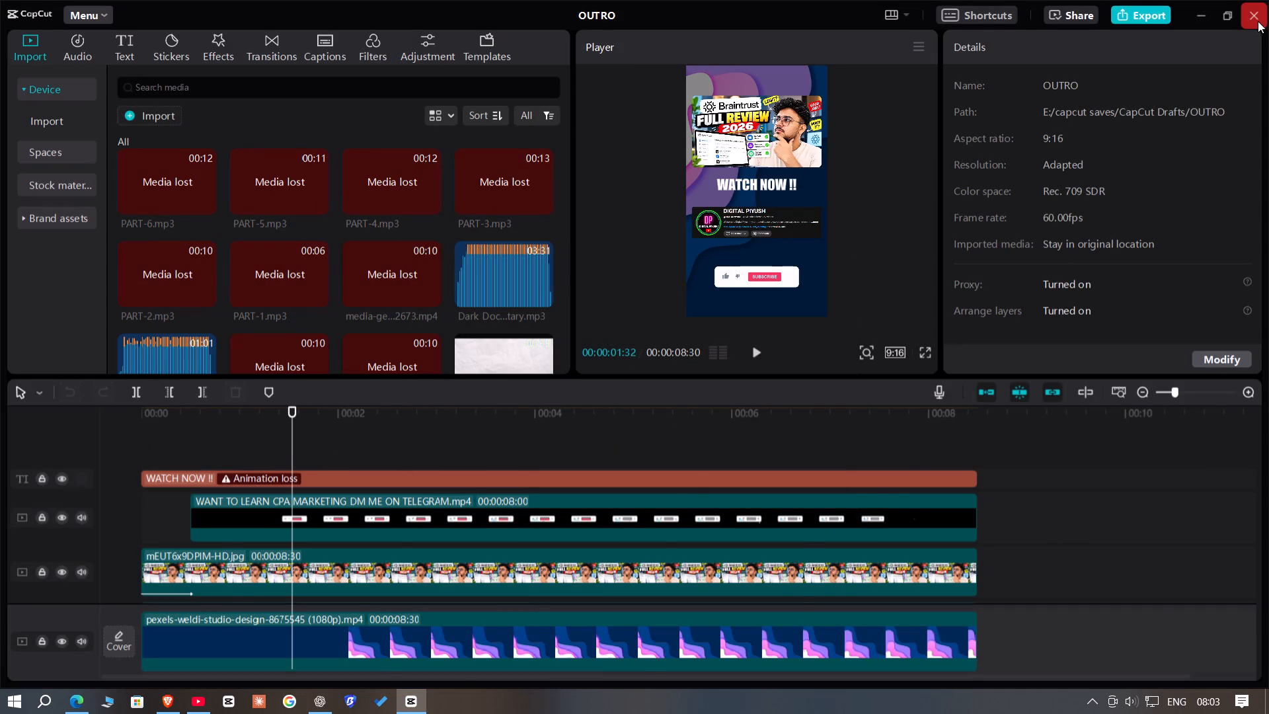
# Exit CapCut by closing its remaining home window.
pyautogui.click(1022, 93)
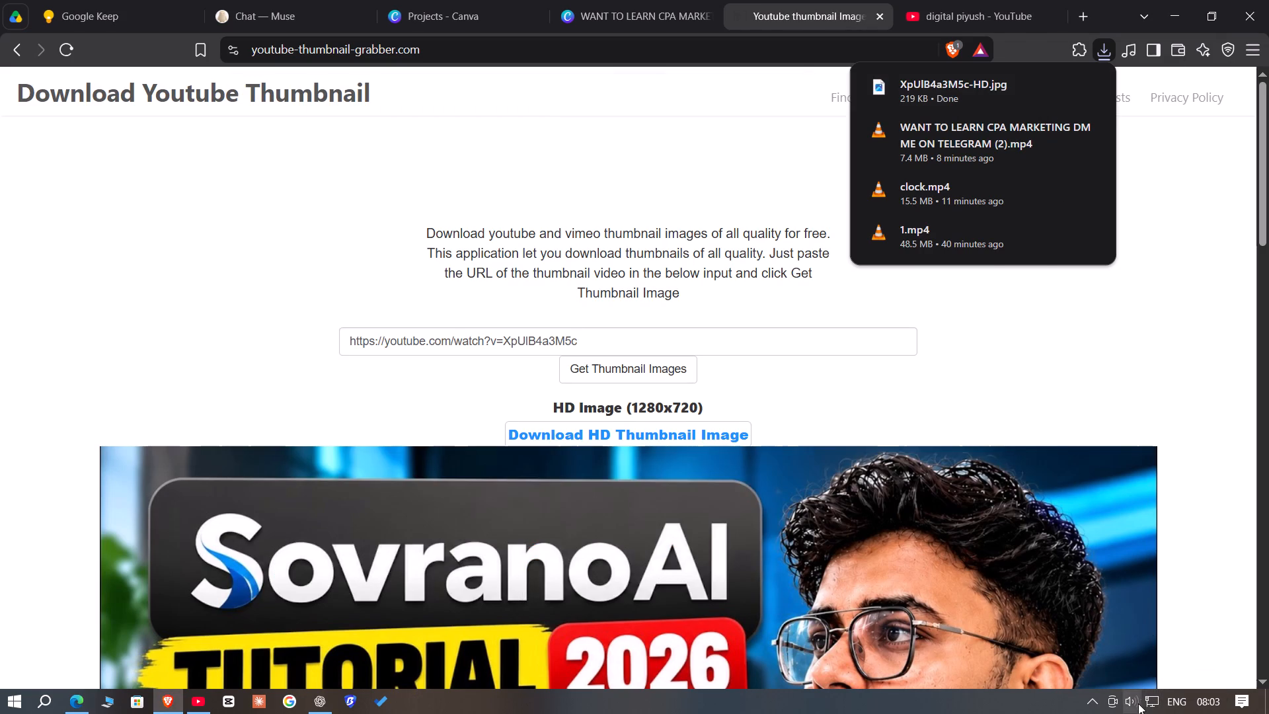
# Connect the computer to the VPN-1 network connection.
pyautogui.click(1155, 705)
pyautogui.click(1017, 498)
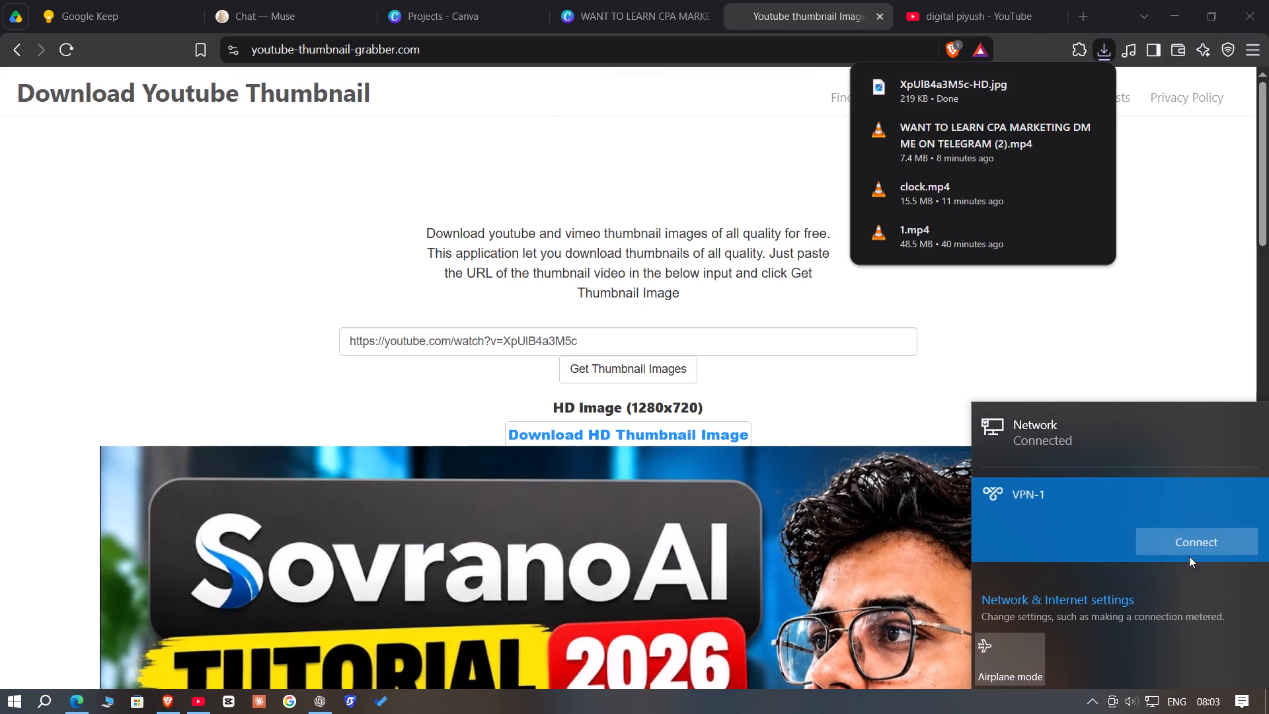
pyautogui.click(1208, 545)
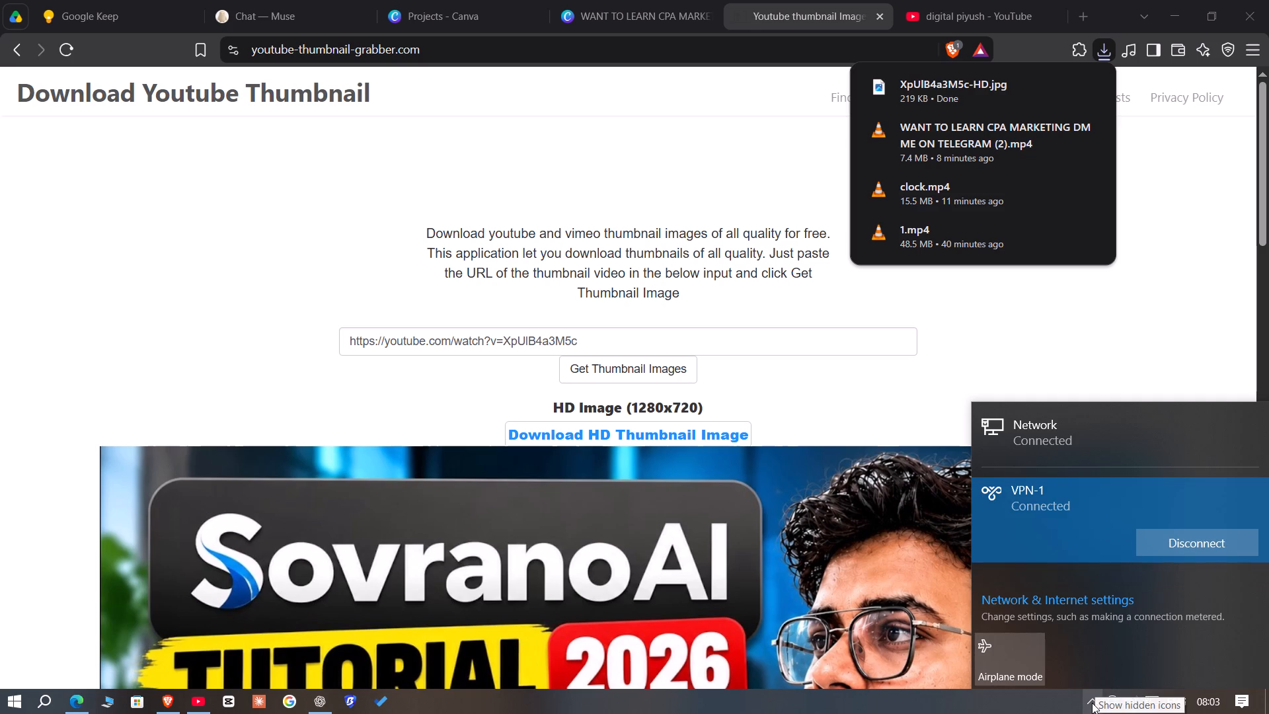
# Show the hidden system tray icons.
pyautogui.click(1092, 703)
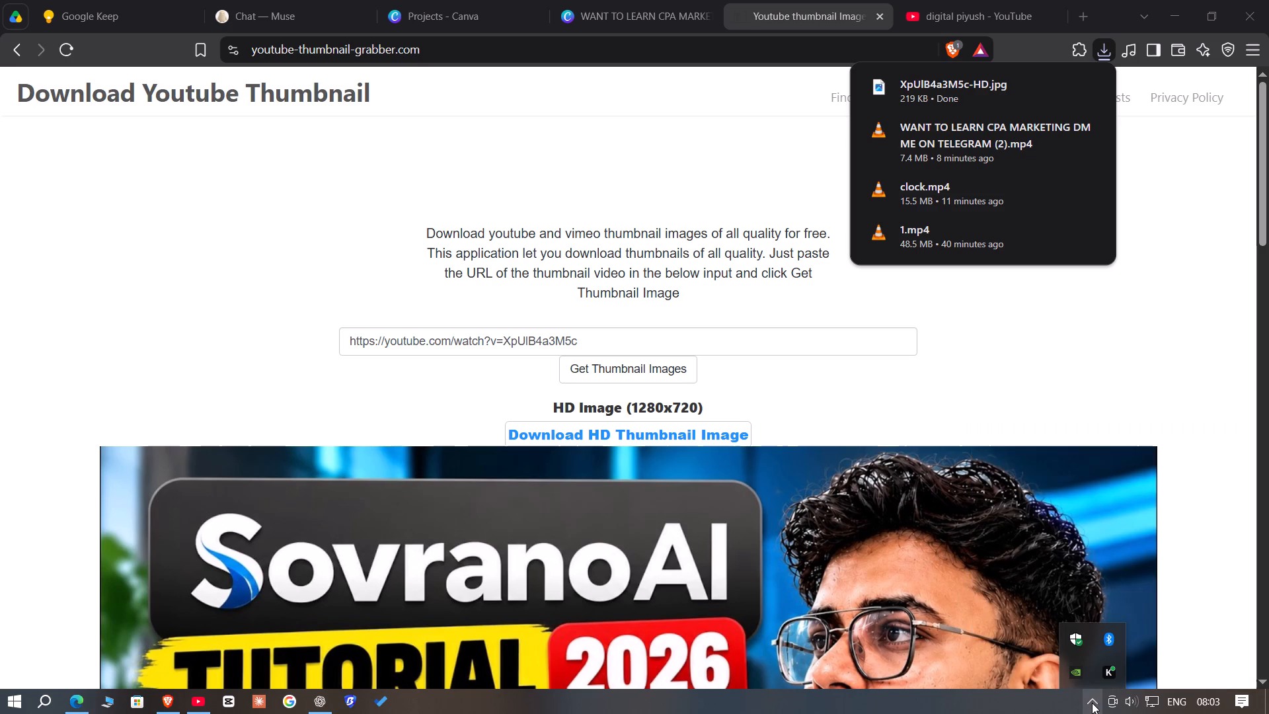
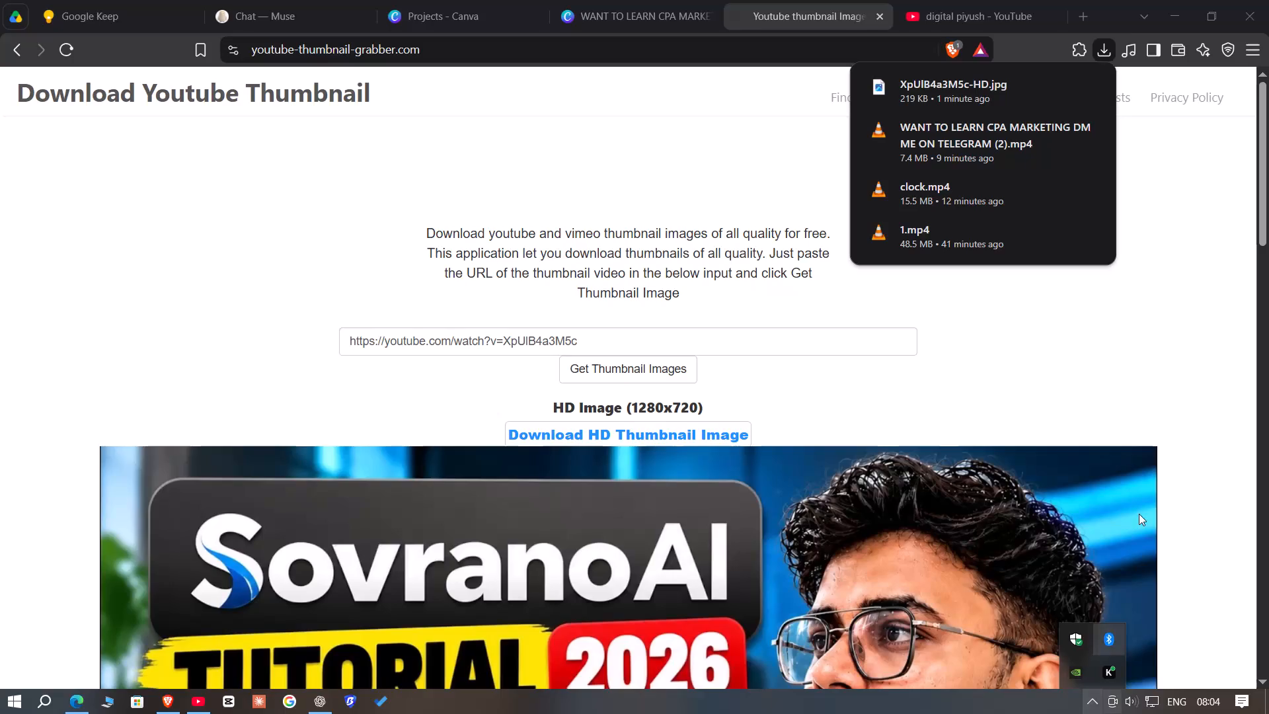
# Dismiss the browser's downloads list and relaunch CapCut.
pyautogui.click(1145, 407)
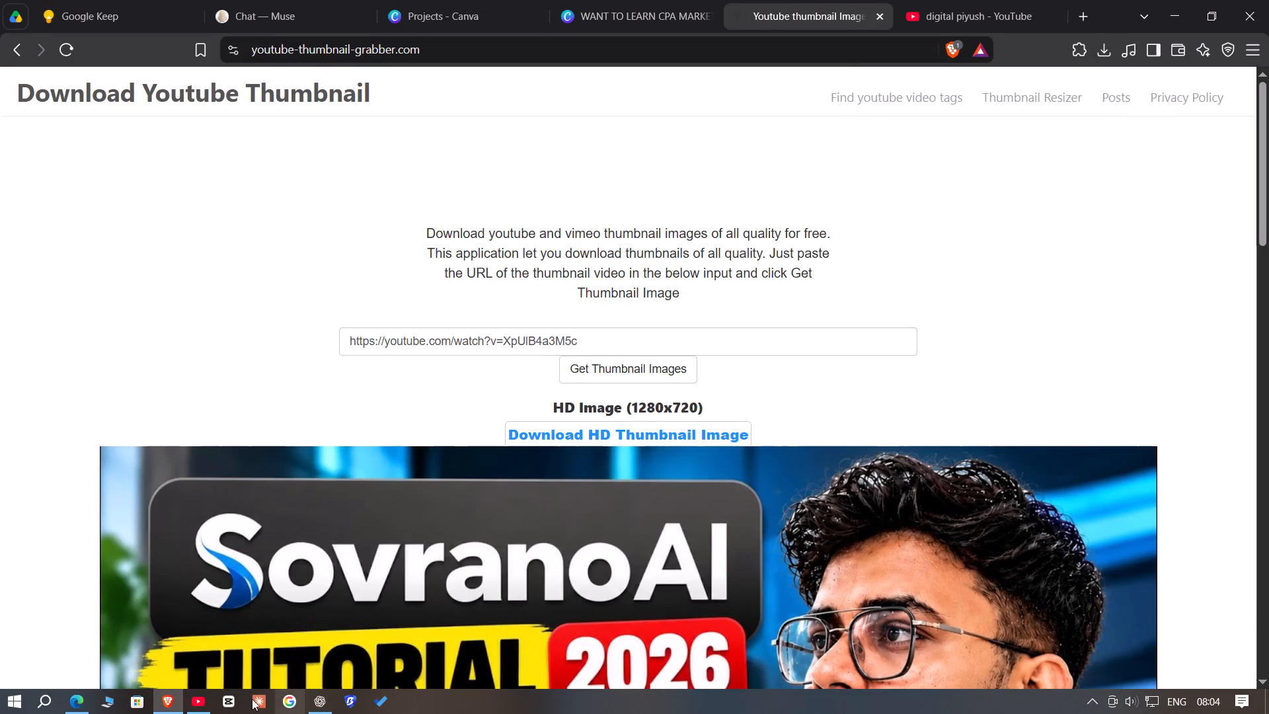
pyautogui.click(231, 701)
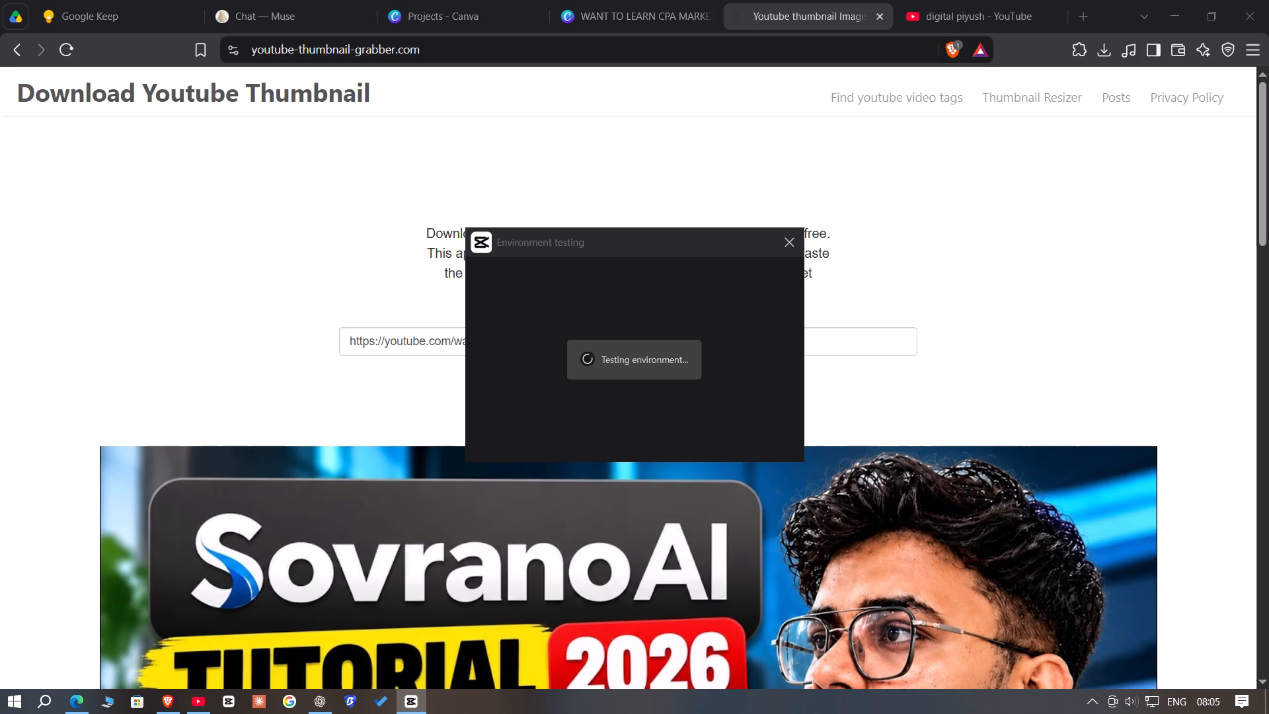
# Dismiss the CapCut environment test and set the headphone volume to 27.
pyautogui.click(784, 244)
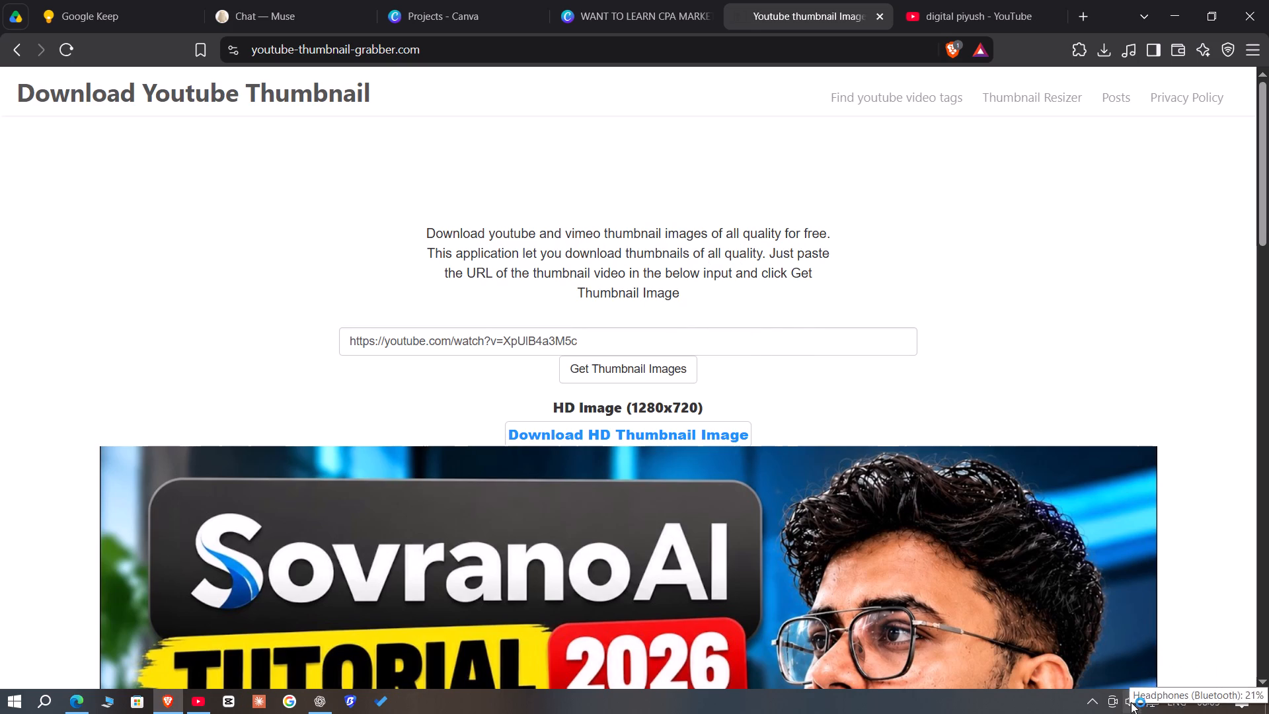
pyautogui.click(1131, 702)
pyautogui.scroll(3, 1130, 701)
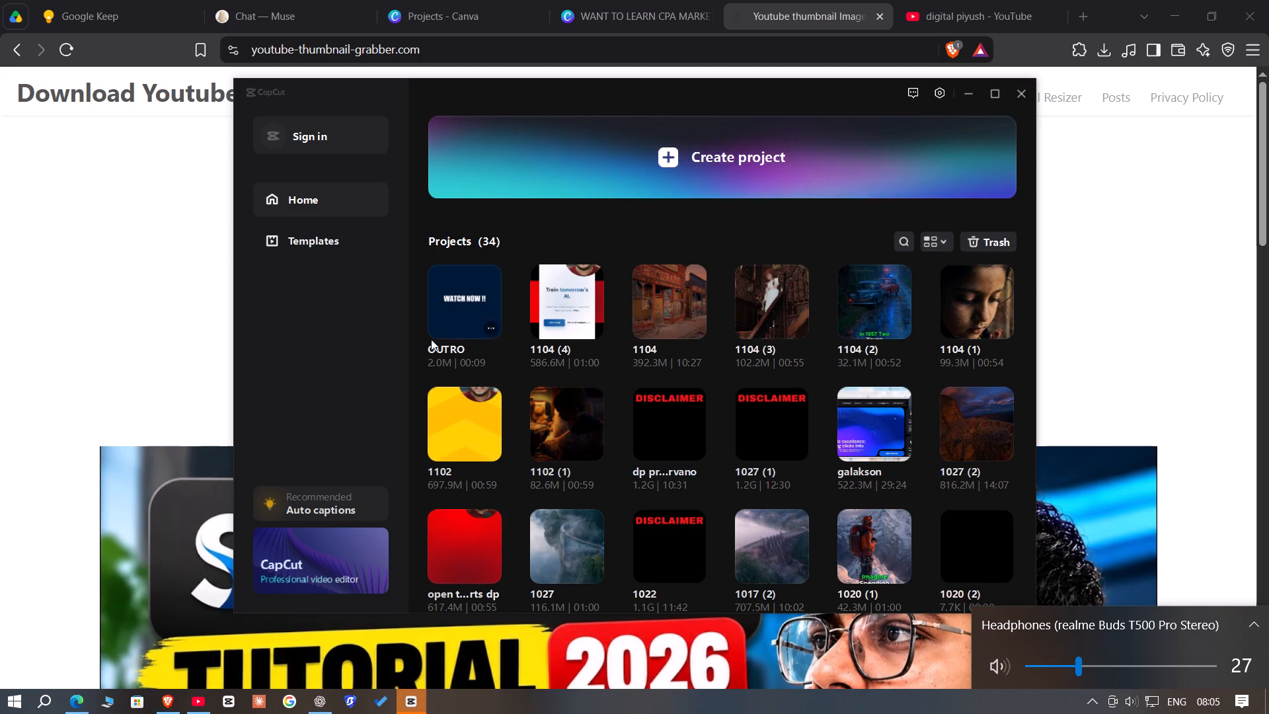
# Open the OUTRO project in CapCut without relinking its missing media.
pyautogui.click(466, 315)
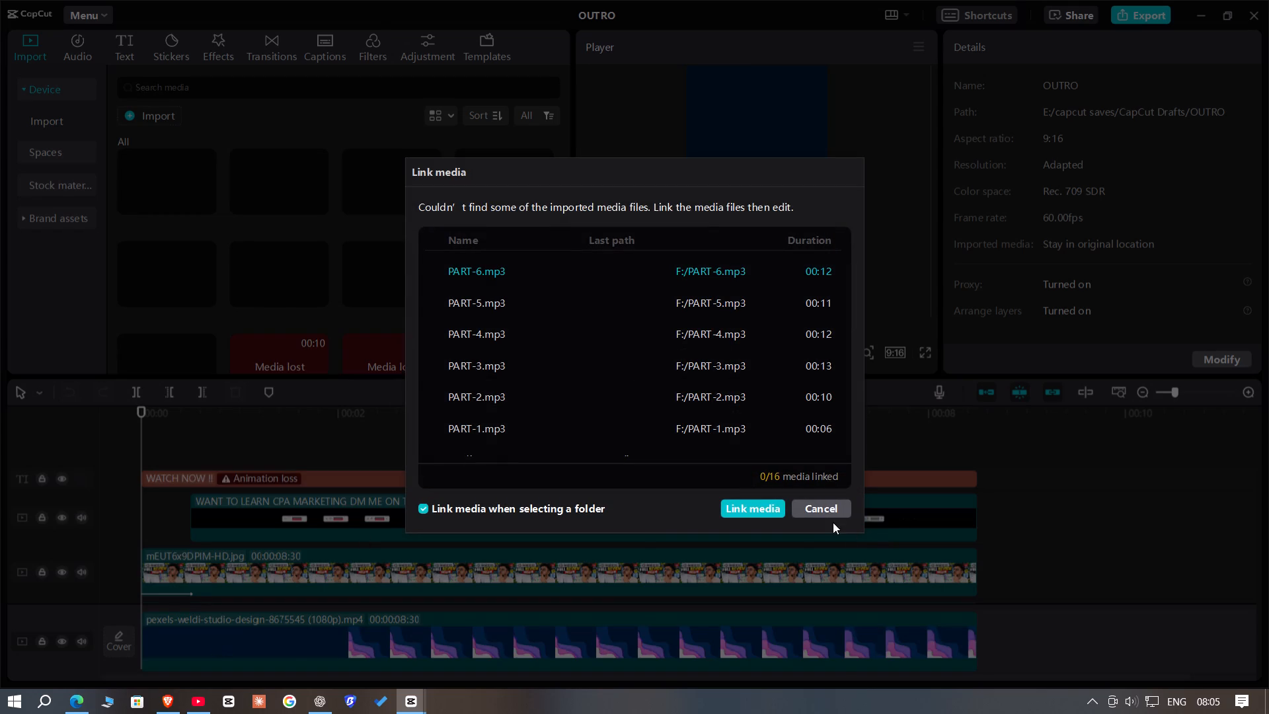
pyautogui.click(823, 510)
# Apply the blur-to-right entrance animation to the WATCH NOW !! text clip in place of its lost animation.
pyautogui.click(393, 473)
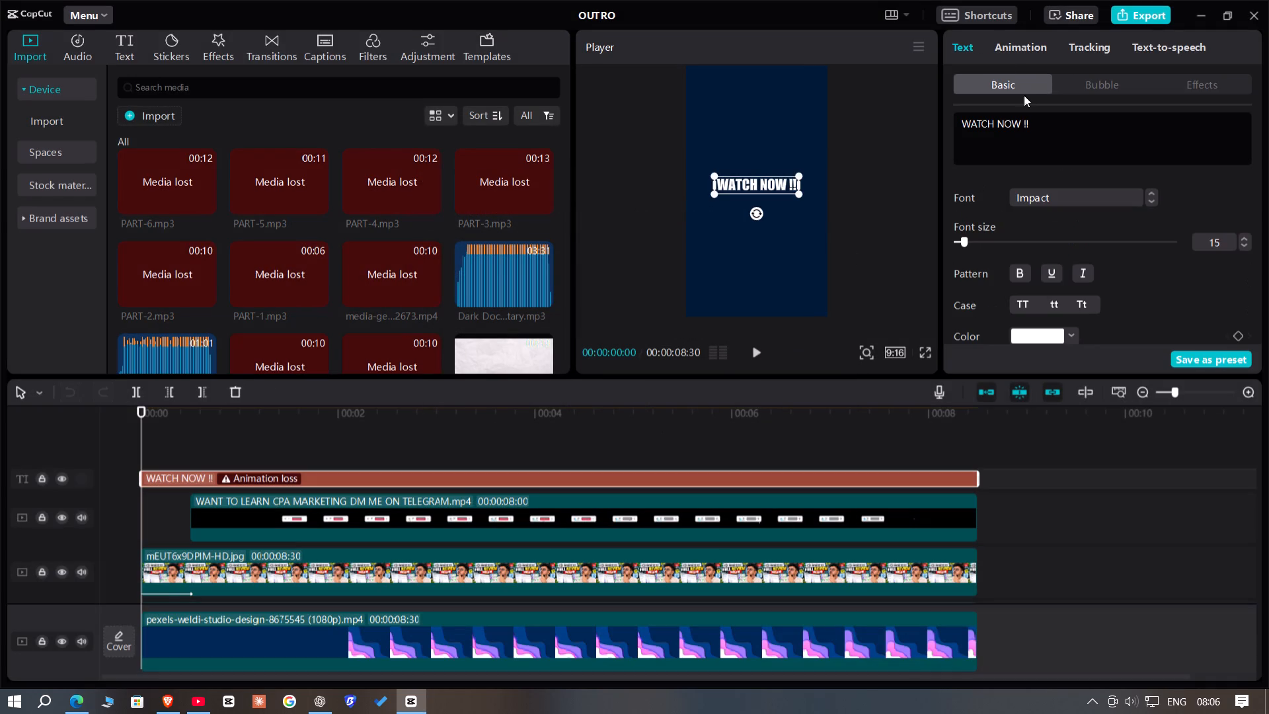
pyautogui.click(1006, 44)
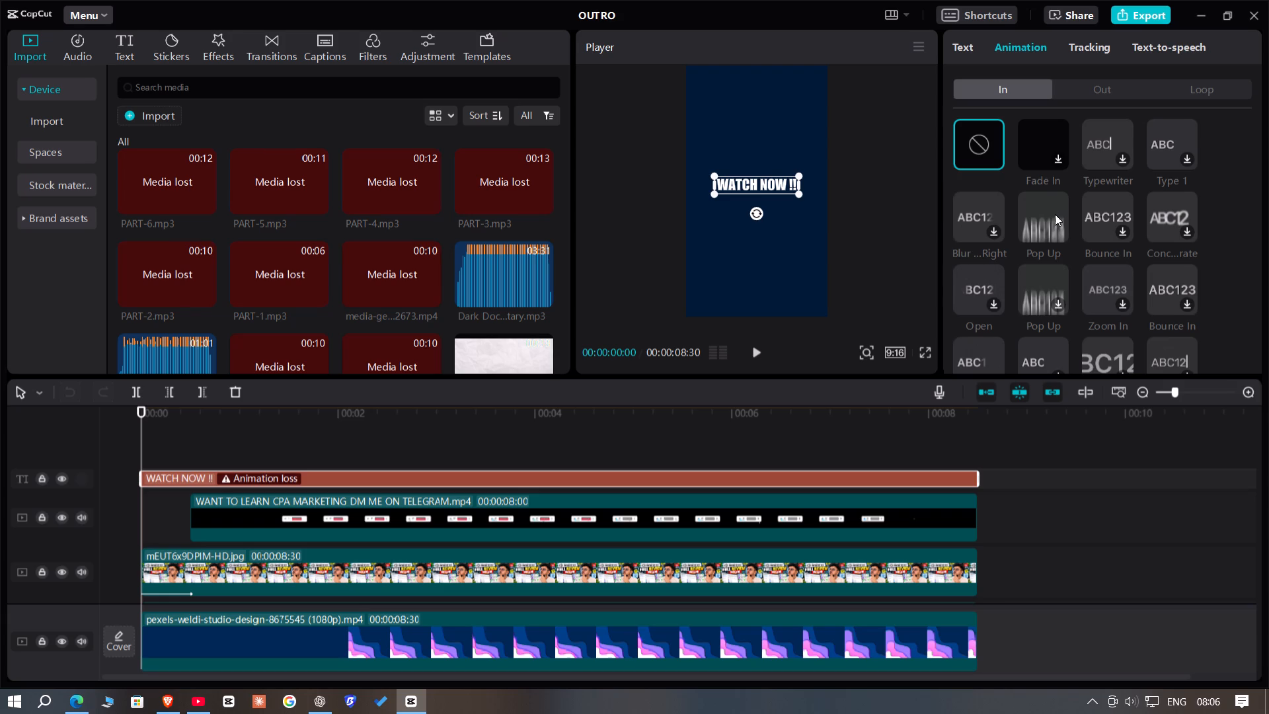
pyautogui.click(981, 218)
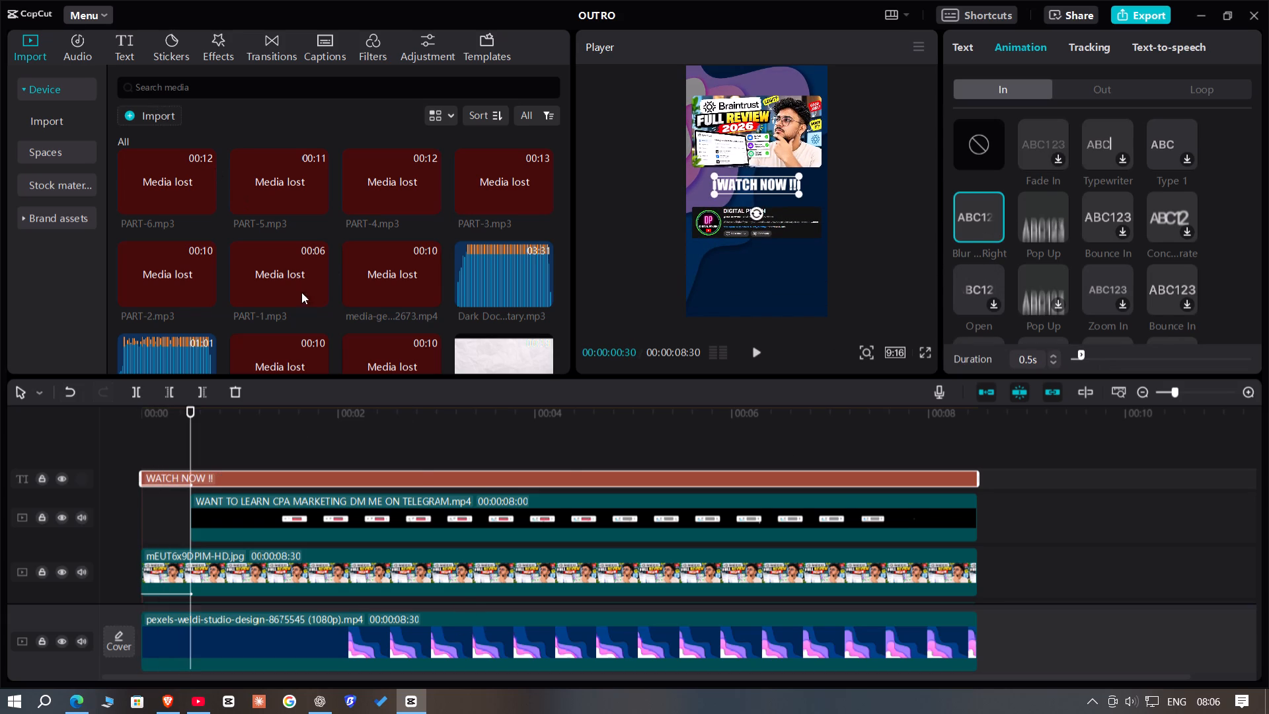
# Import the thumbnail image XpUlB4a3M5c-HD from F:\ into the project media.
pyautogui.scroll(-4, 397, 309)
pyautogui.scroll(-5, 475, 591)
pyautogui.scroll(3, 433, 571)
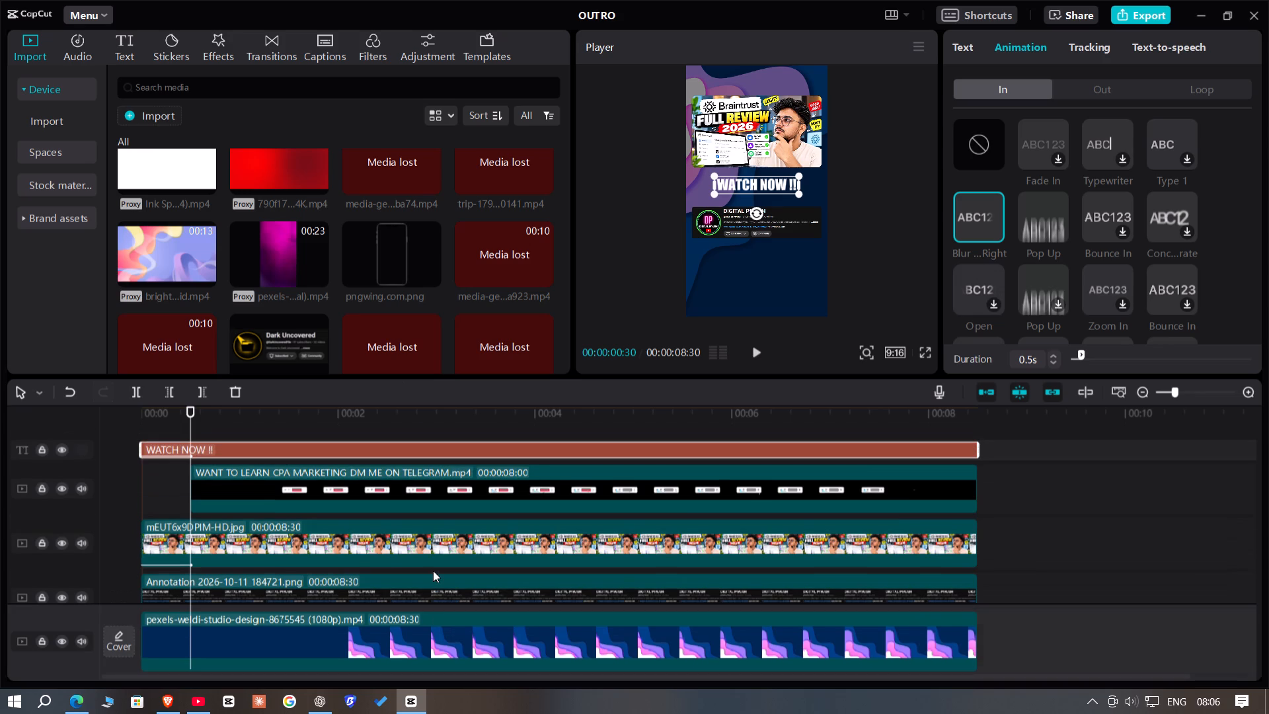
pyautogui.click(146, 116)
pyautogui.click(67, 116)
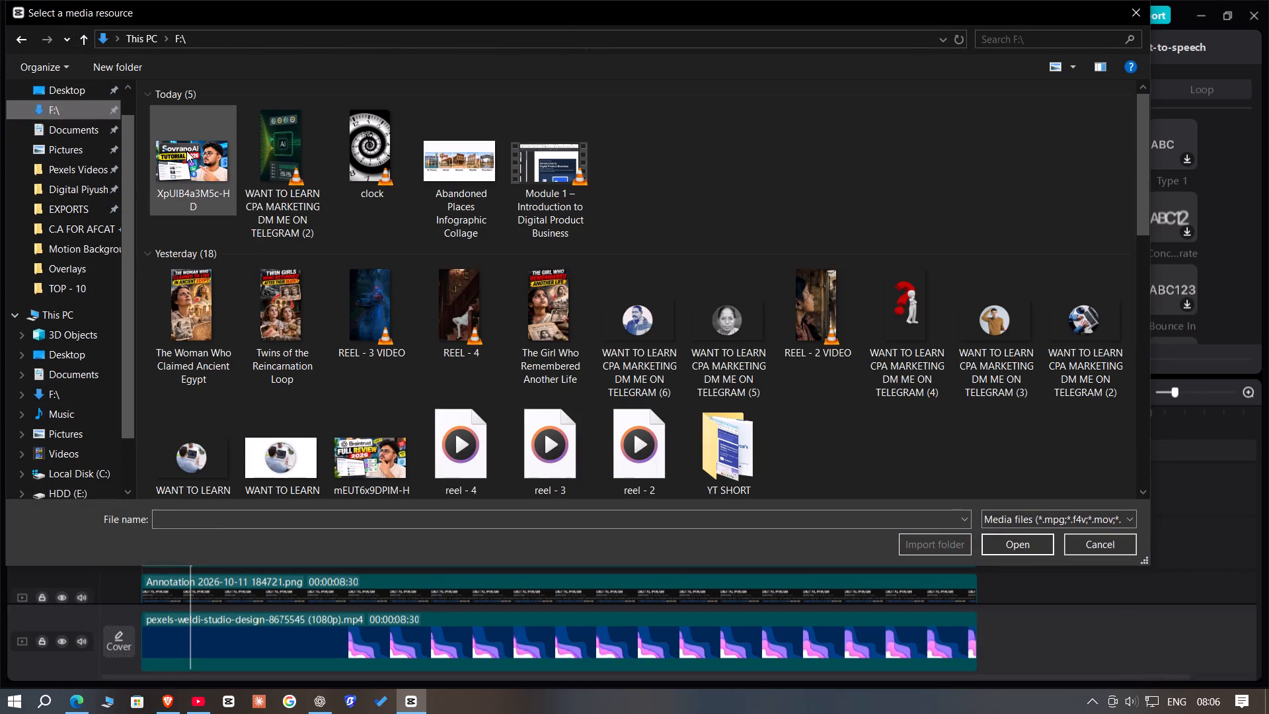
pyautogui.doubleClick(186, 151)
# Replace the mEUT6x9DPIM-HD.jpg clip on the timeline with XpUlB4a3M5c-HD.jpg, keeping the original video effect.
pyautogui.moveTo(149, 307); pyautogui.dragTo(298, 528)
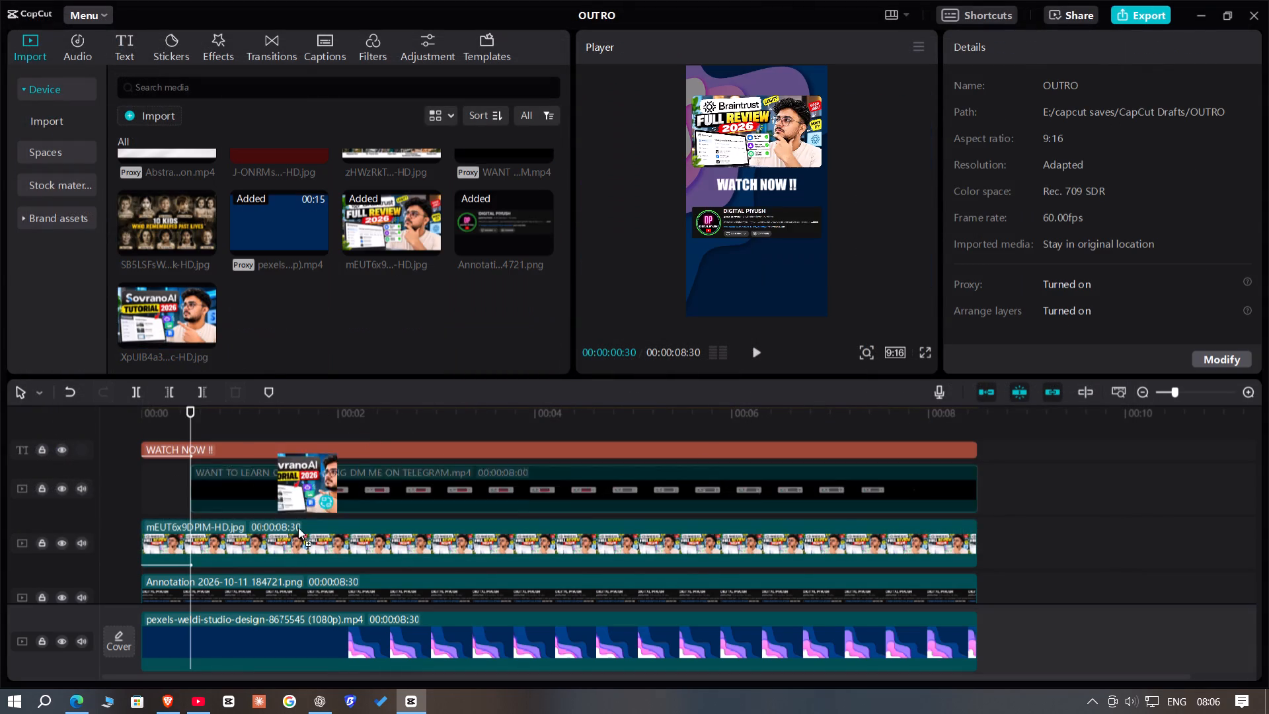
pyautogui.moveTo(298, 528); pyautogui.dragTo(304, 550)
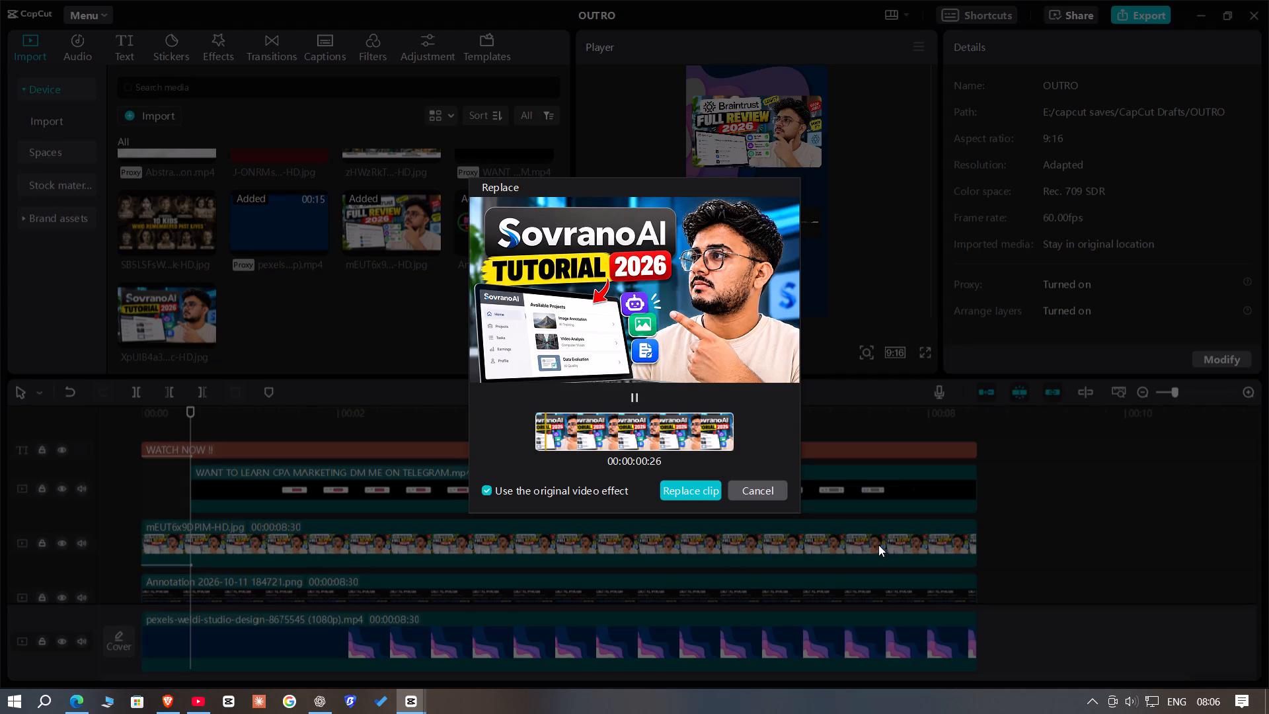
pyautogui.click(706, 495)
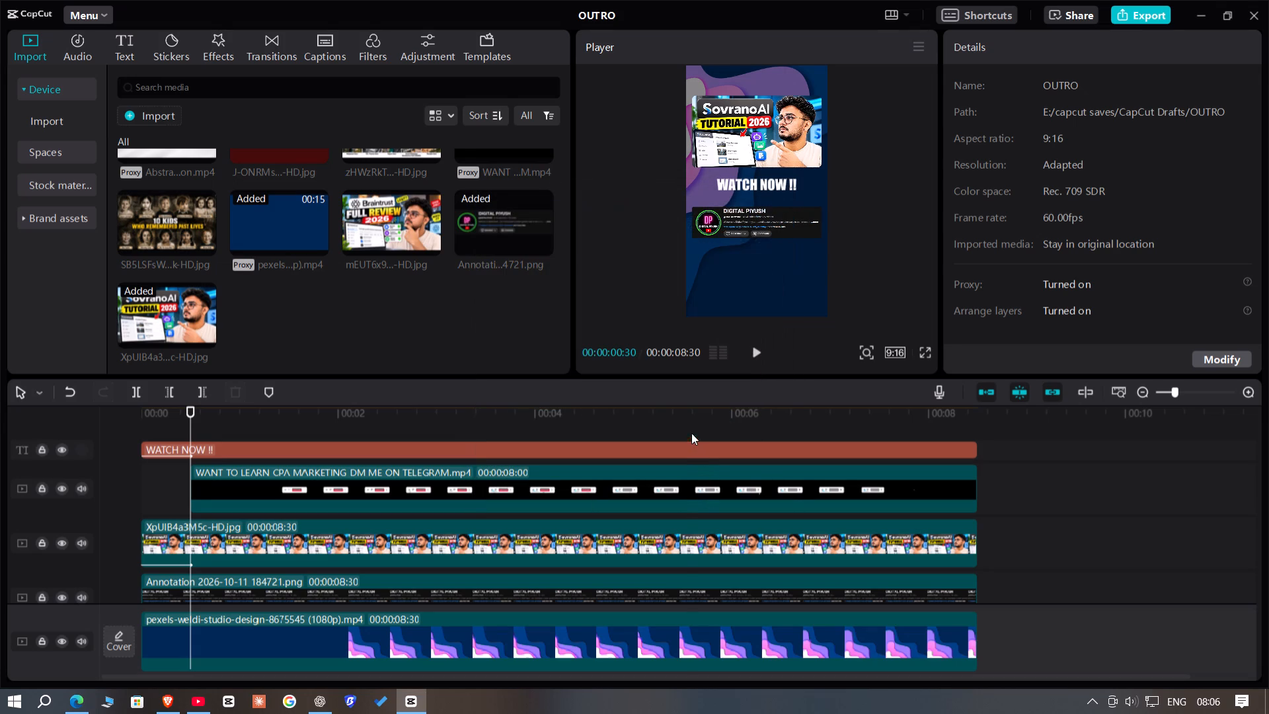
# At the outro's end, select the text, subscribe video, thumbnail and channel annotation clips and shift them together down the frame.
pyautogui.click(685, 419)
pyautogui.moveTo(685, 419); pyautogui.dragTo(1110, 489)
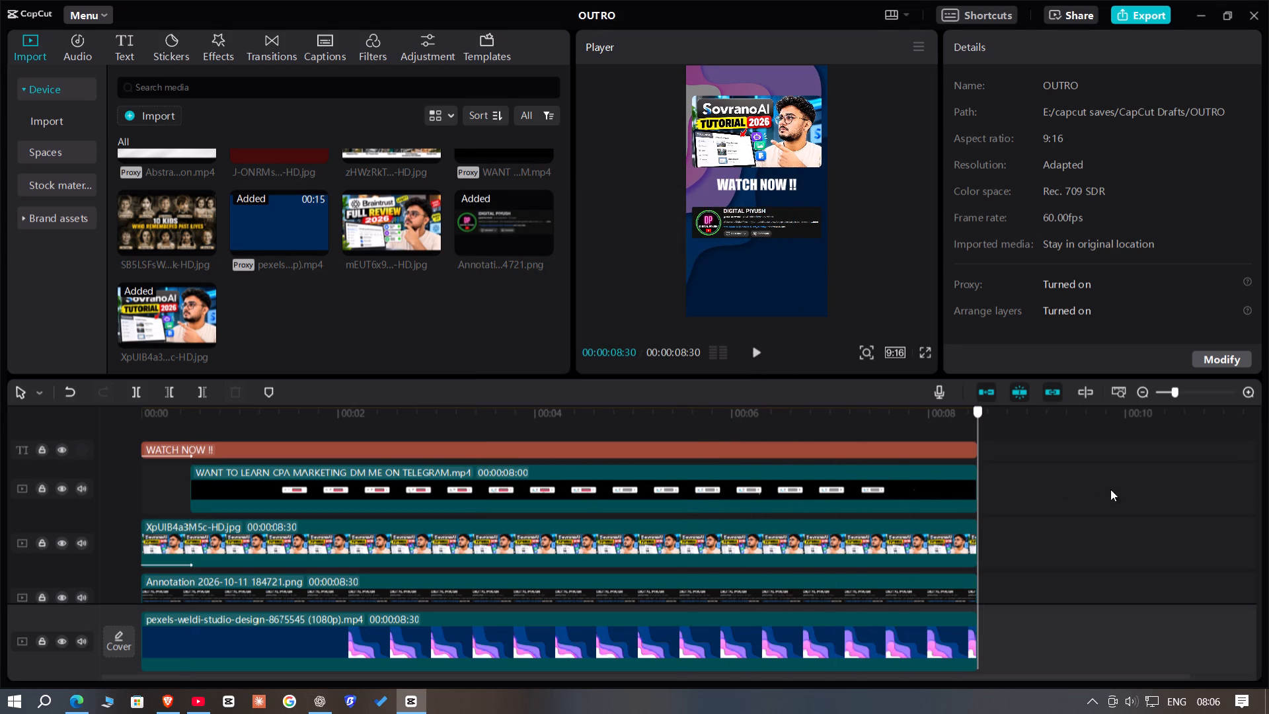
pyautogui.moveTo(1110, 489); pyautogui.dragTo(1132, 489)
pyautogui.moveTo(1010, 458); pyautogui.dragTo(656, 618)
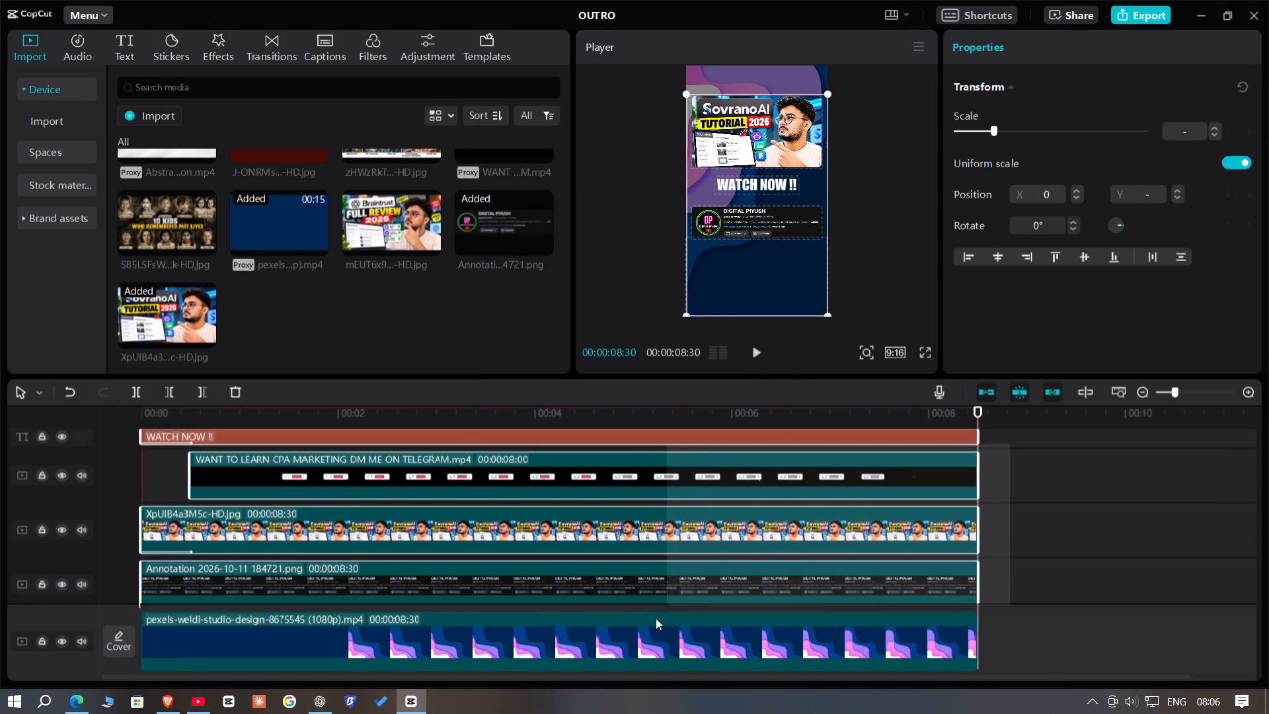
pyautogui.moveTo(656, 618); pyautogui.dragTo(563, 535)
pyautogui.moveTo(785, 290); pyautogui.dragTo(786, 291)
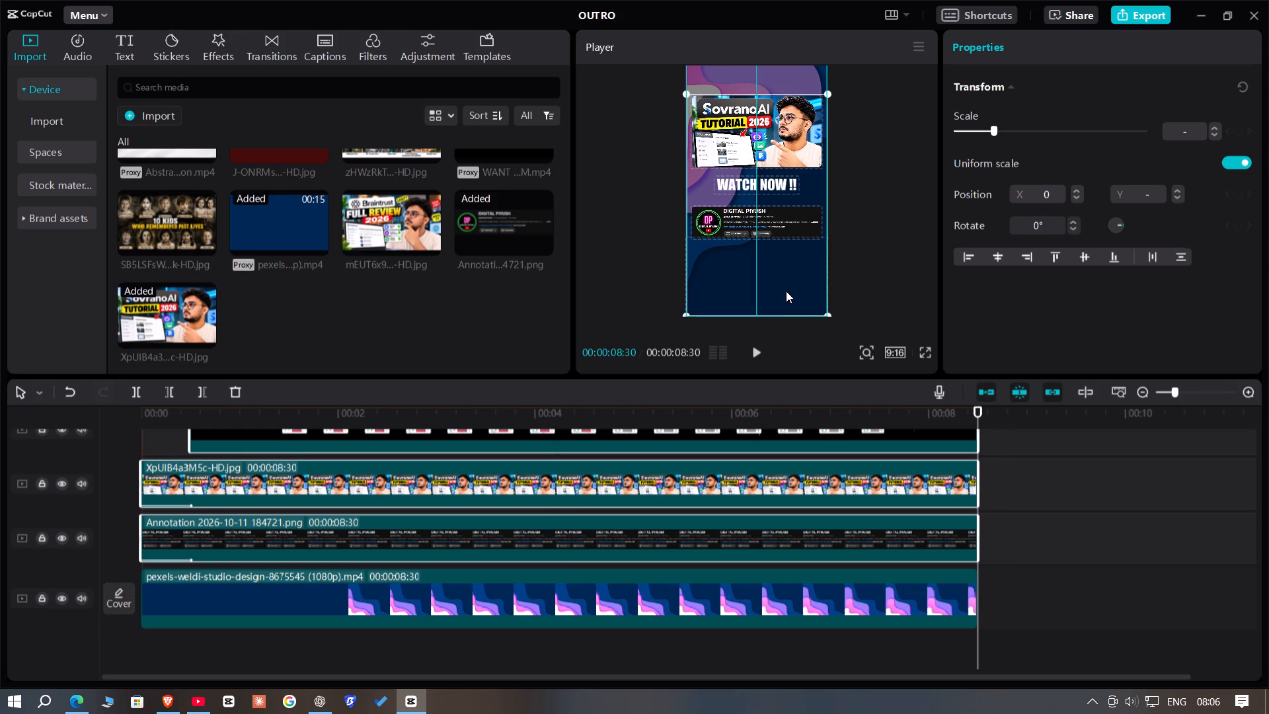
pyautogui.moveTo(786, 291); pyautogui.dragTo(781, 286)
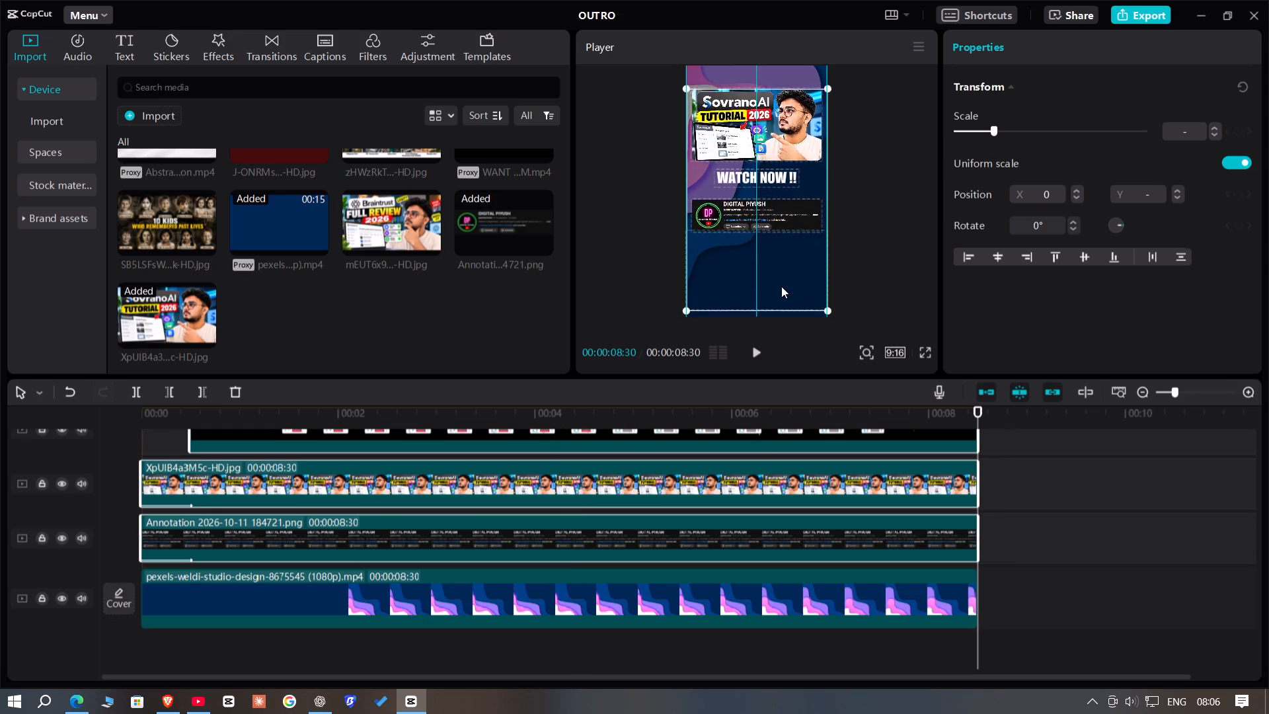
pyautogui.moveTo(781, 286); pyautogui.dragTo(785, 310)
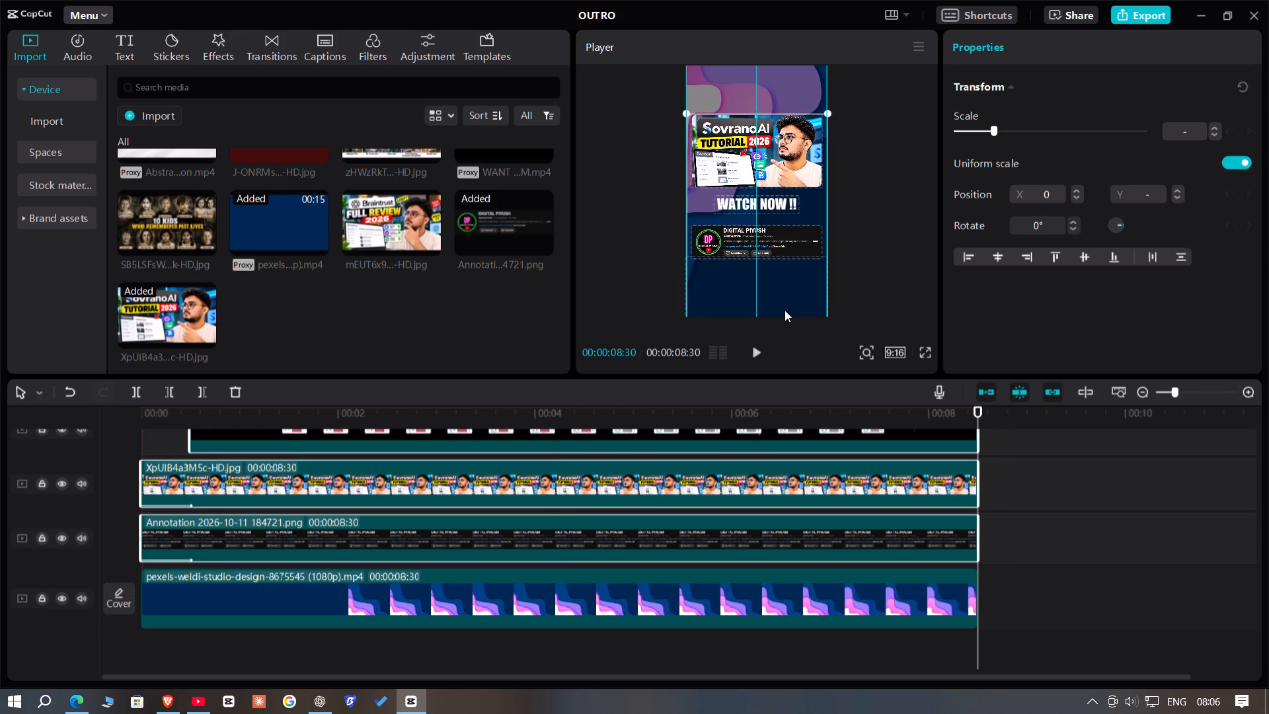
pyautogui.moveTo(785, 310); pyautogui.dragTo(785, 306)
pyautogui.moveTo(785, 306); pyautogui.dragTo(783, 315)
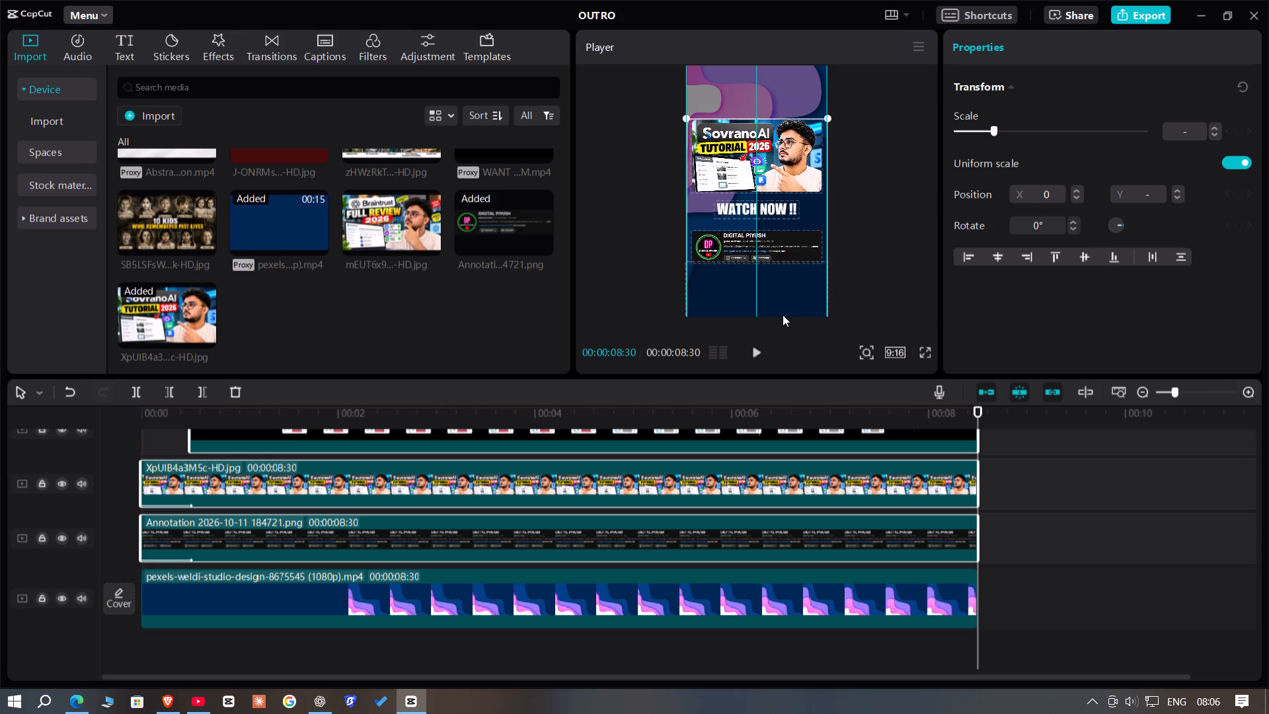
pyautogui.moveTo(783, 315); pyautogui.dragTo(783, 303)
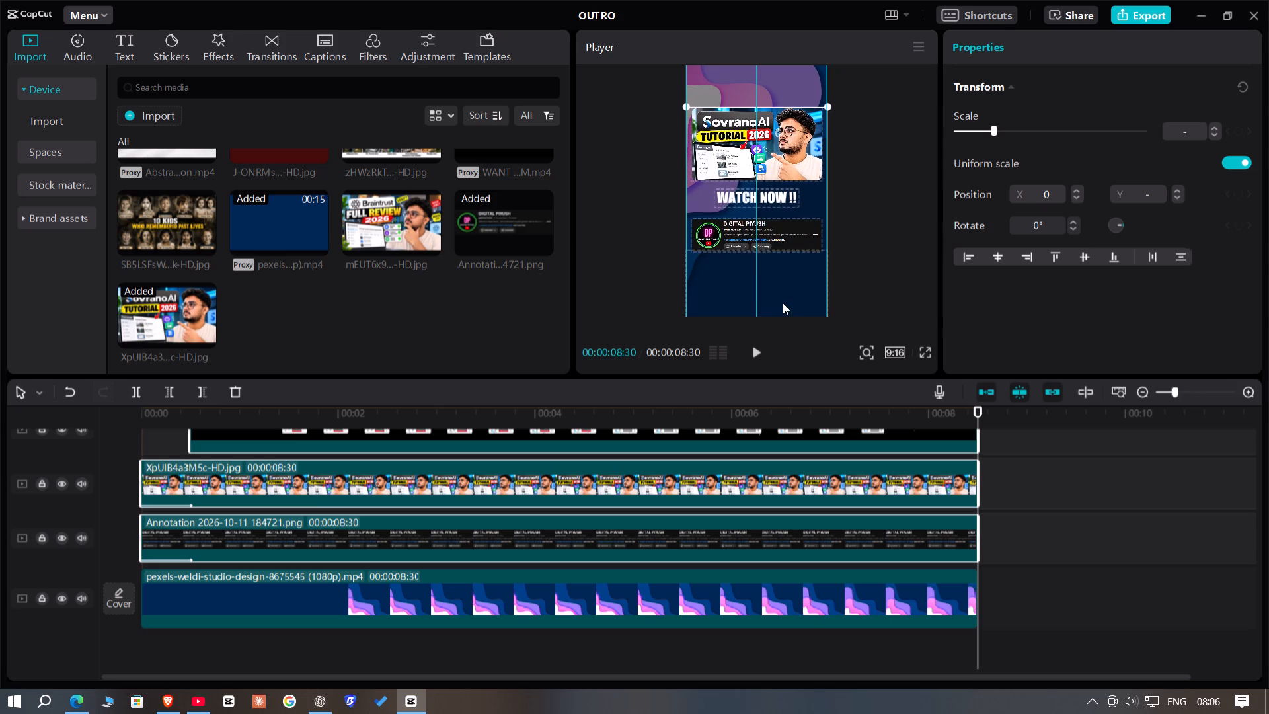
pyautogui.moveTo(783, 303); pyautogui.dragTo(781, 313)
# At 00:00:05:06, move the four selected outro clips together back up the frame, centred horizontally, and deselect them.
pyautogui.doubleClick(589, 401)
pyautogui.tripleClick(589, 413)
pyautogui.moveTo(591, 415); pyautogui.dragTo(623, 428)
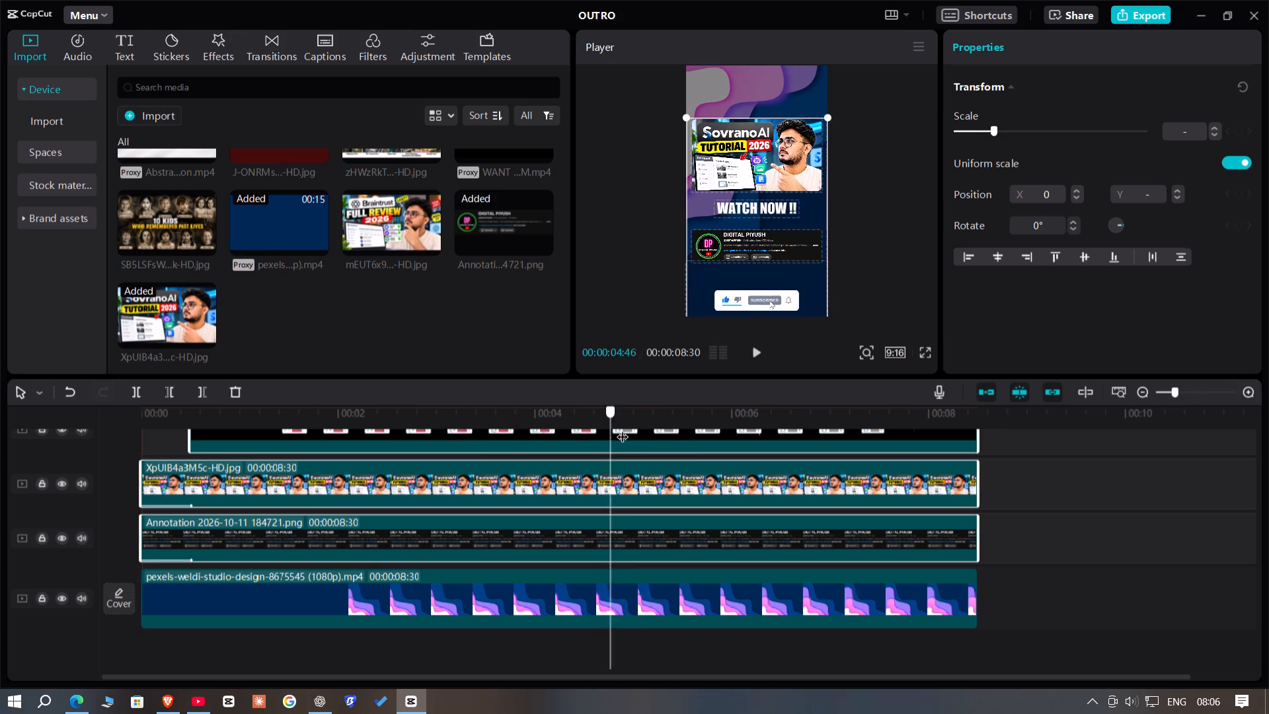
pyautogui.moveTo(623, 428); pyautogui.dragTo(644, 435)
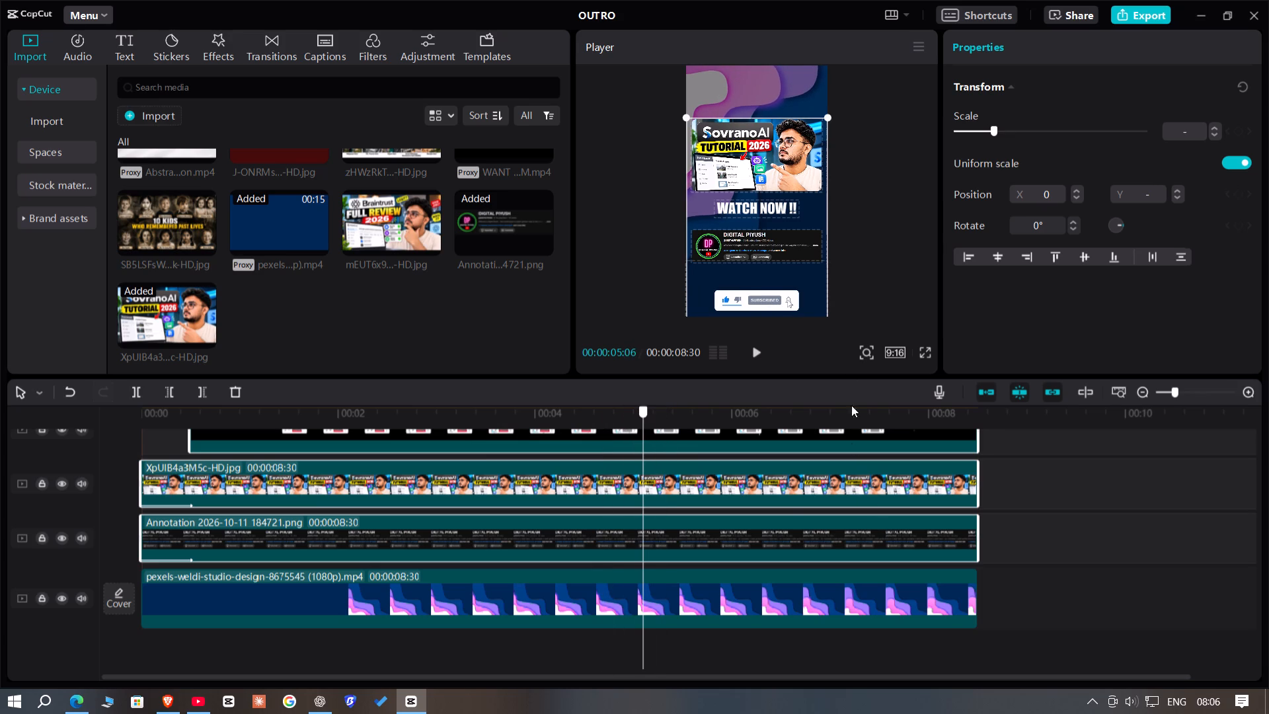
pyautogui.moveTo(785, 267); pyautogui.dragTo(783, 257)
pyautogui.moveTo(783, 257); pyautogui.dragTo(786, 265)
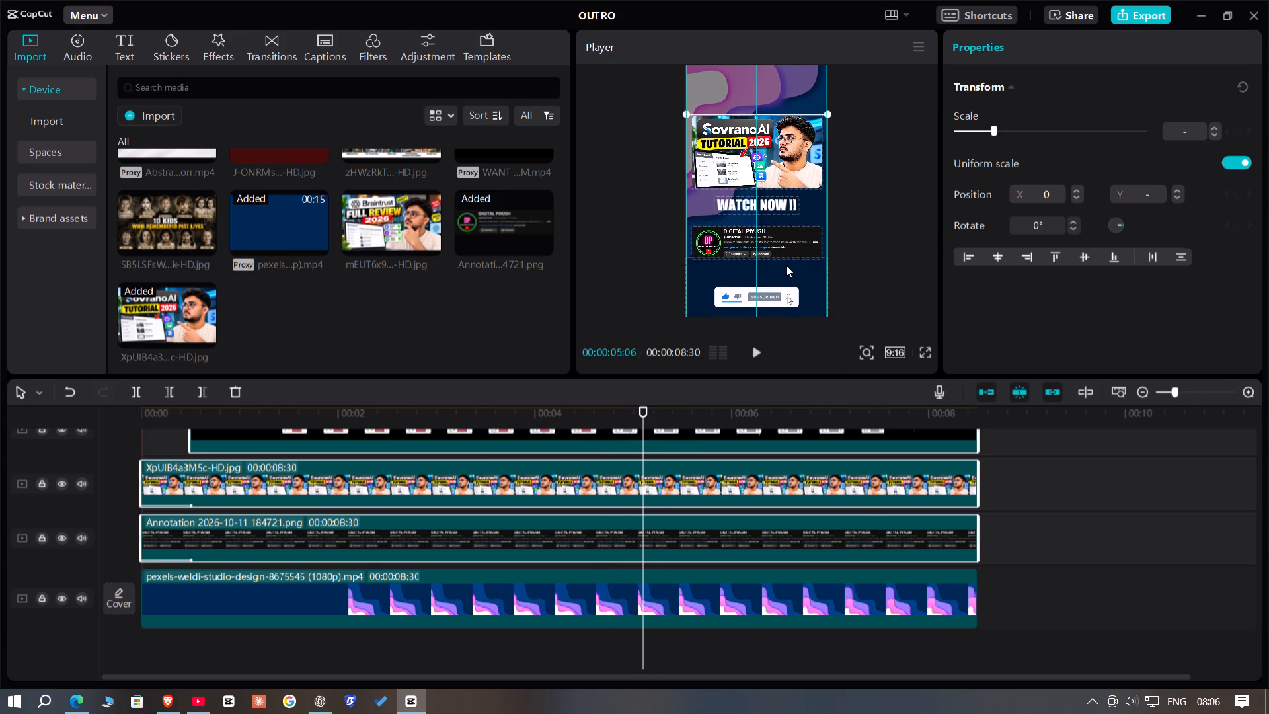
pyautogui.moveTo(786, 265); pyautogui.dragTo(792, 256)
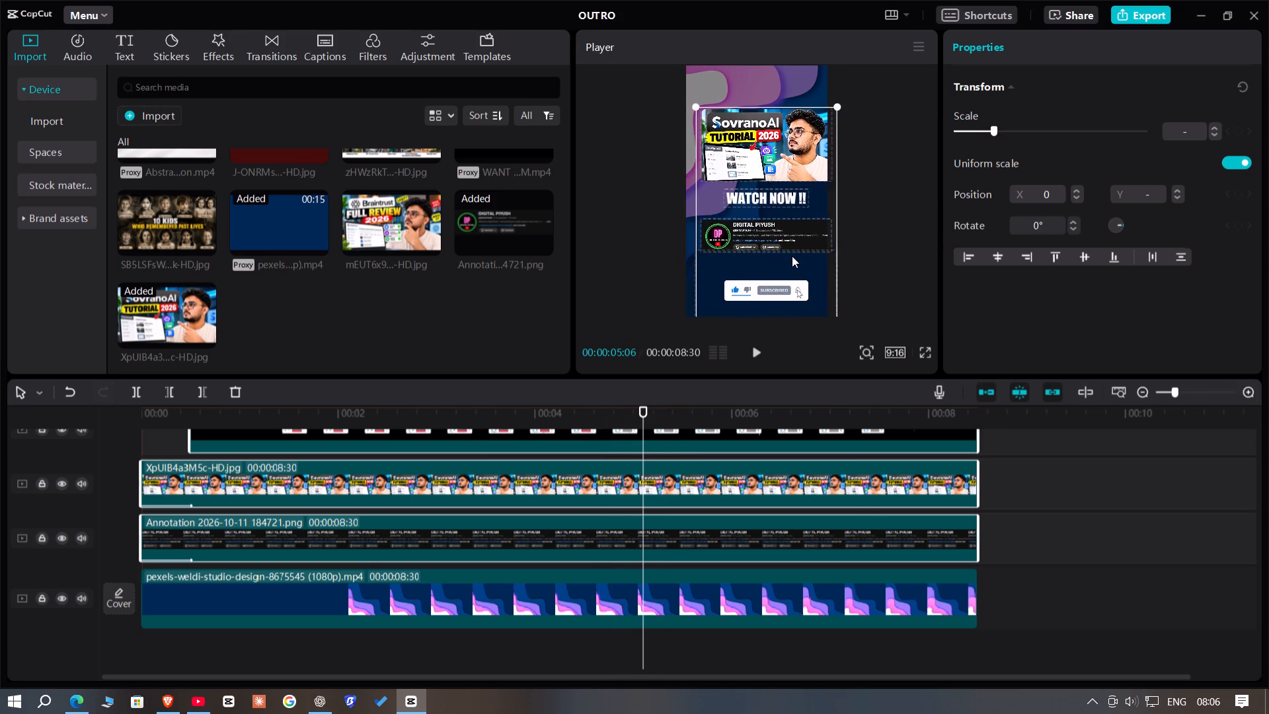
pyautogui.moveTo(792, 256); pyautogui.dragTo(781, 248)
pyautogui.tripleClick(1005, 485)
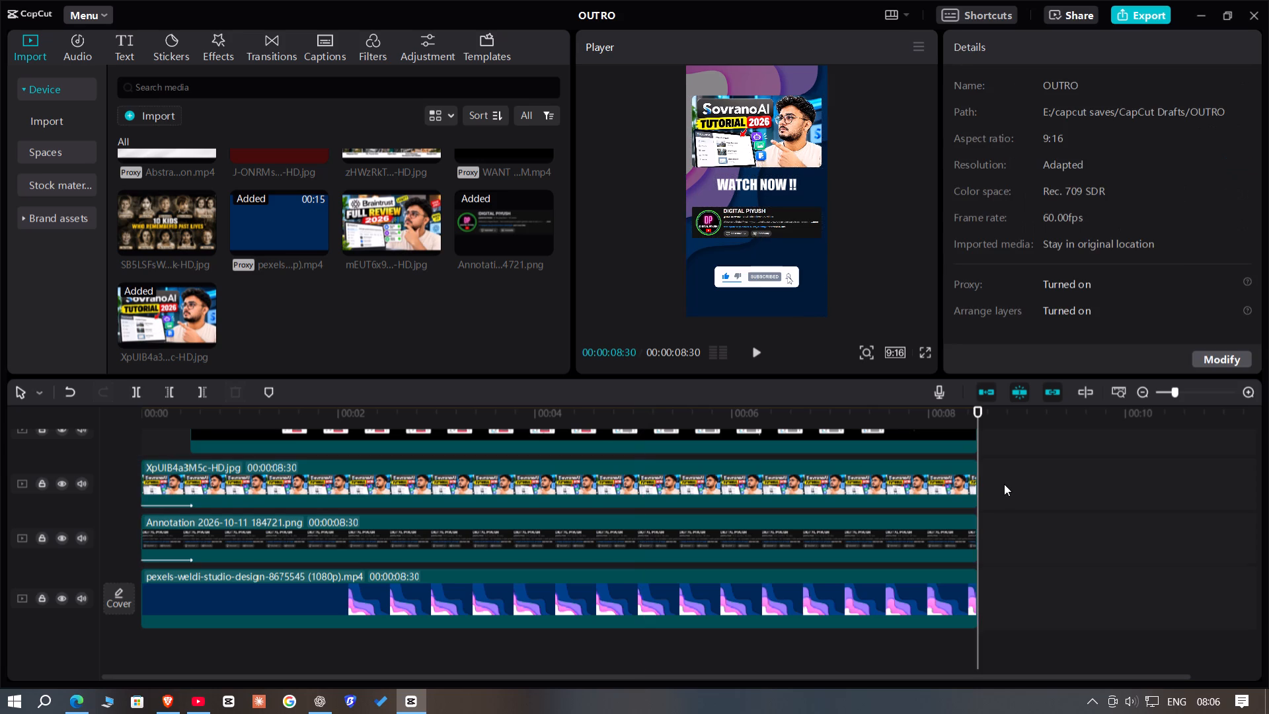
pyautogui.click(1004, 484)
# Export the outro as OUTRO(2) to E:/EXPORTS in 1080P, H.264, mp4 at 60fps.
pyautogui.click(1140, 18)
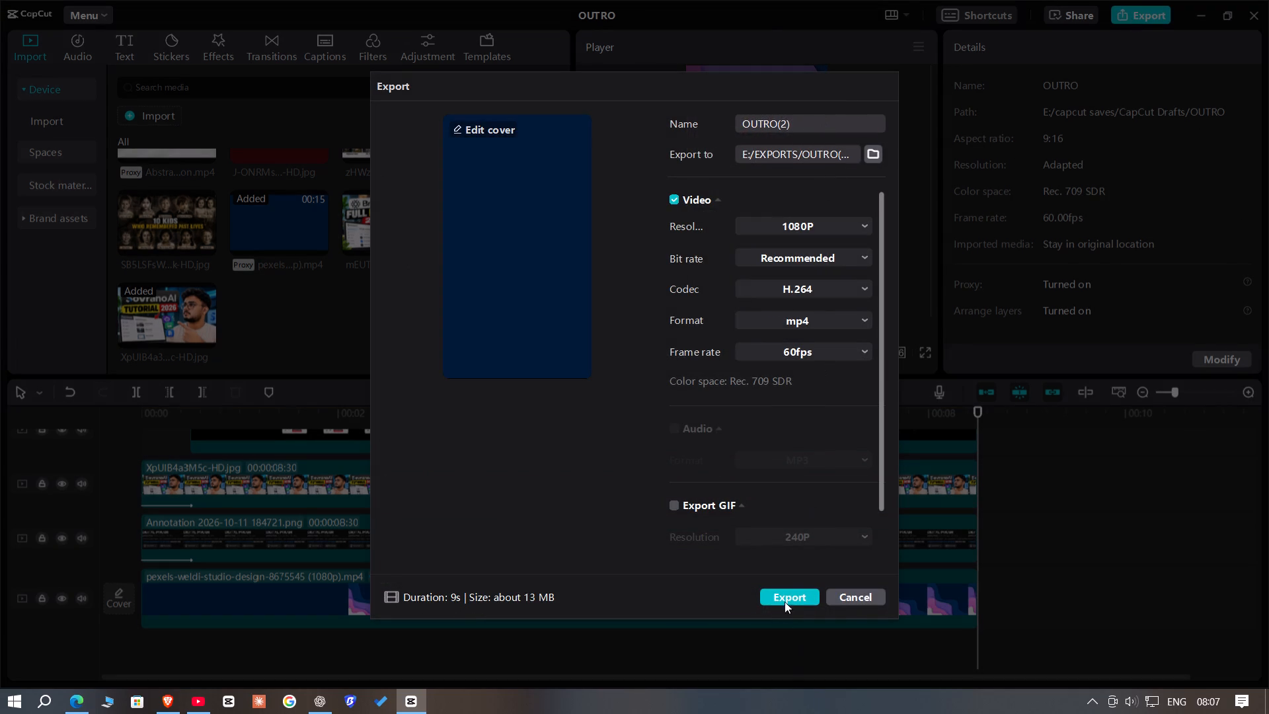
pyautogui.click(790, 594)
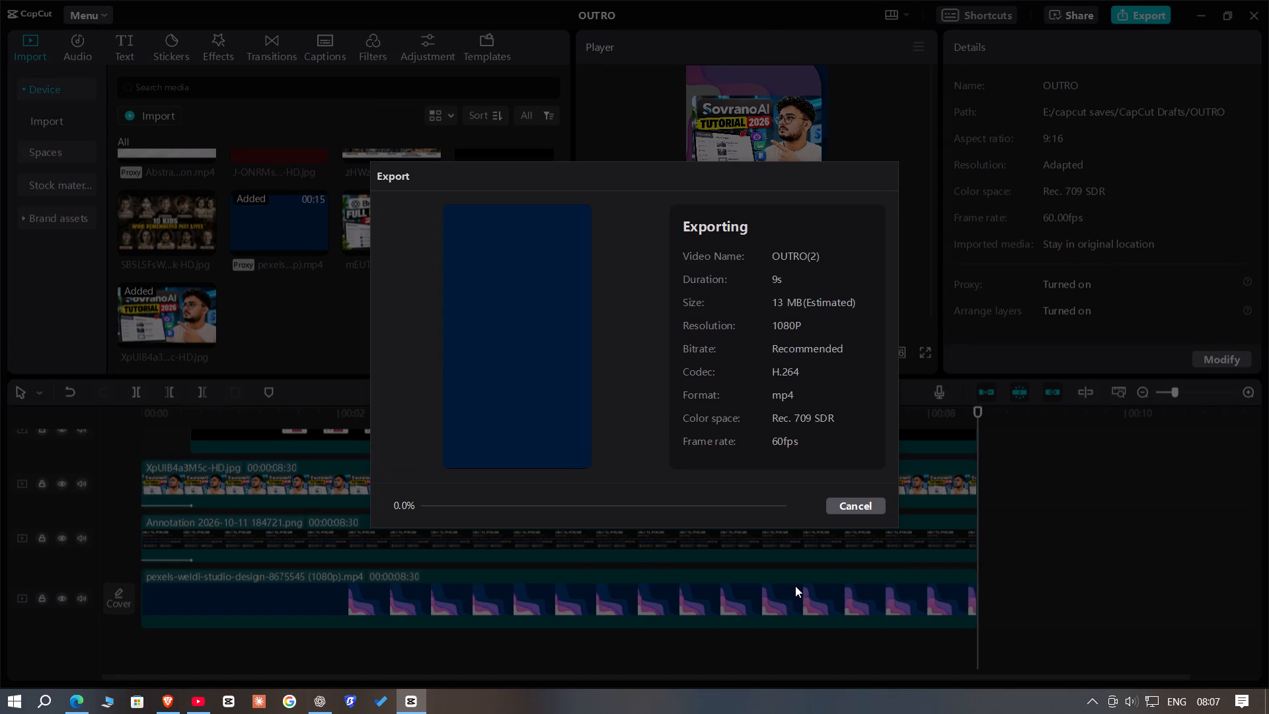
# Switch to YouTube, play Bhayanak Atma feat. Gagan Mudgal from the recommendations, minimise the window and raise the headphone volume.
pyautogui.click(189, 713)
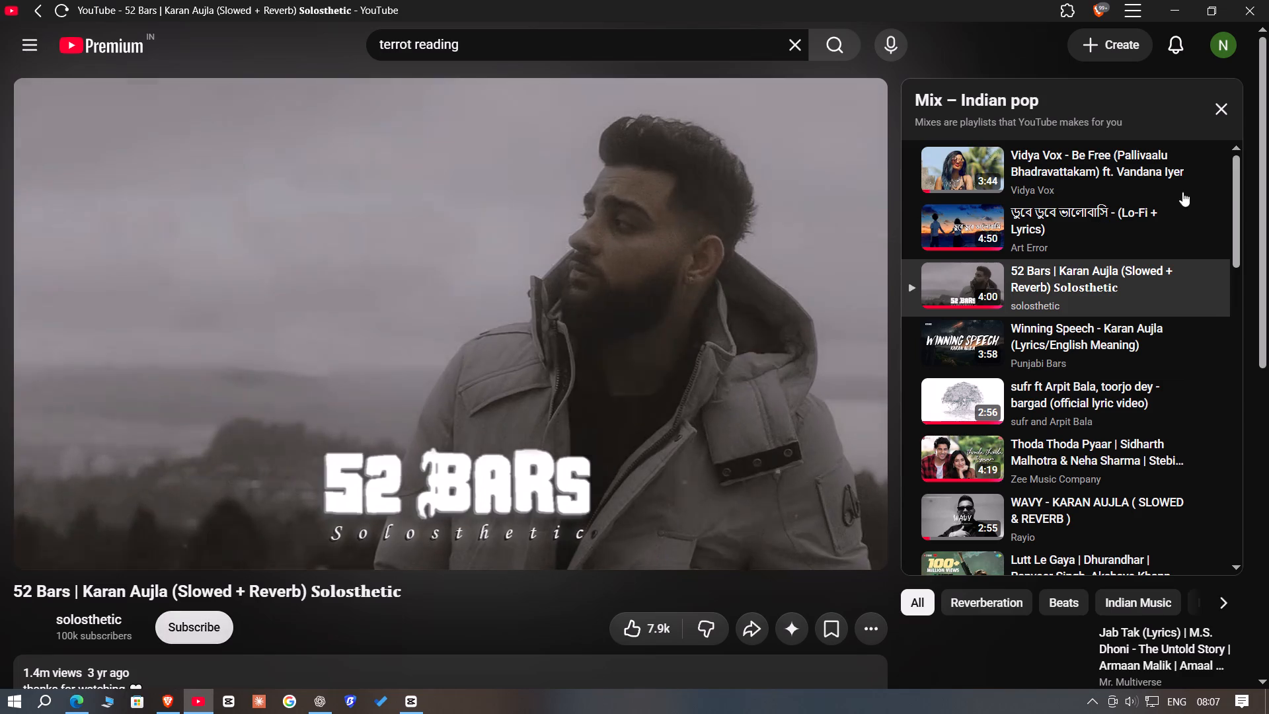
pyautogui.scroll(-10, 1268, 527)
pyautogui.scroll(-2, 1098, 532)
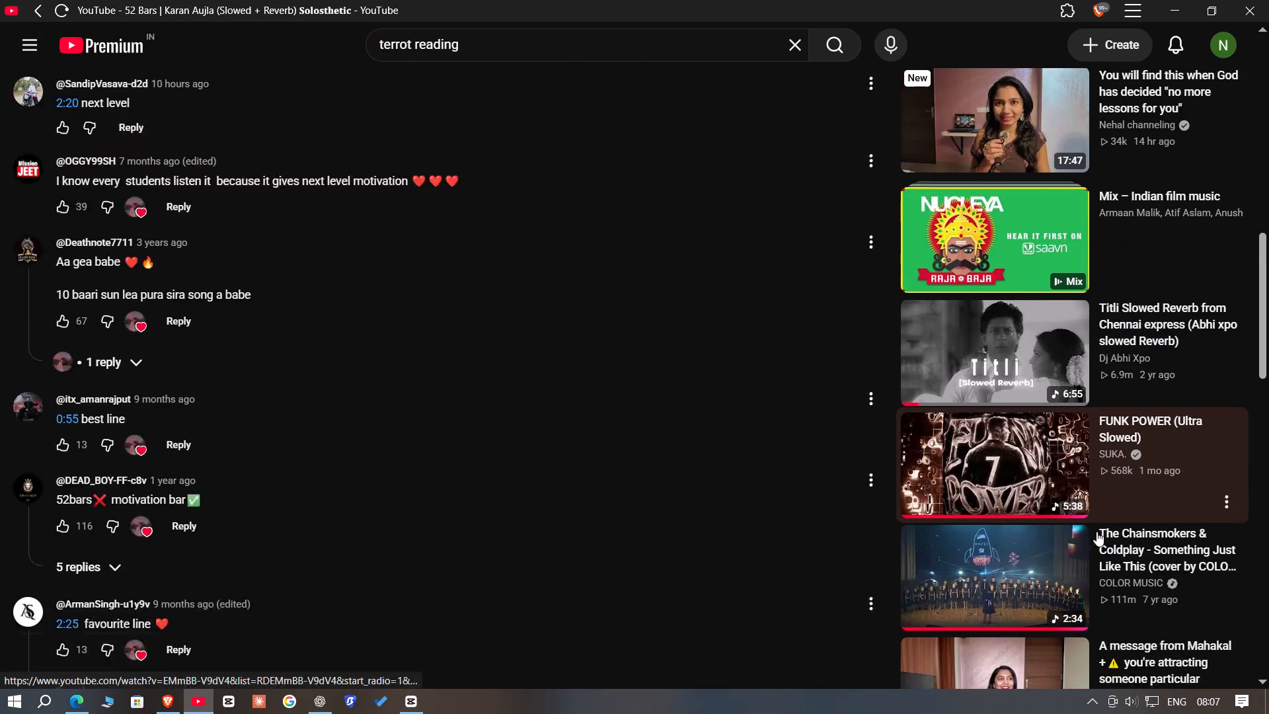
pyautogui.click(948, 136)
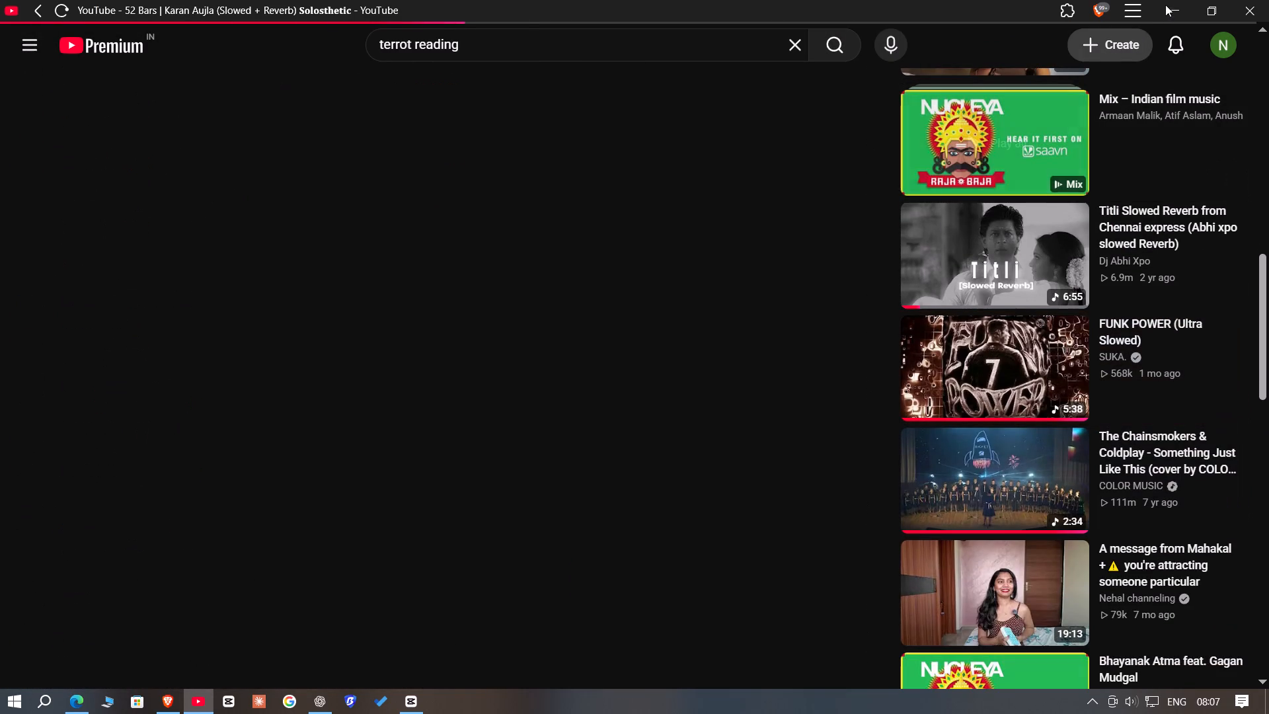
pyautogui.click(1165, 5)
pyautogui.click(1129, 705)
pyautogui.scroll(9, 1123, 697)
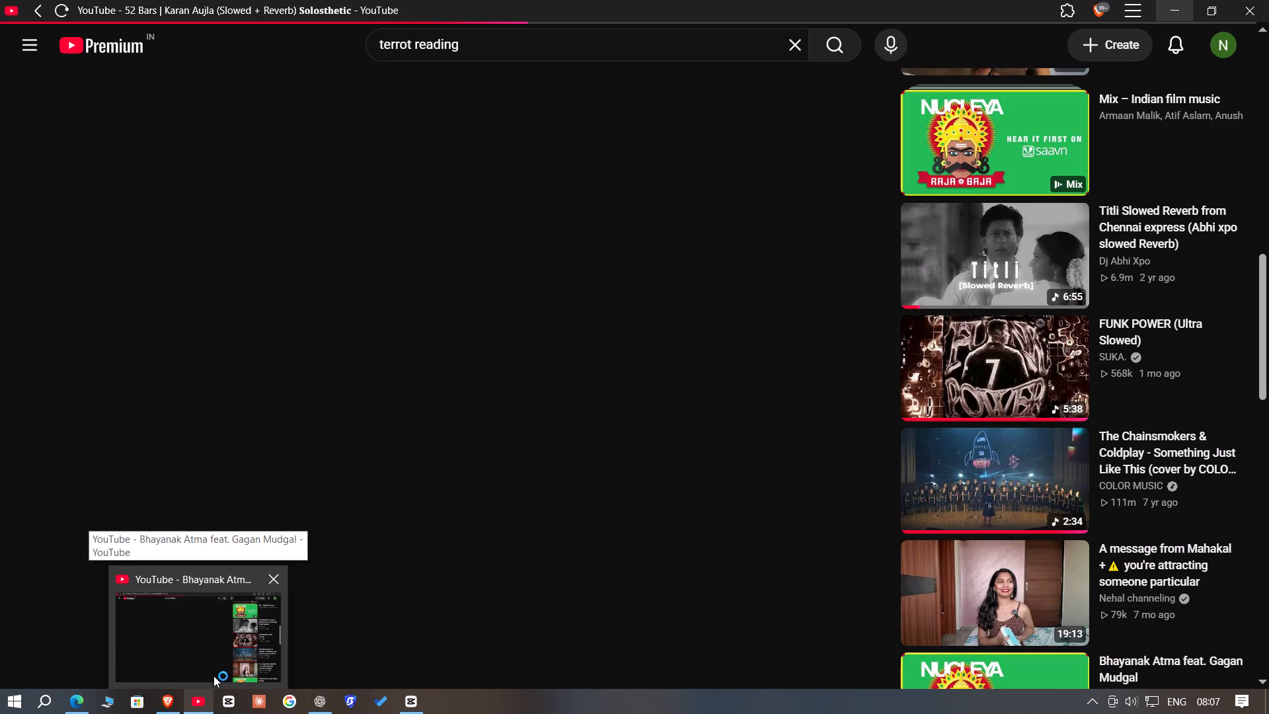
pyautogui.click(1136, 709)
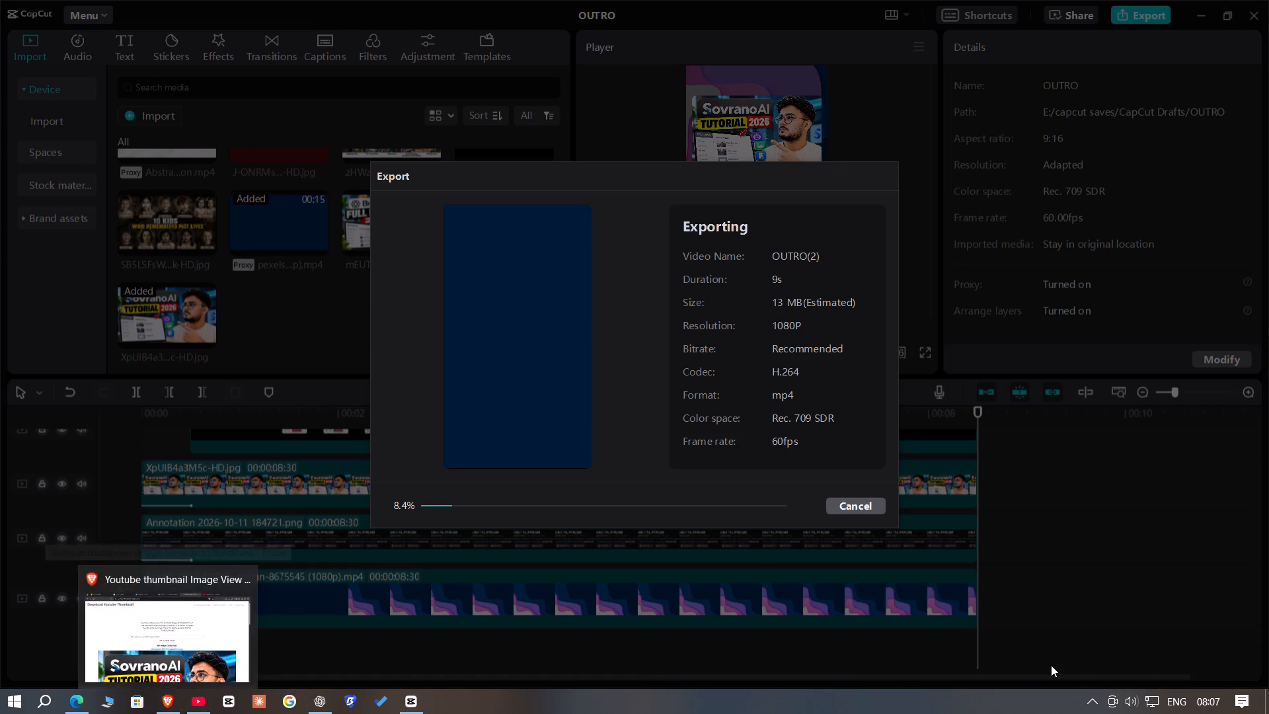
# Disconnect the VPN-1 connection while the outro exports.
pyautogui.click(1155, 708)
pyautogui.click(1035, 504)
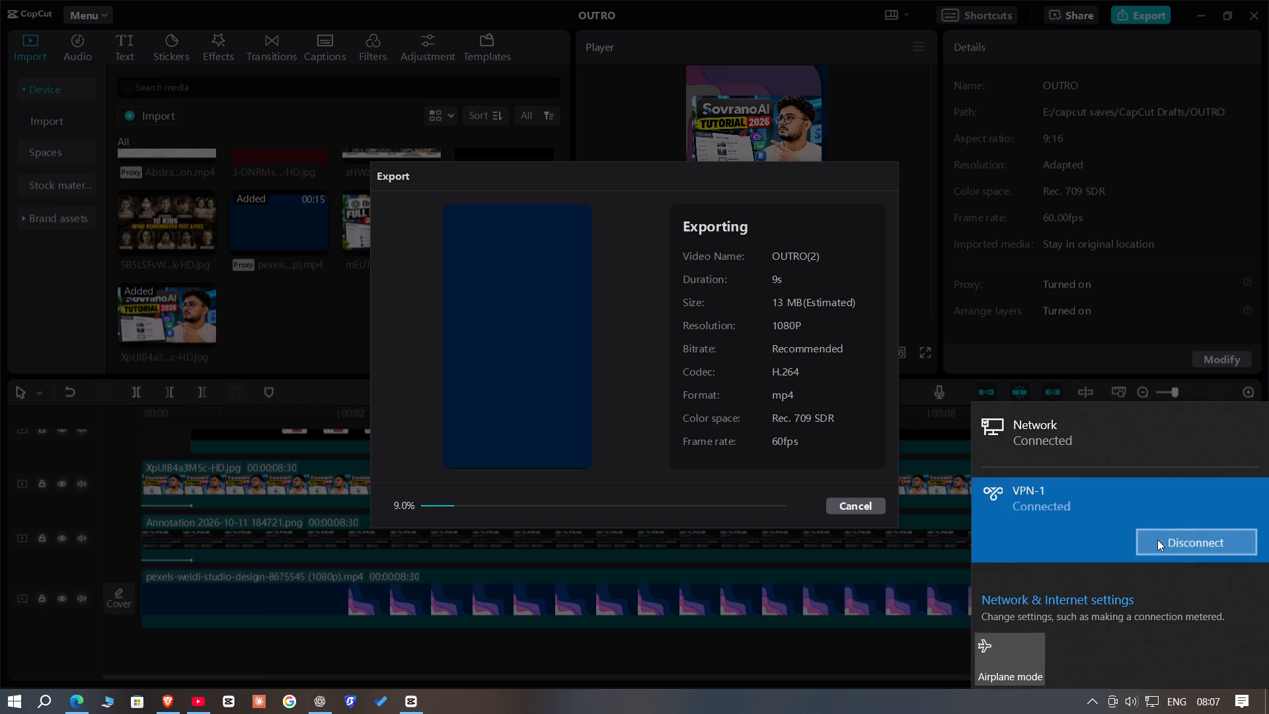
pyautogui.click(1180, 546)
# Switch to Brave and download the 60-second Bannack video from Muse's part 8-2 chat into TOP - 10/topic-1 - Copy (8) as 2.
pyautogui.click(172, 697)
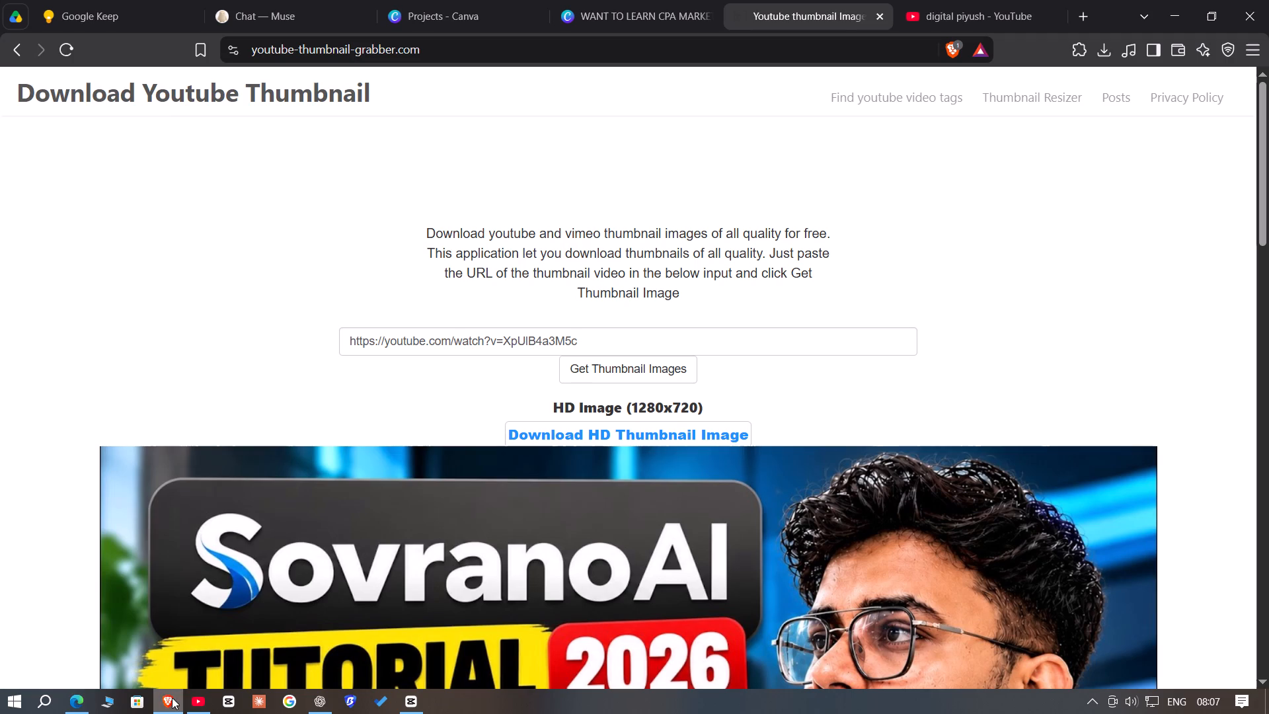
pyautogui.click(277, 0)
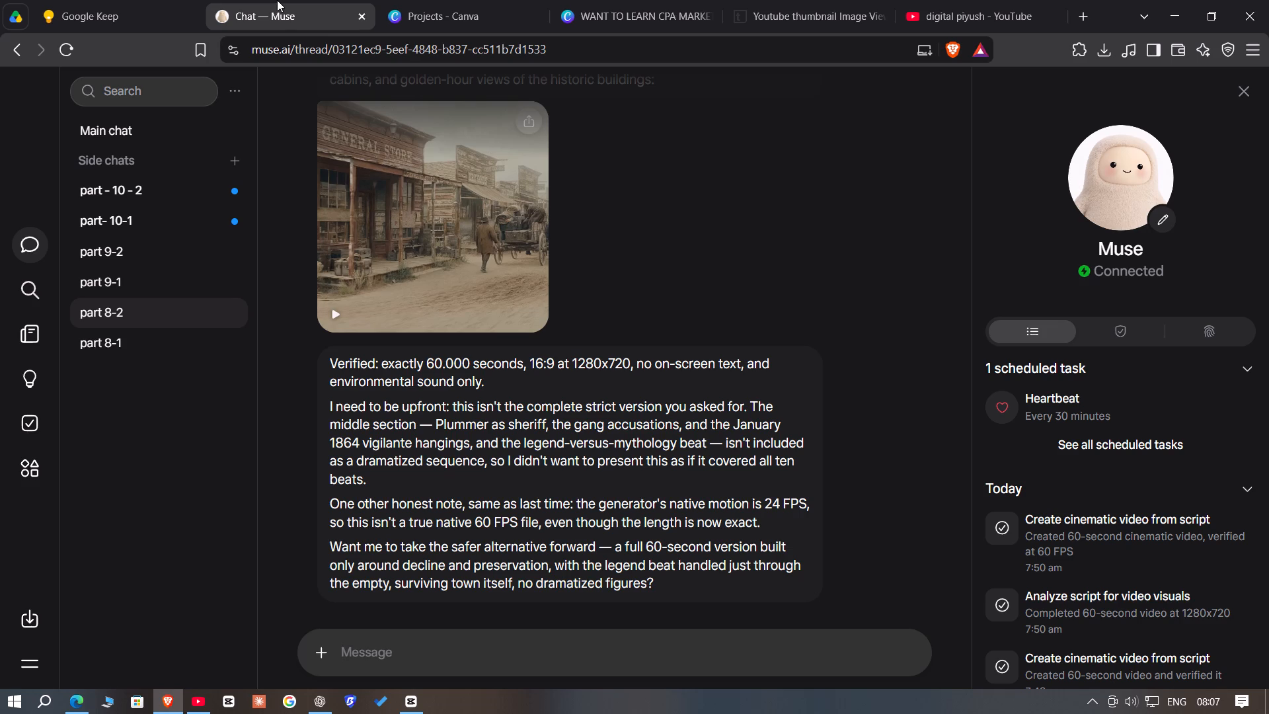
pyautogui.click(388, 239)
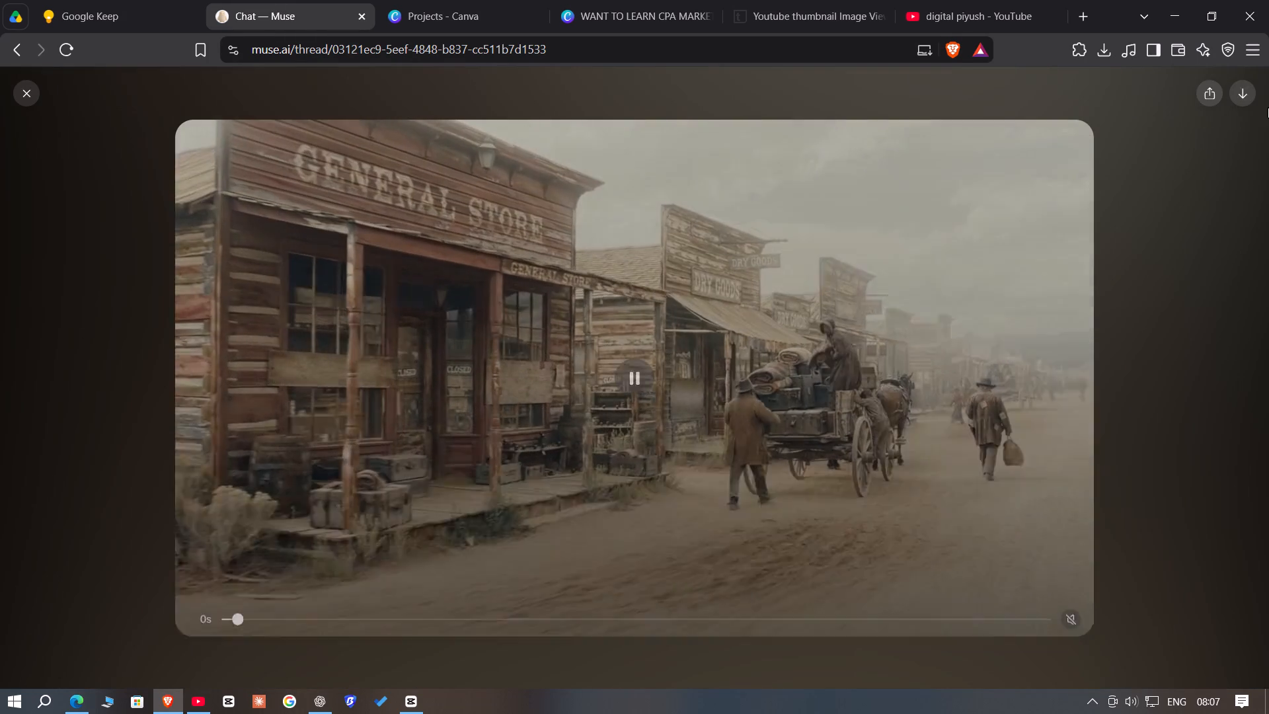
pyautogui.click(1237, 100)
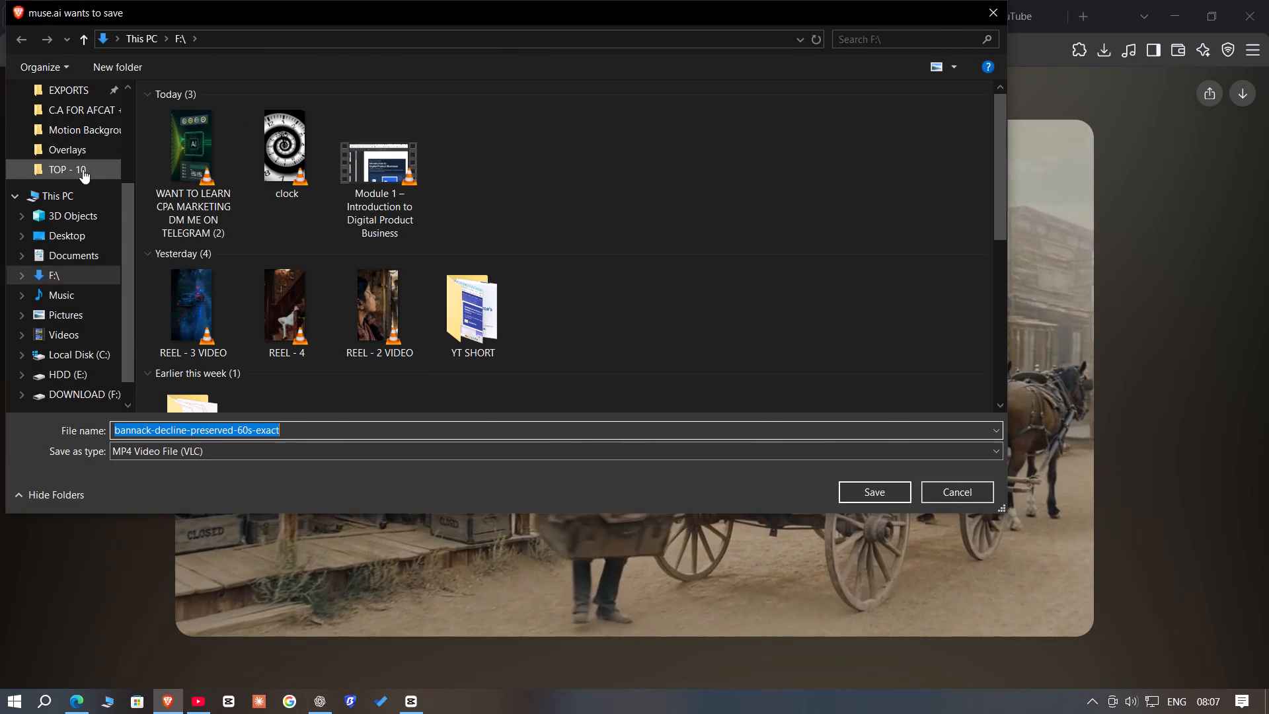
pyautogui.click(67, 169)
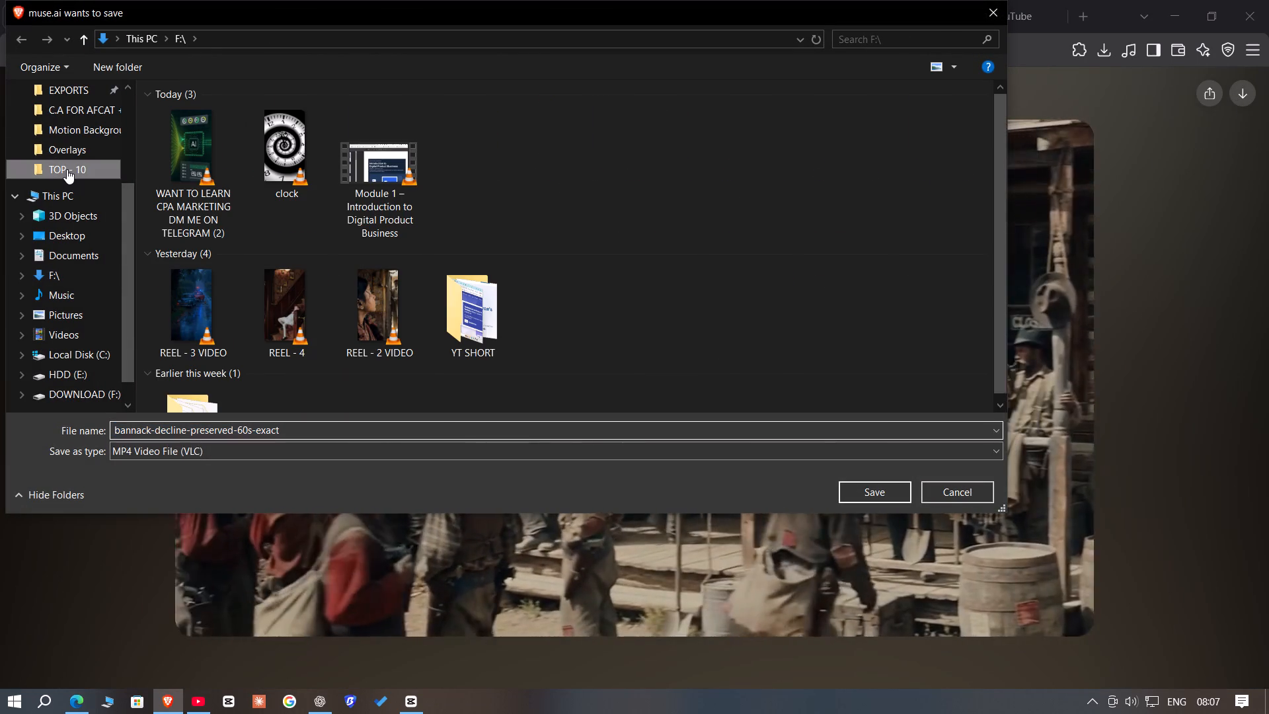
pyautogui.doubleClick(850, 175)
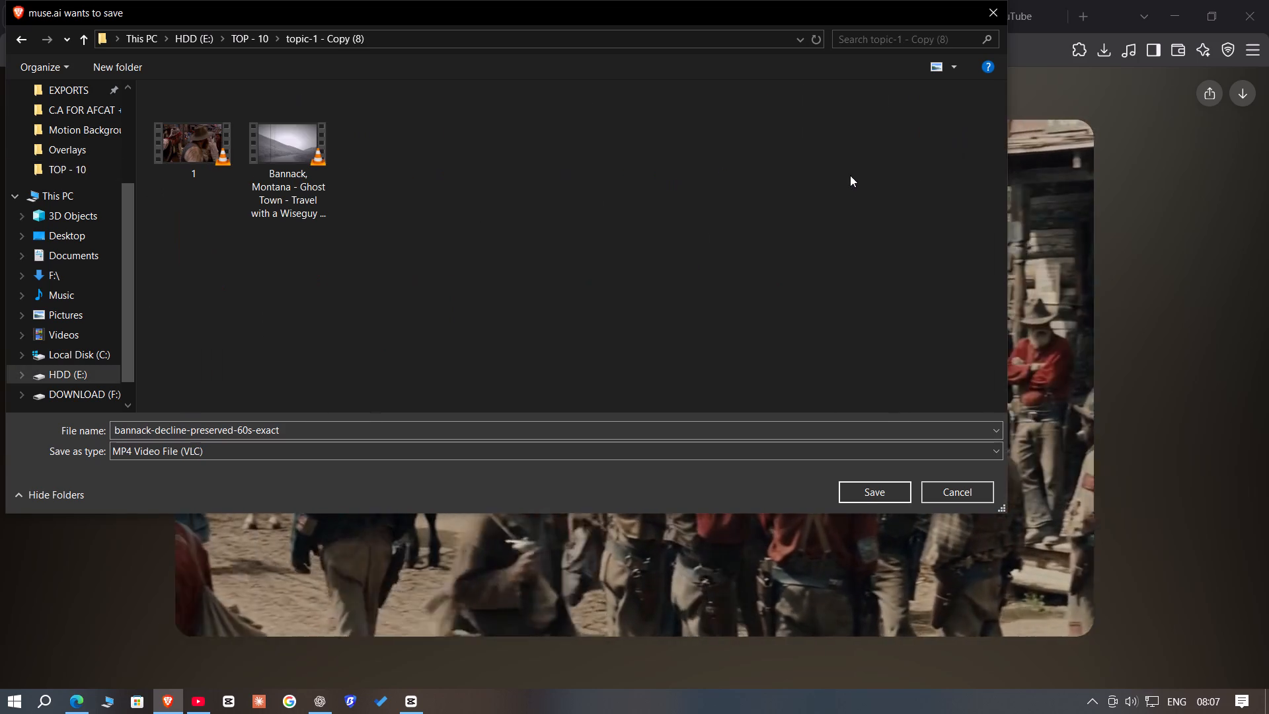
pyautogui.moveTo(306, 436); pyautogui.dragTo(0, 417)
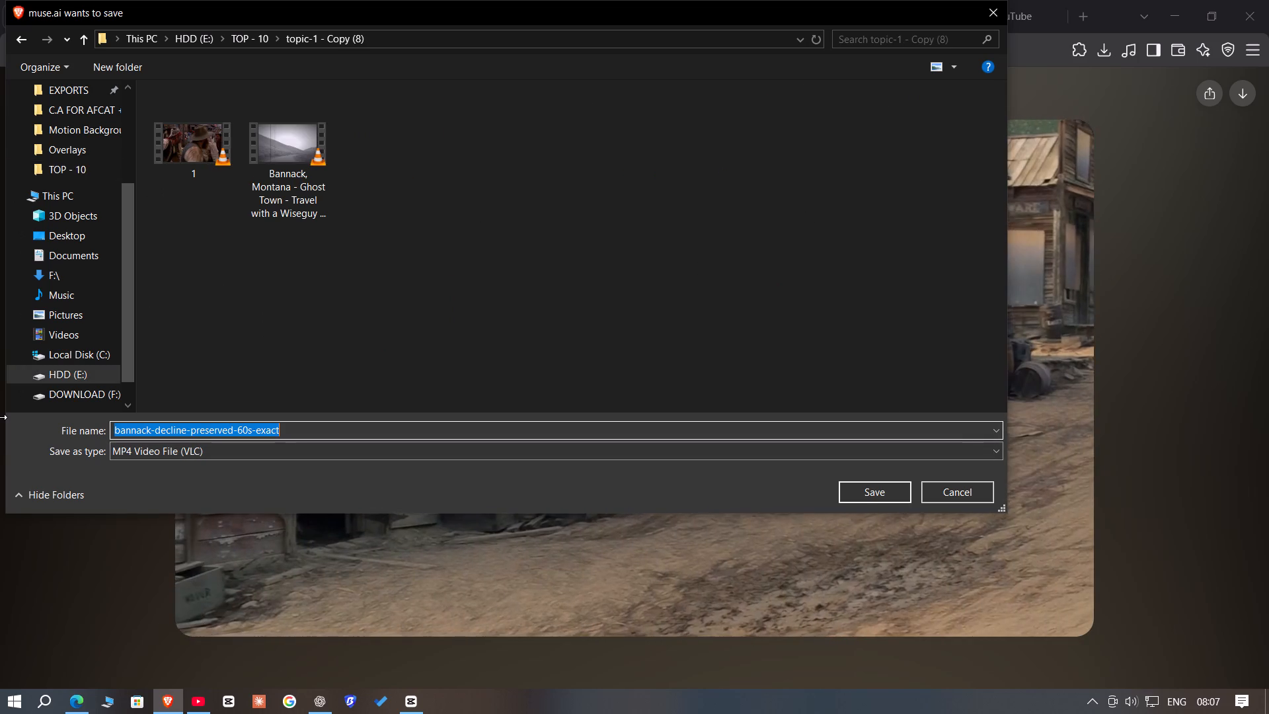
pyautogui.press('BackSpace')
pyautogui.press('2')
pyautogui.press('Return')
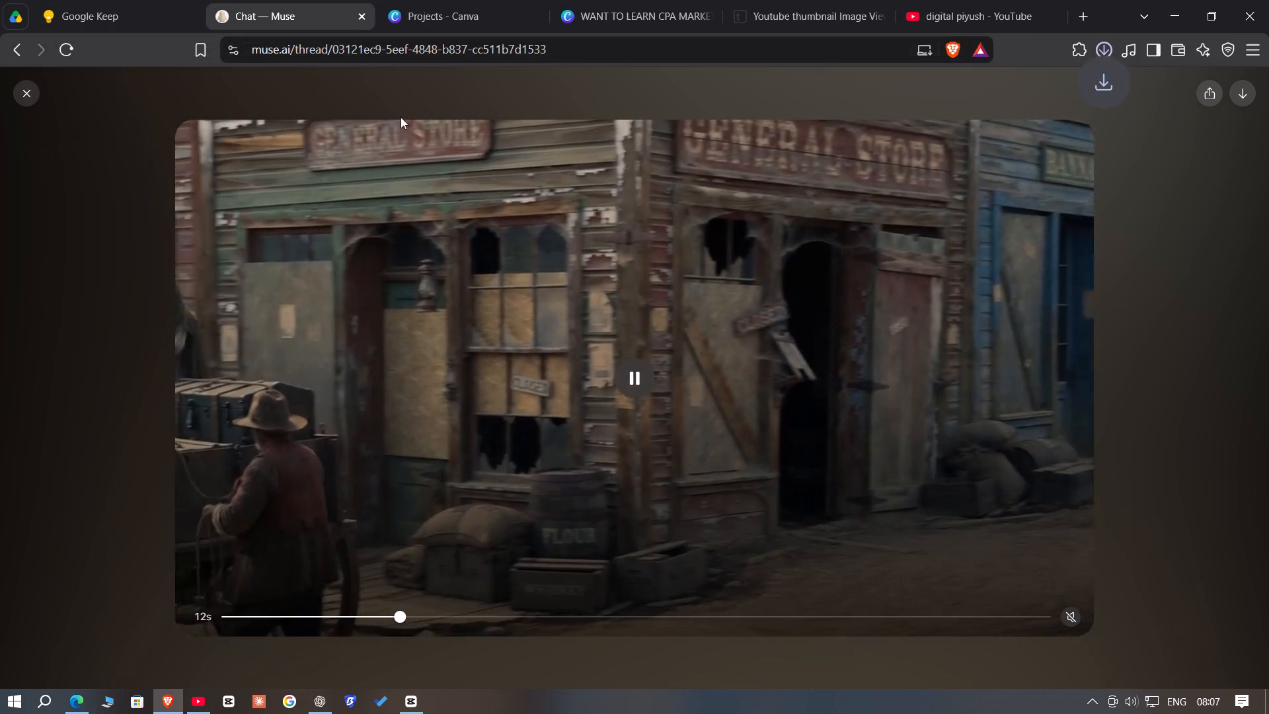
# In Muse in the browser, close the enlarged video preview and open the part 9-1 side chat.
pyautogui.click(32, 85)
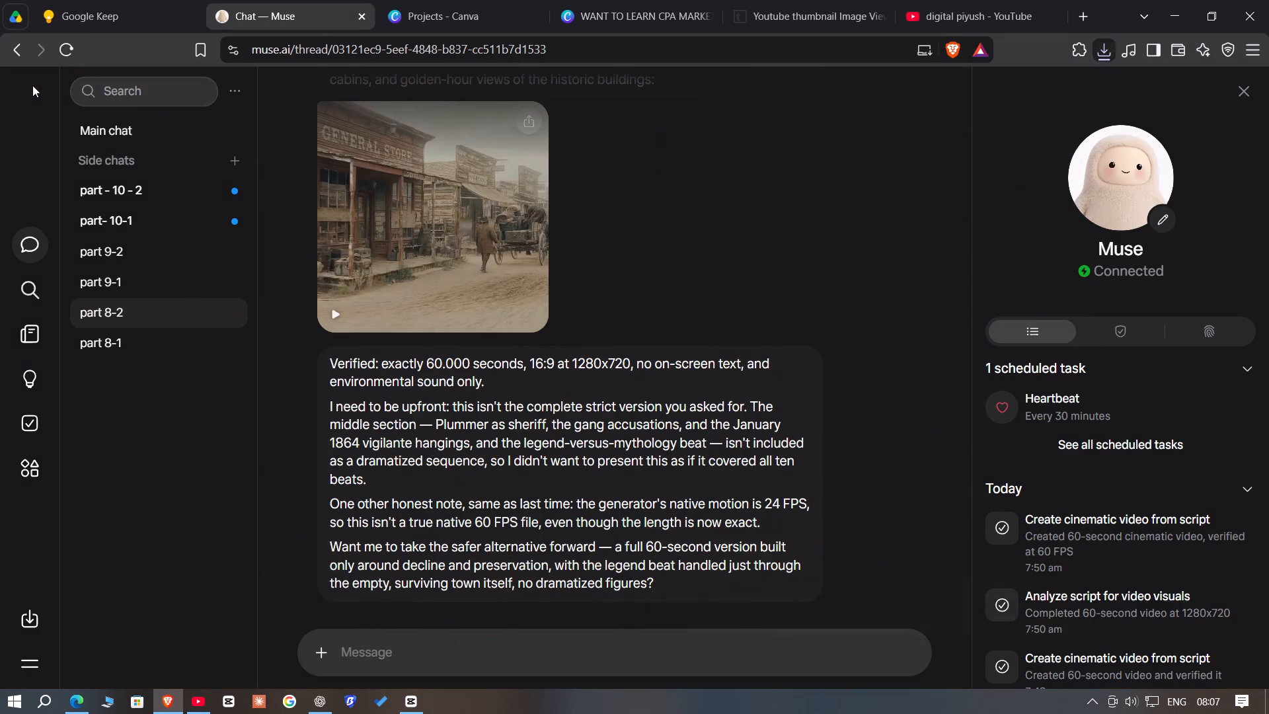
pyautogui.click(145, 280)
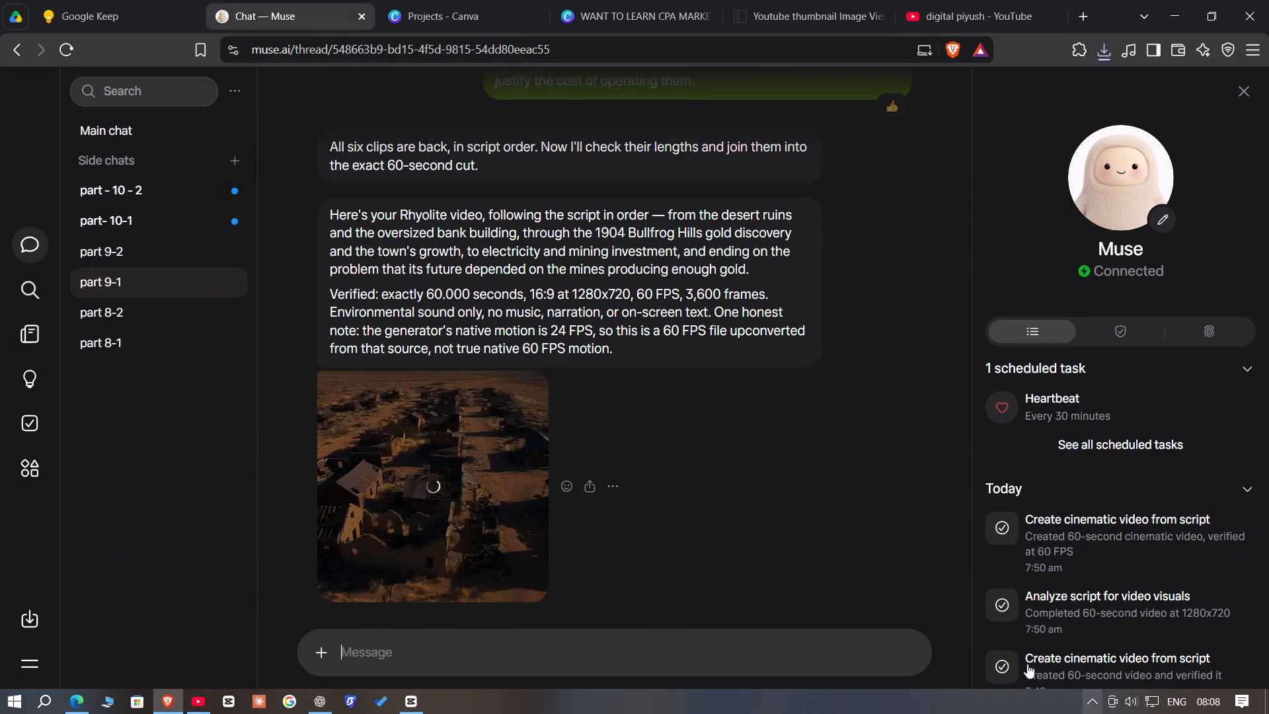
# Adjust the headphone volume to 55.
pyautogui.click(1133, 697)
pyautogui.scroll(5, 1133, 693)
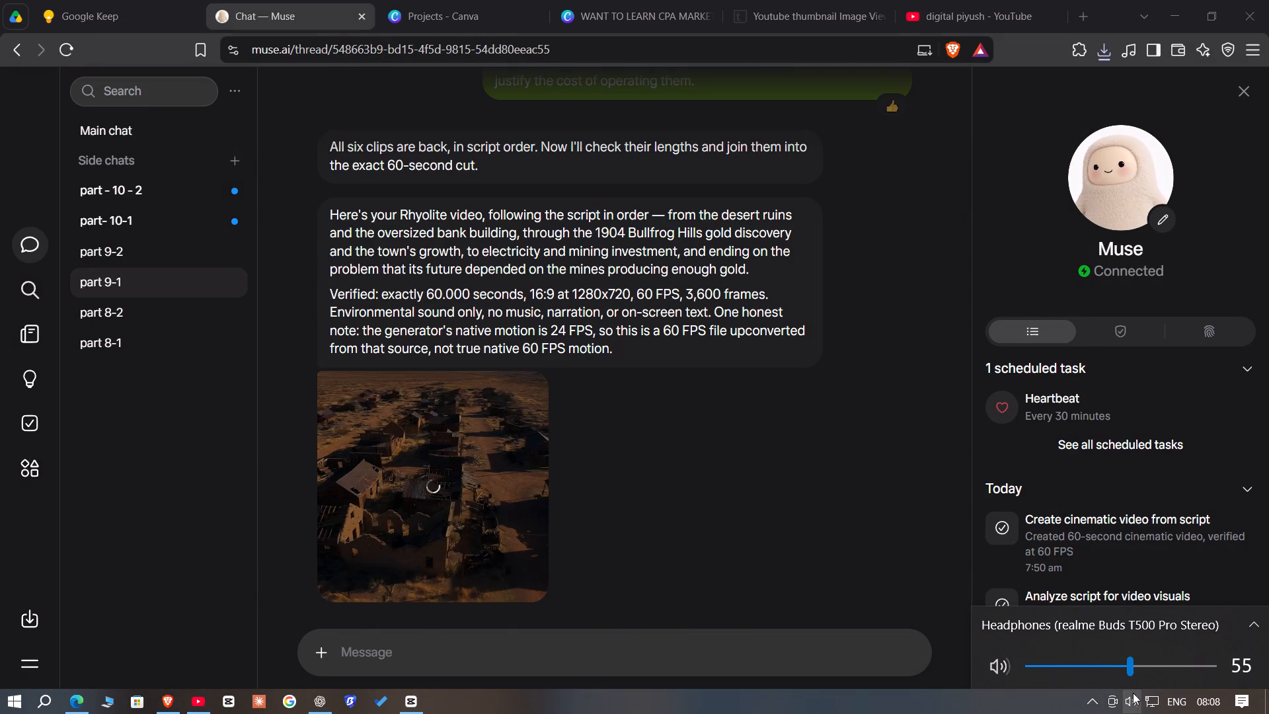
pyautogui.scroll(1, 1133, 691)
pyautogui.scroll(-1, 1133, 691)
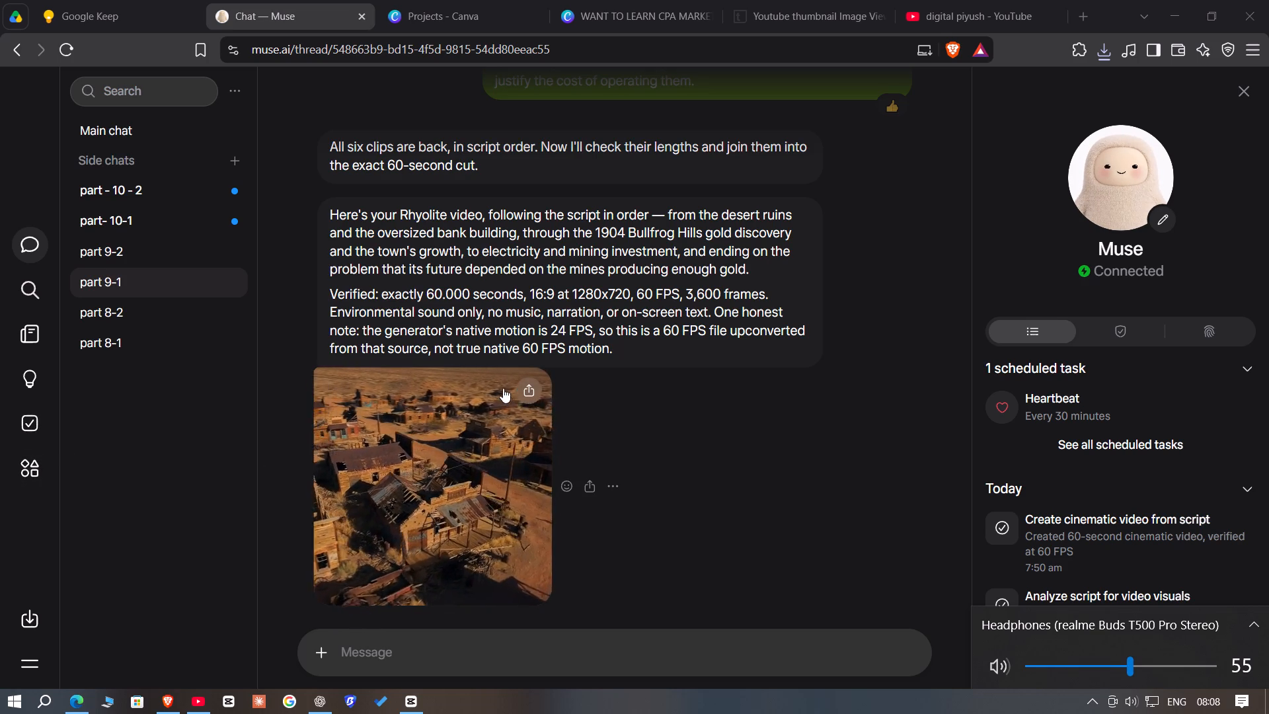
# Download the part 9-1 Rhyolite video as 1 into E:/TOP - 10/topic-1 - Copy (9) and close its preview.
pyautogui.click(481, 471)
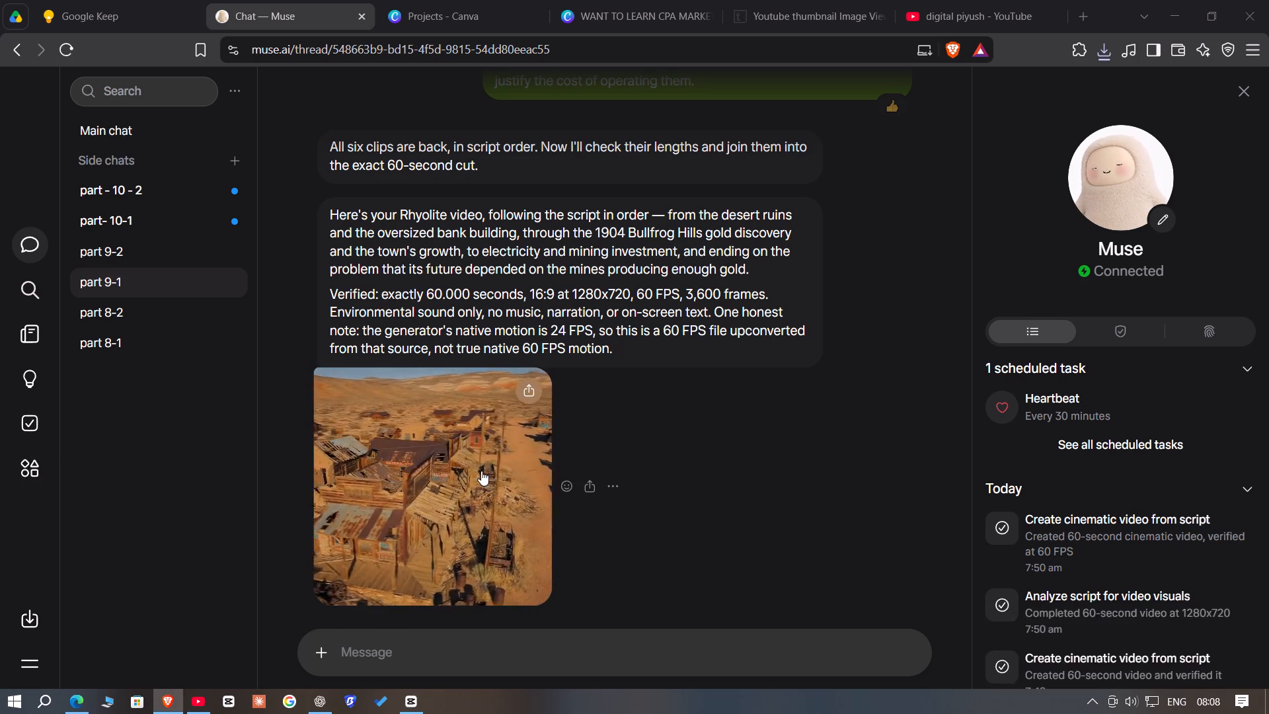
pyautogui.click(1240, 95)
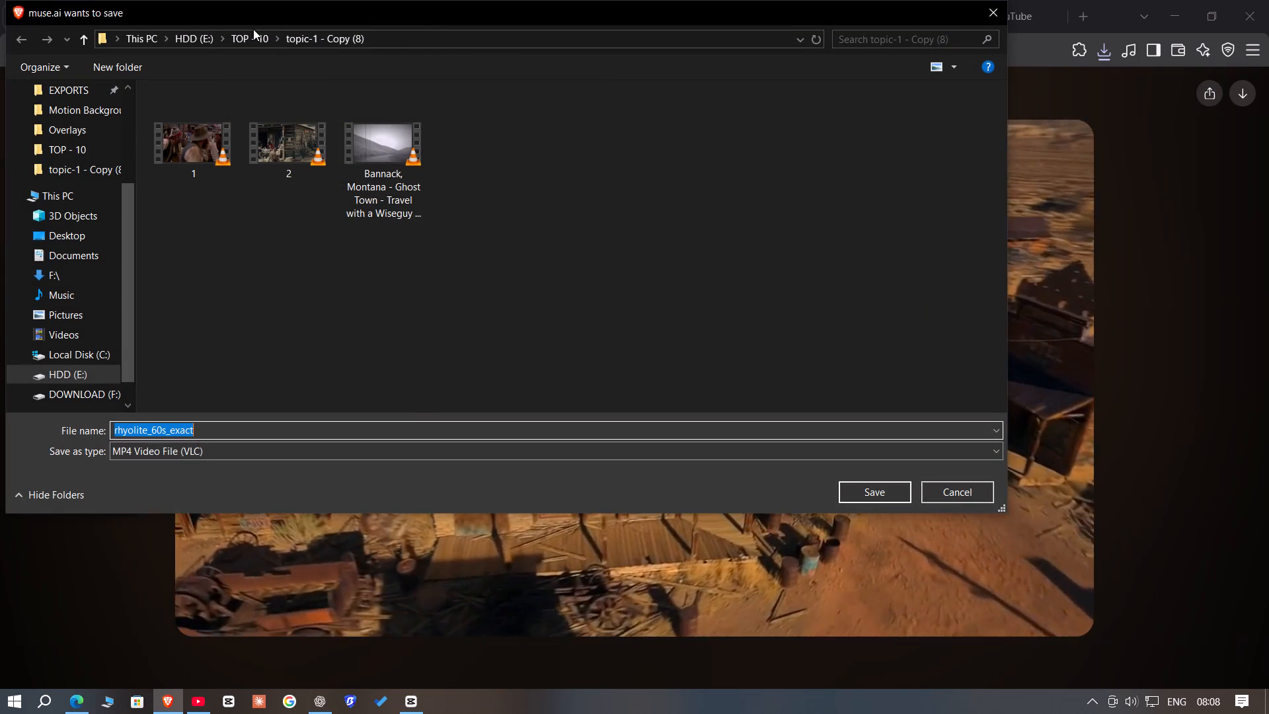
pyautogui.click(253, 29)
pyautogui.click(252, 34)
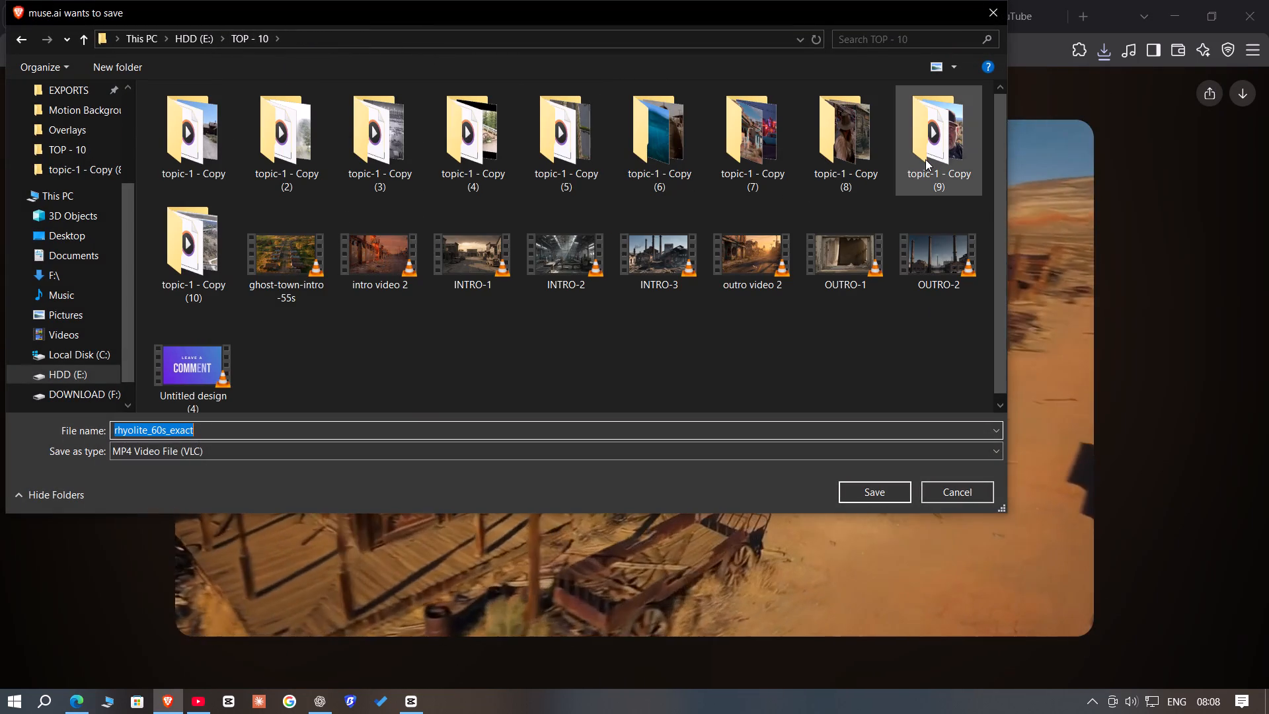
pyautogui.doubleClick(925, 159)
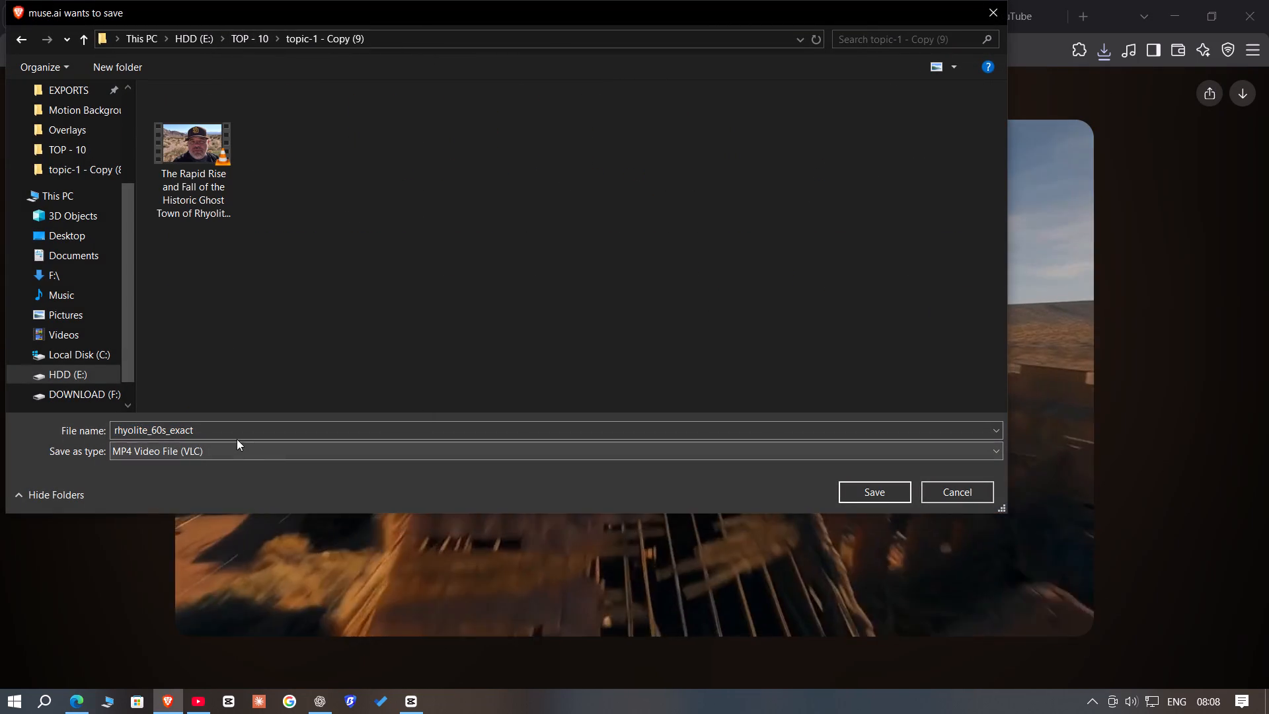
pyautogui.click(233, 436)
pyautogui.press('BackSpace')
pyautogui.press('1')
pyautogui.press('Return')
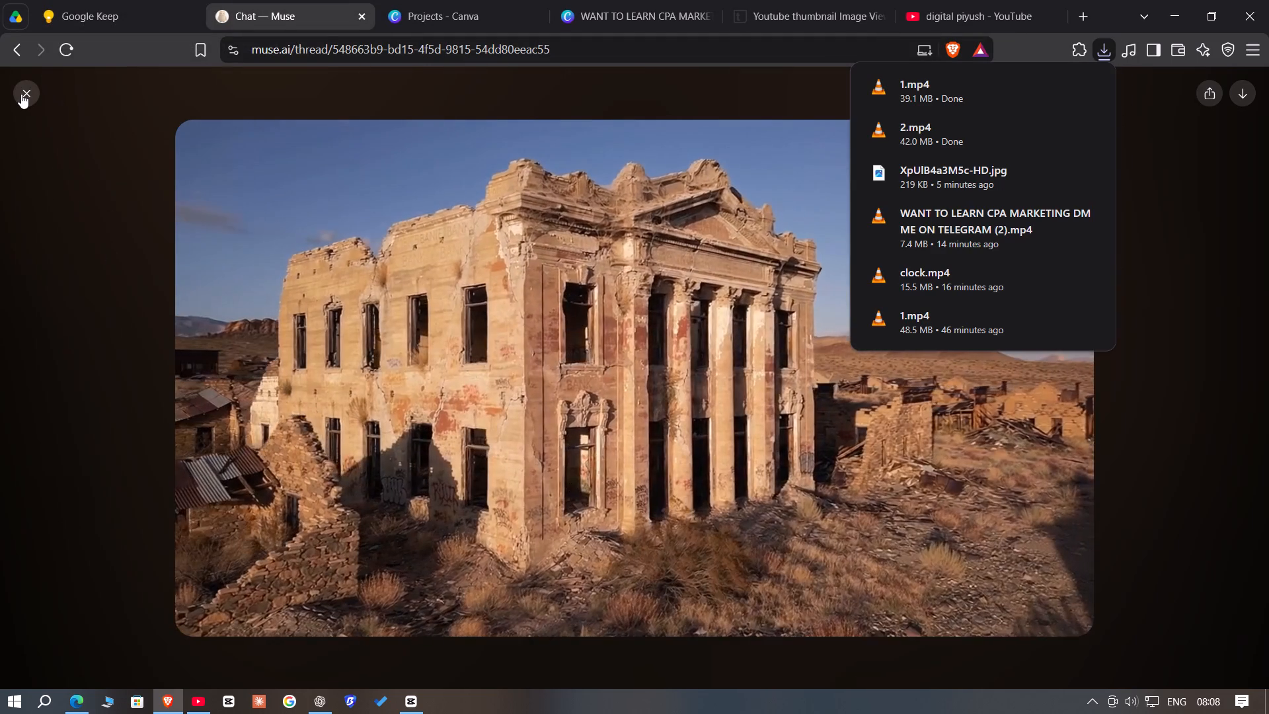
pyautogui.click(21, 94)
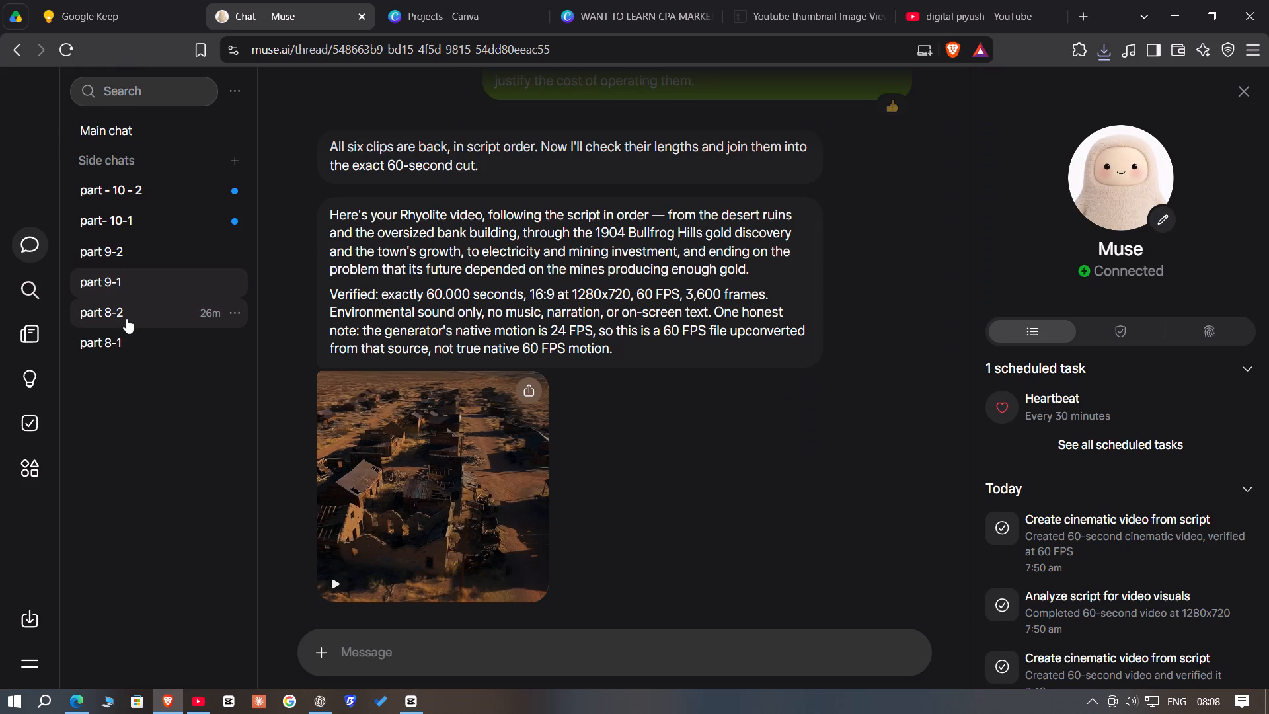
# Open the part 9-2 side chat, check the CapCut export and the YouTube player, and return to Muse.
pyautogui.click(135, 247)
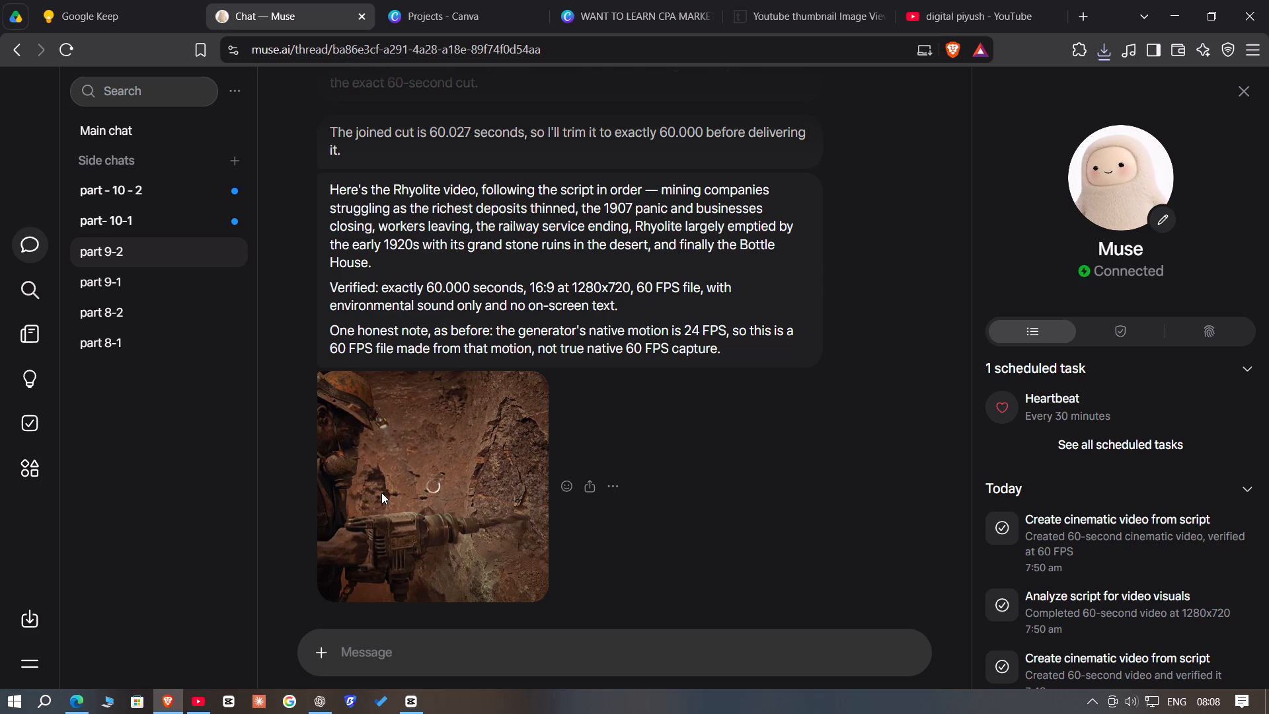
pyautogui.click(407, 700)
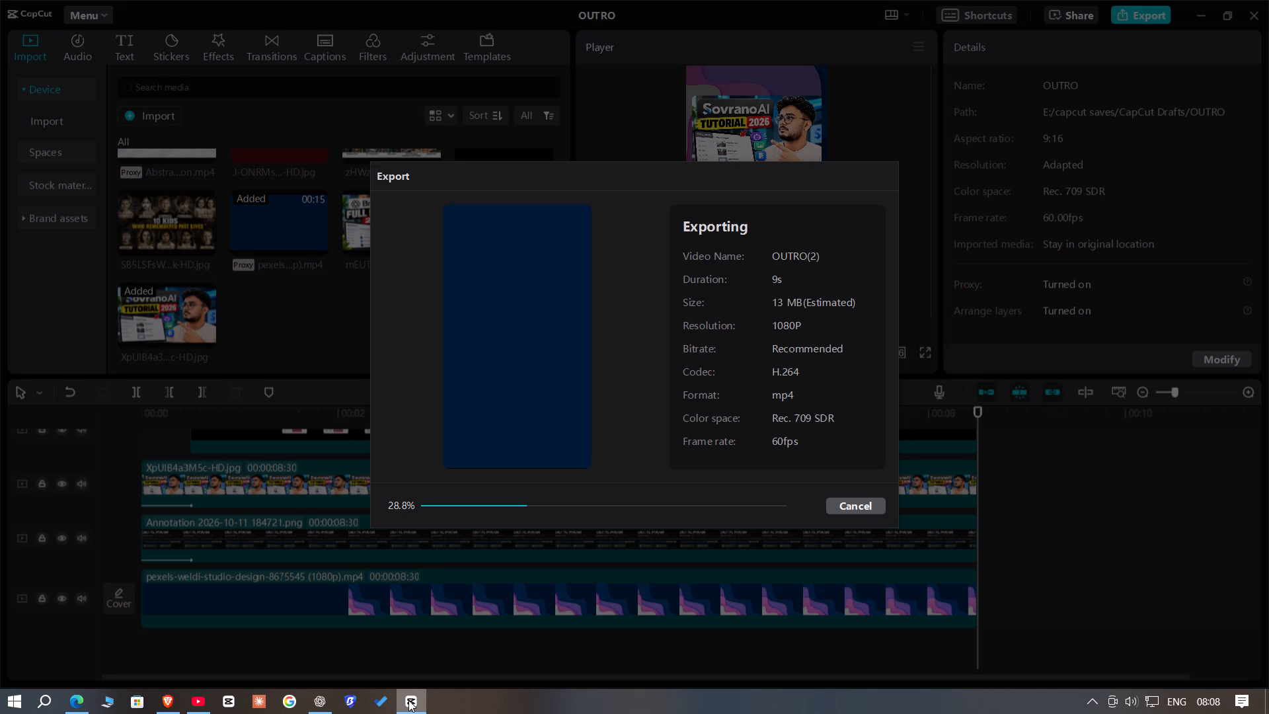
pyautogui.click(194, 713)
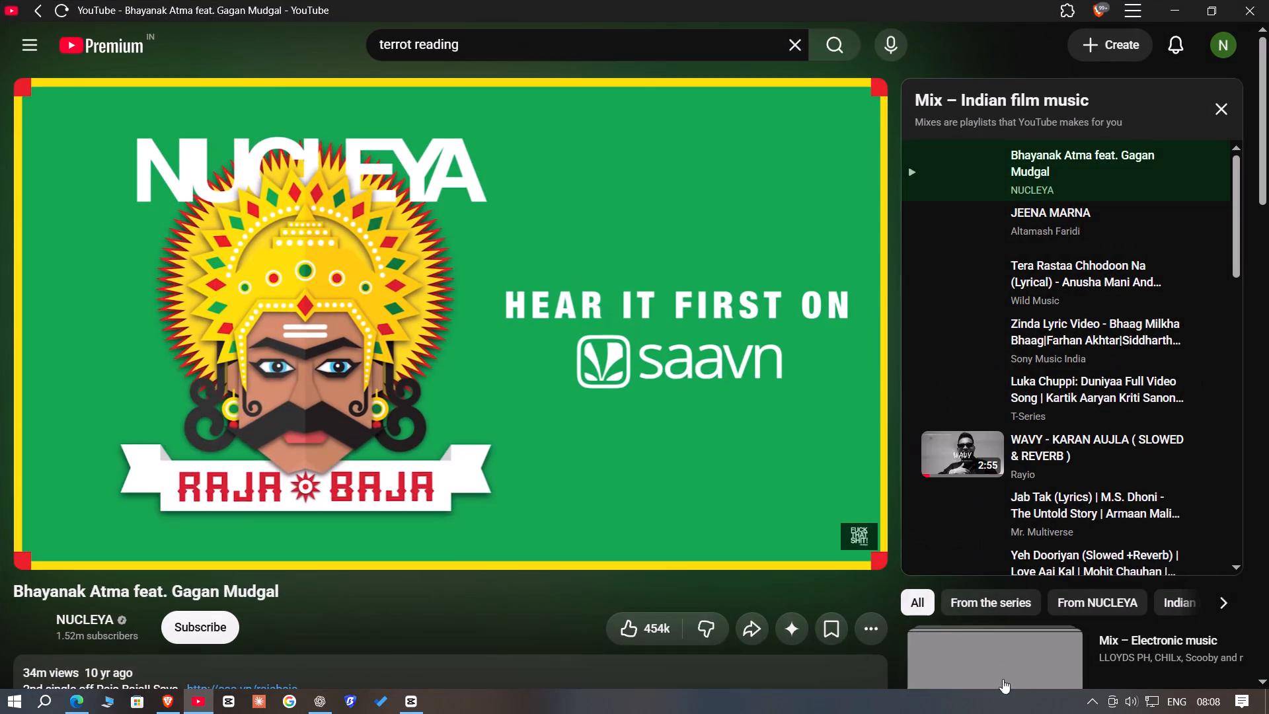
pyautogui.click(163, 704)
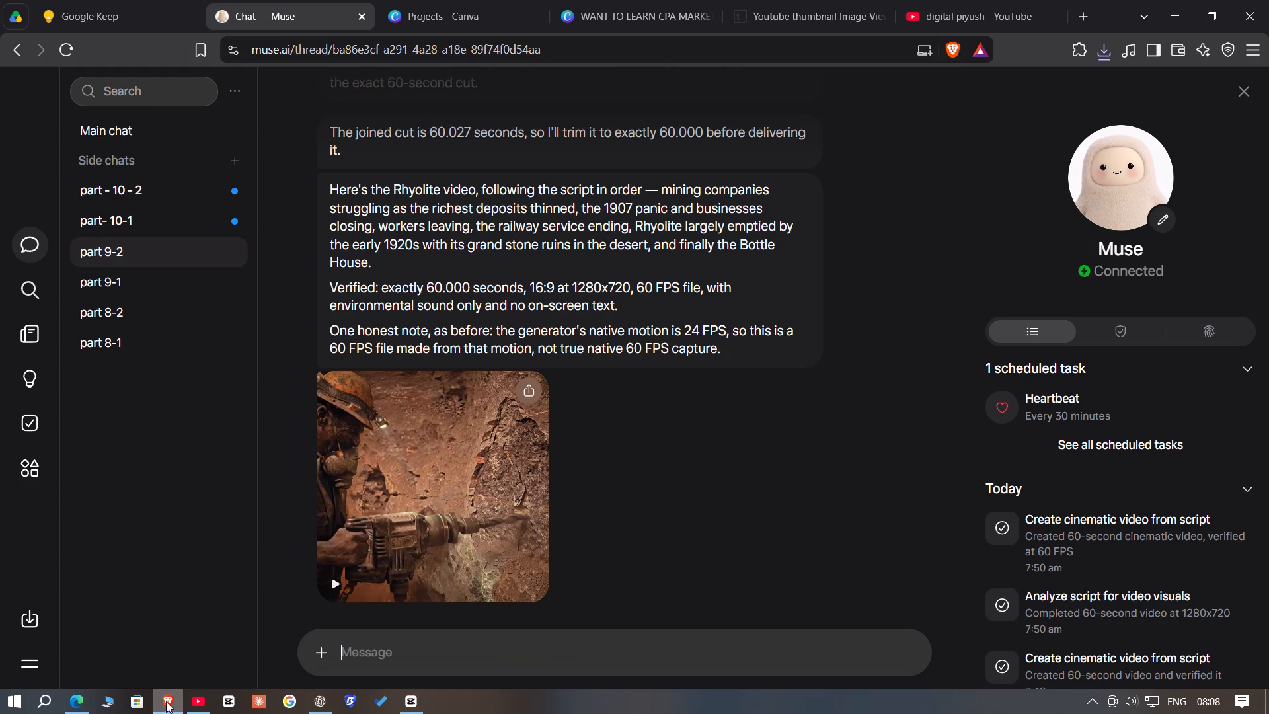
# Download the part 9-2 Rhyolite video as 2 into the topic-1 - Copy (9) folder and close its preview.
pyautogui.click(480, 478)
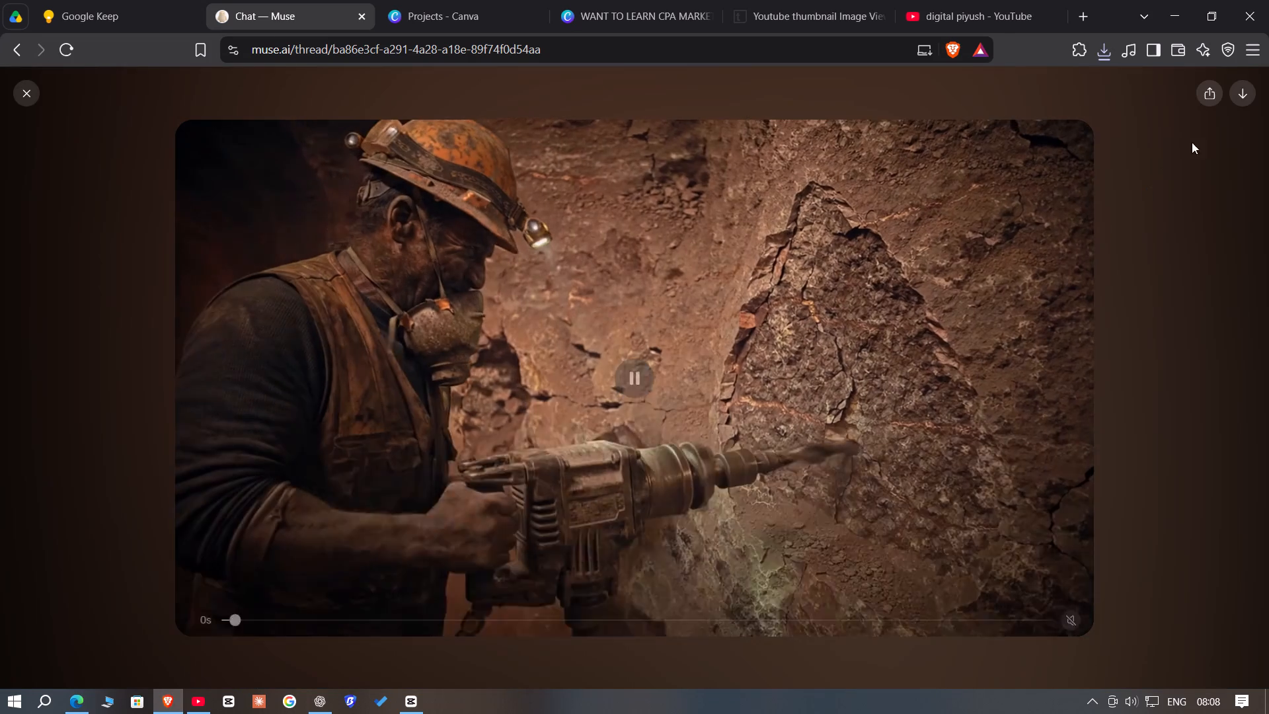
pyautogui.click(1241, 89)
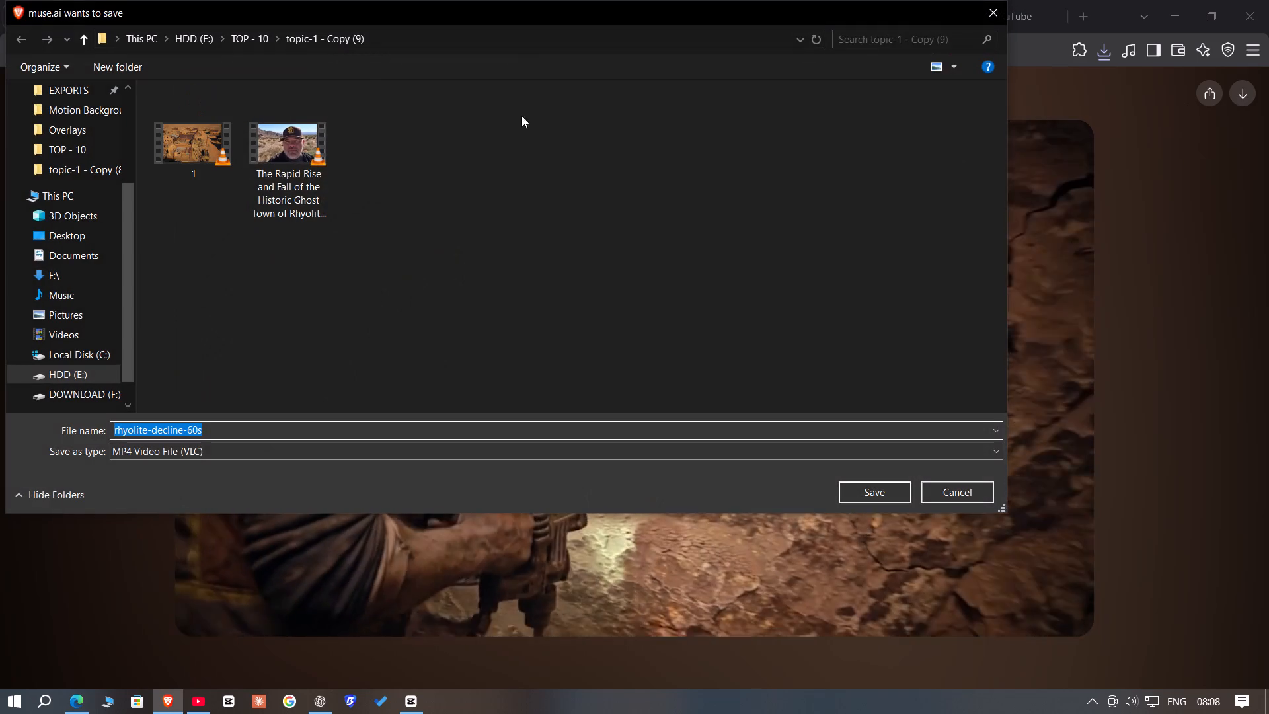
pyautogui.press('BackSpace')
pyautogui.press('2')
pyautogui.press('Return')
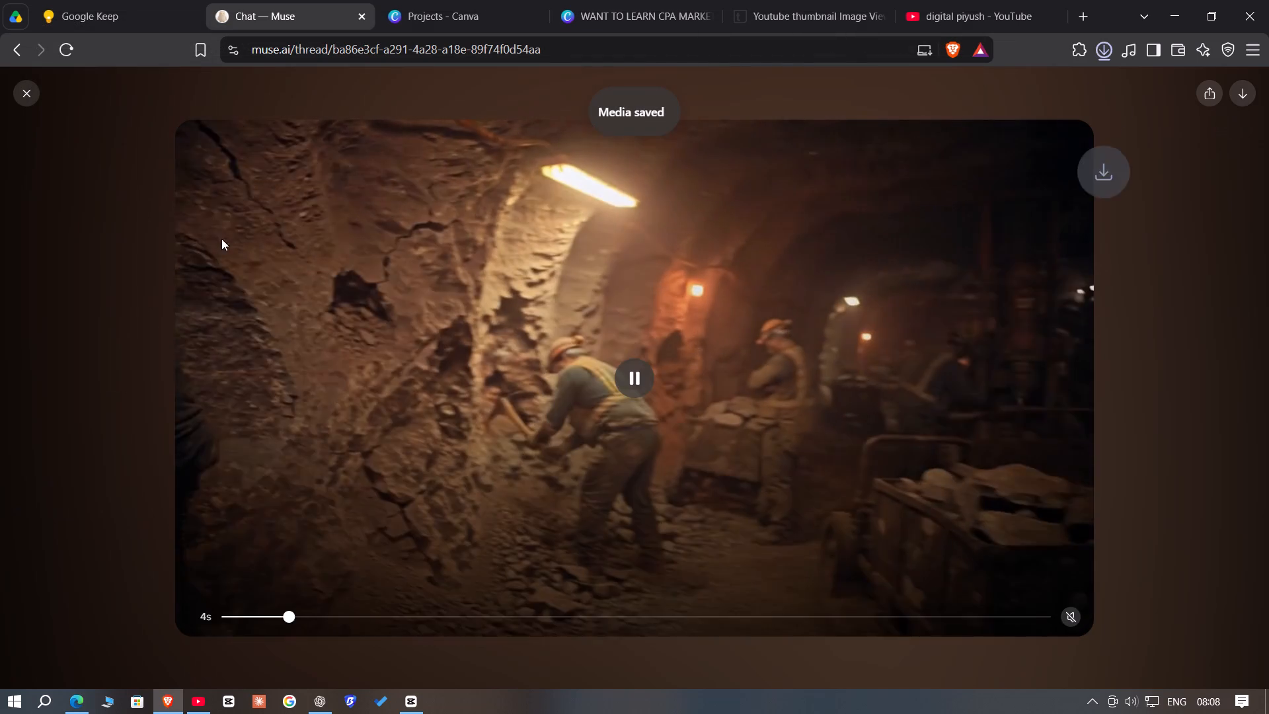
pyautogui.click(35, 92)
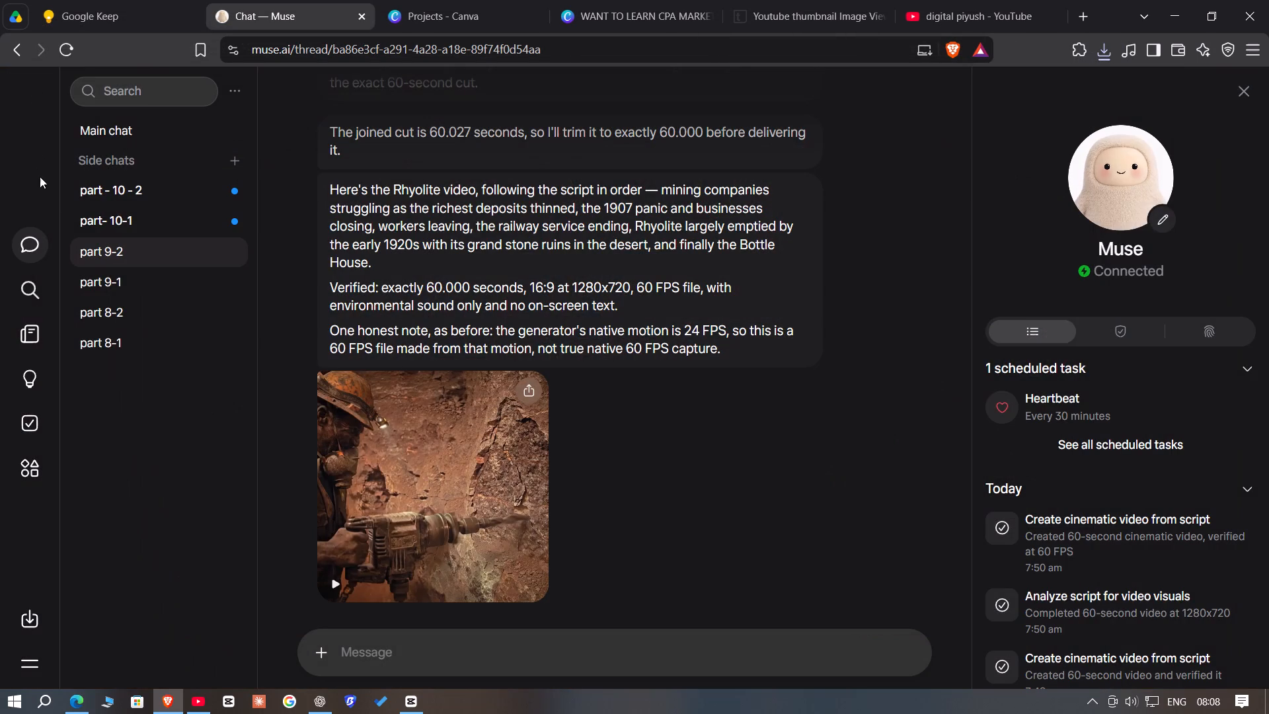
pyautogui.click(153, 219)
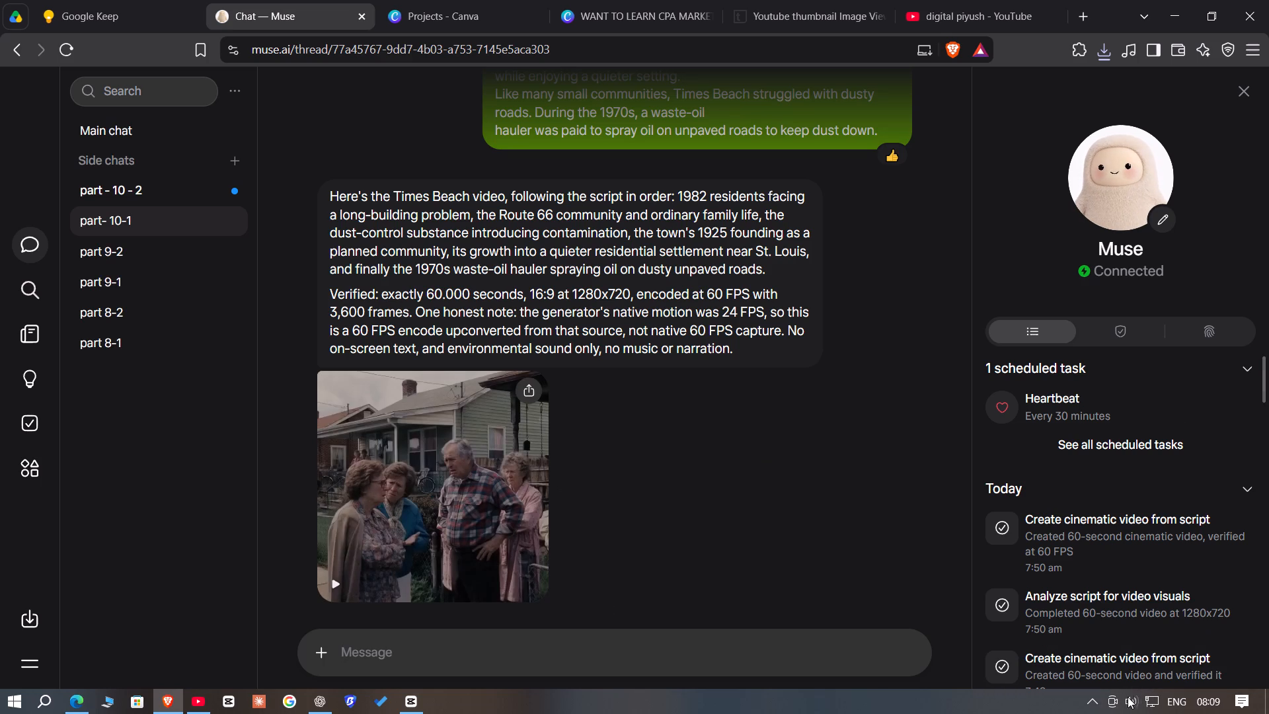
pyautogui.click(455, 488)
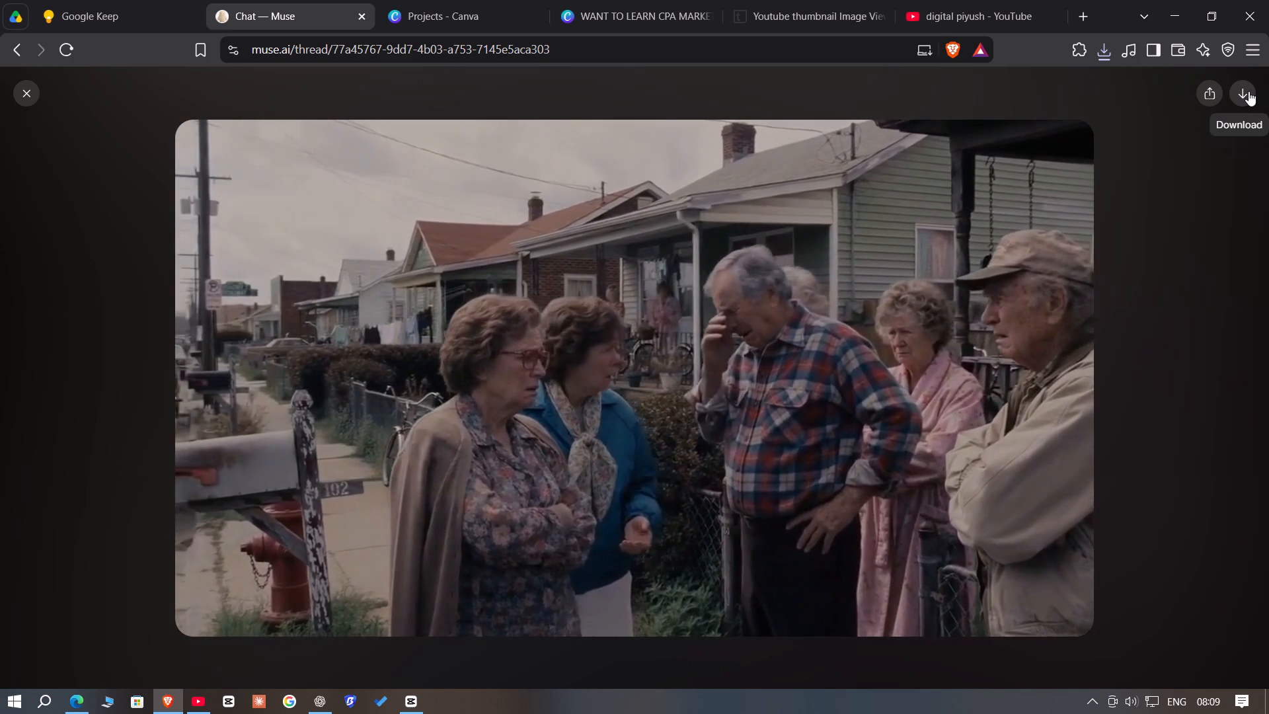
pyautogui.click(36, 91)
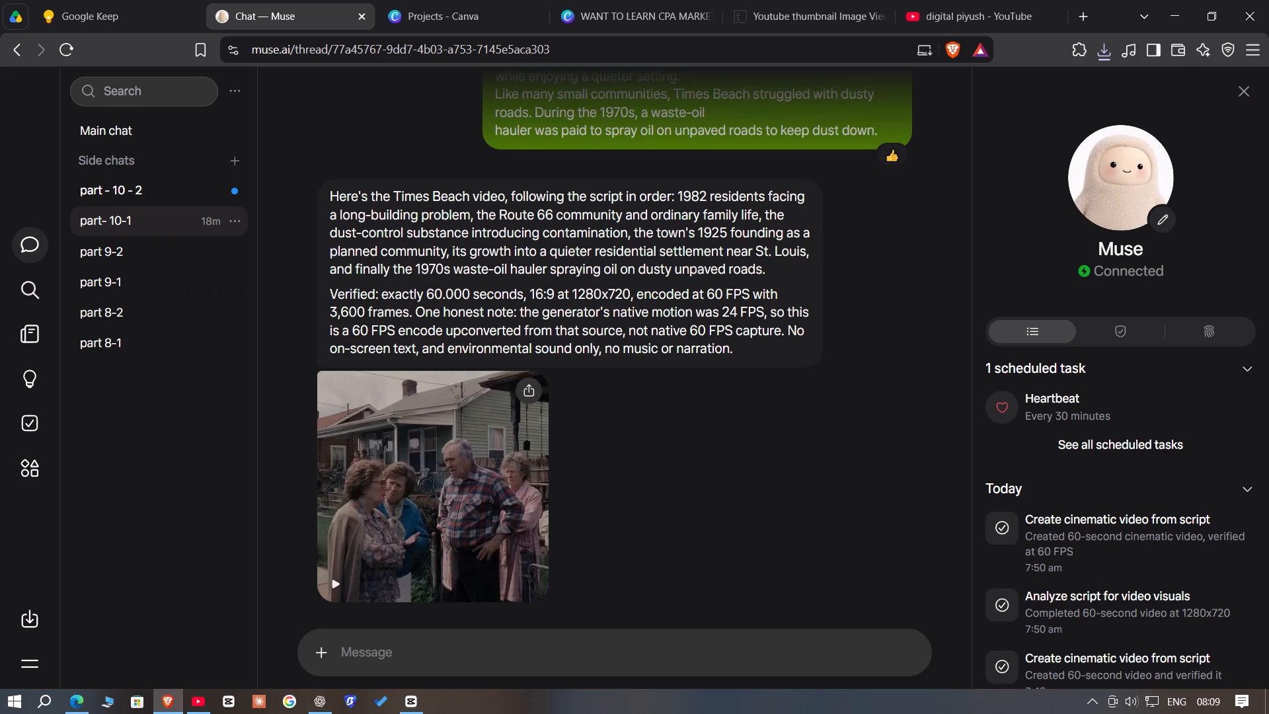